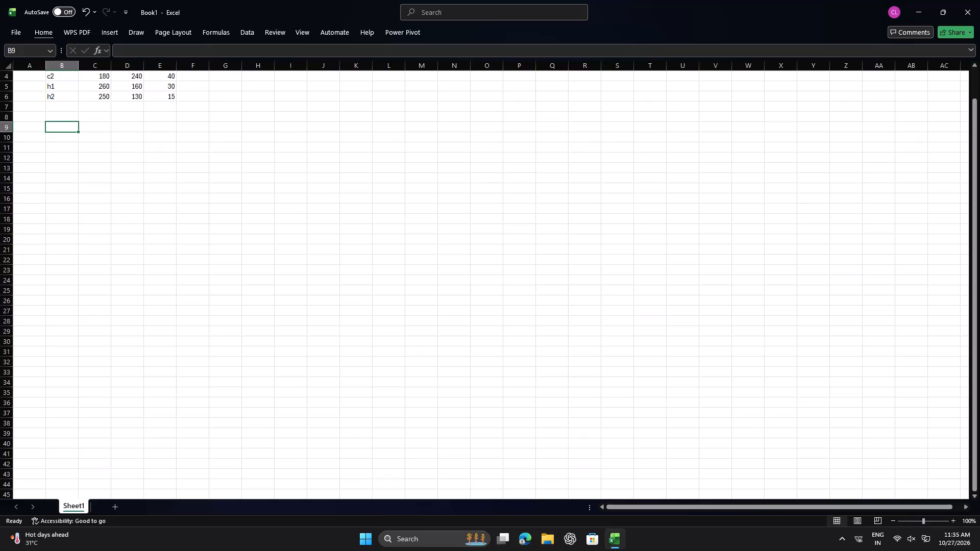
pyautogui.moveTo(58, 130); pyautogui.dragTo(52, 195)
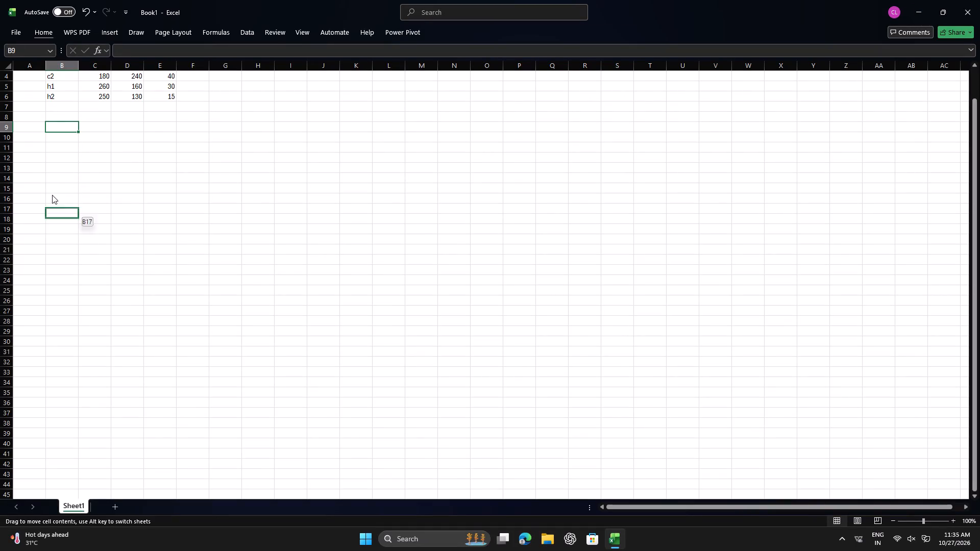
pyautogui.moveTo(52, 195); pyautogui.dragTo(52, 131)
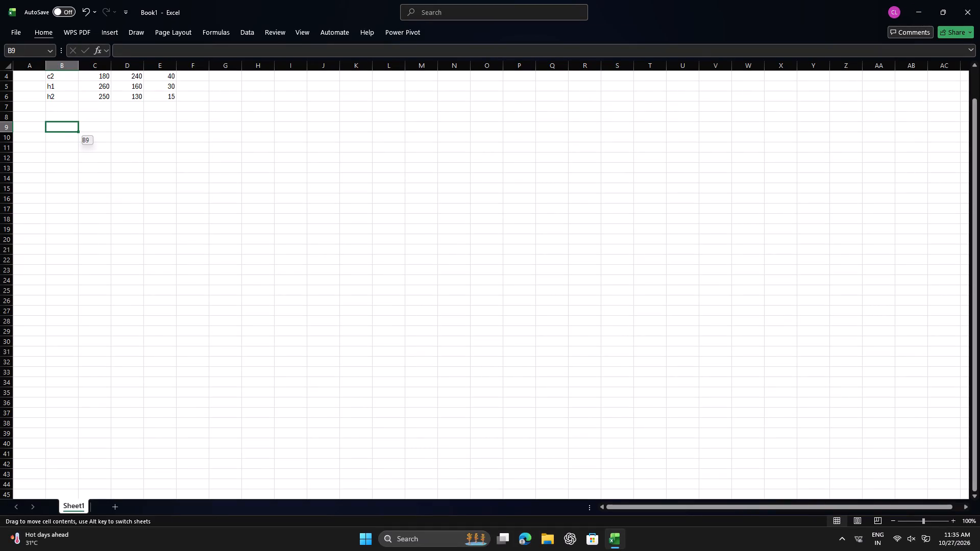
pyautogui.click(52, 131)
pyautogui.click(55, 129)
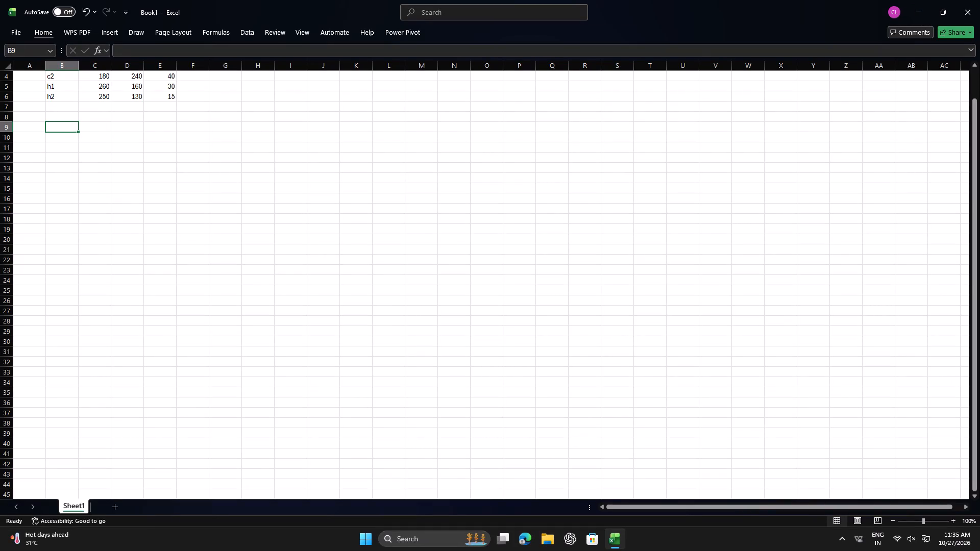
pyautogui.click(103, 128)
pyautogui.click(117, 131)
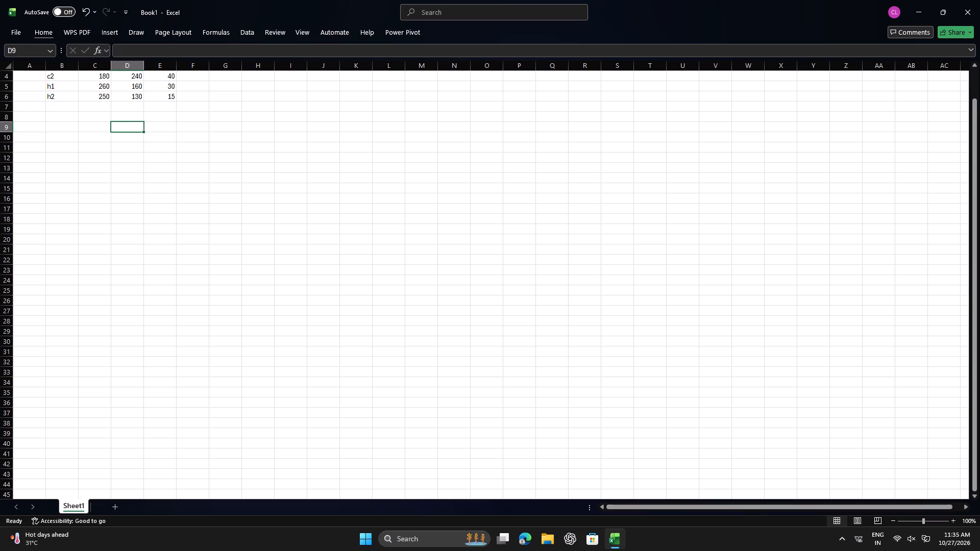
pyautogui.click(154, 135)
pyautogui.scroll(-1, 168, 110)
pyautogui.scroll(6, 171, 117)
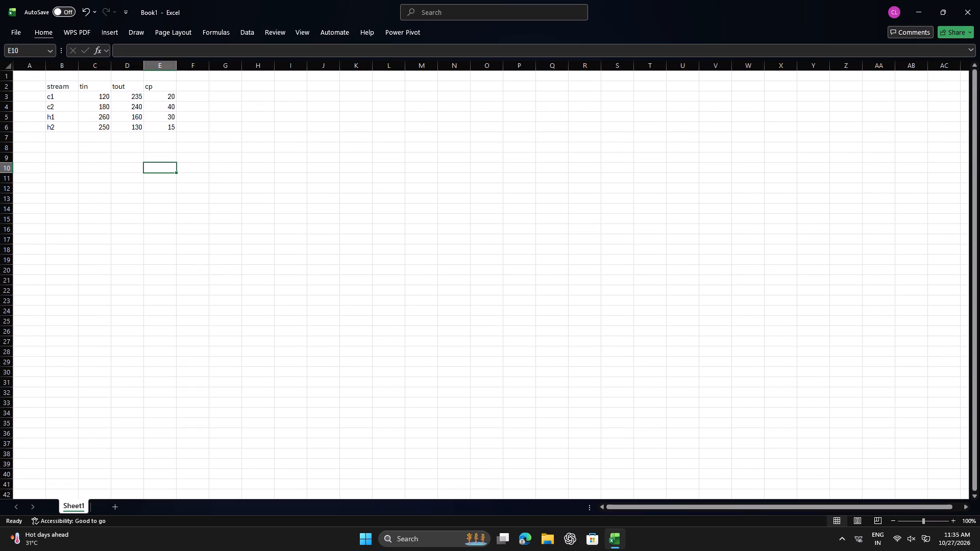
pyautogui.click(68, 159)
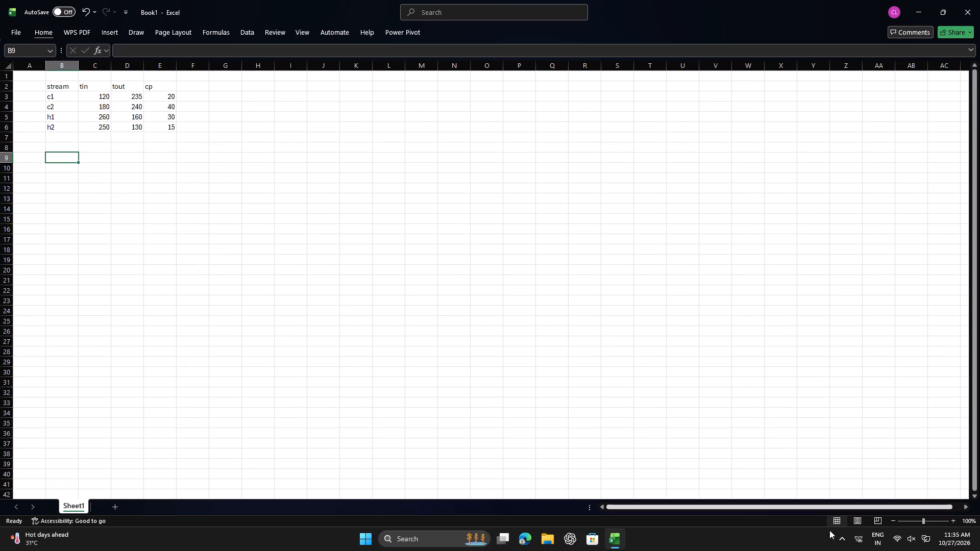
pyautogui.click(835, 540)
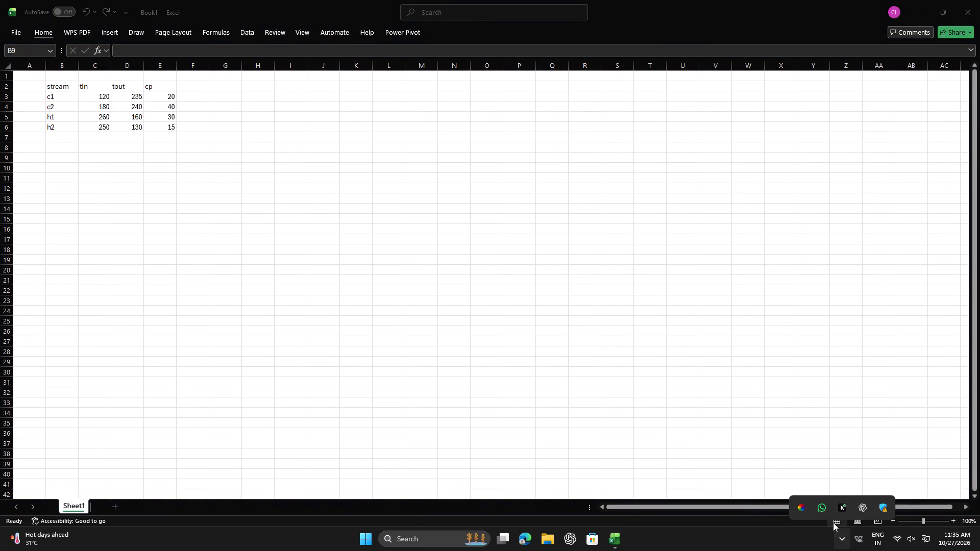
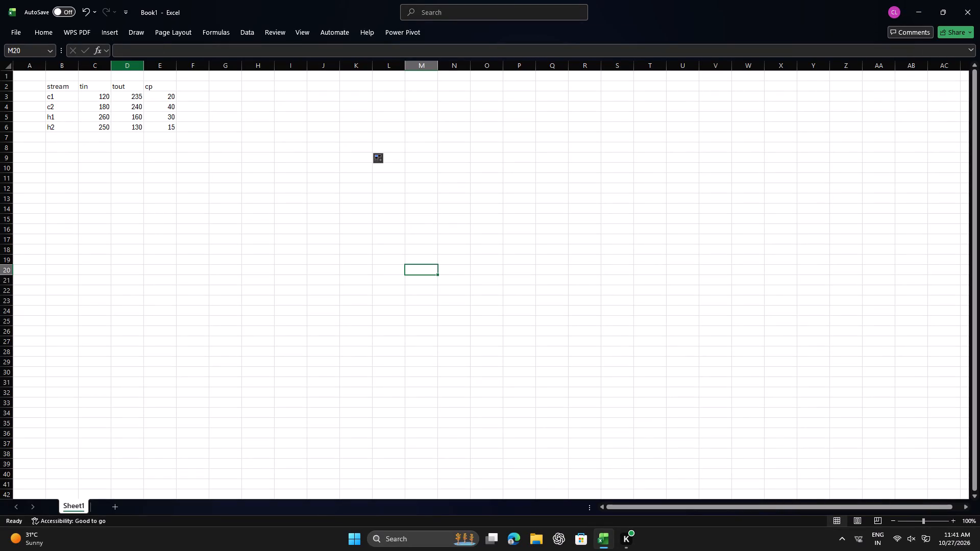
# Enter the title "adjust temp" in cell B10 below the original stream table.
pyautogui.click(66, 164)
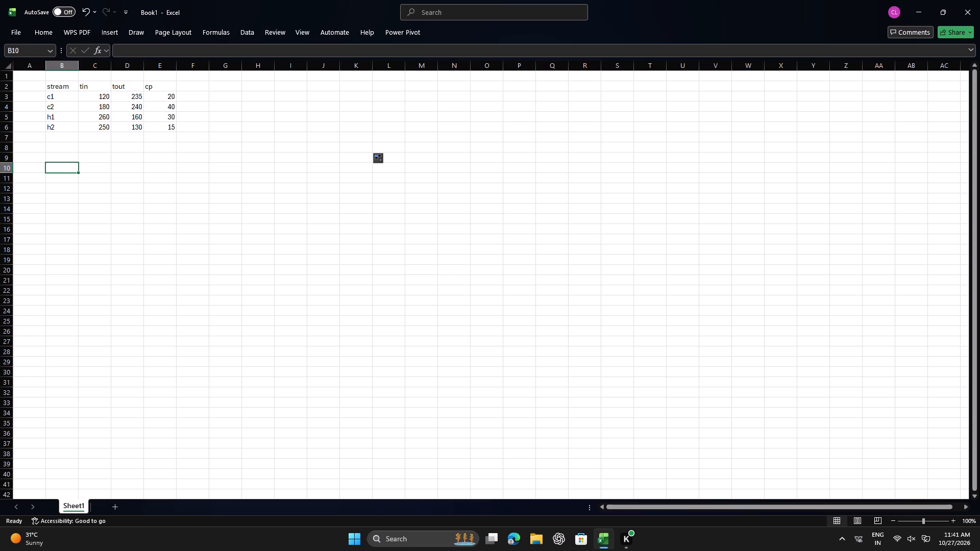
pyautogui.write('adjuistr')
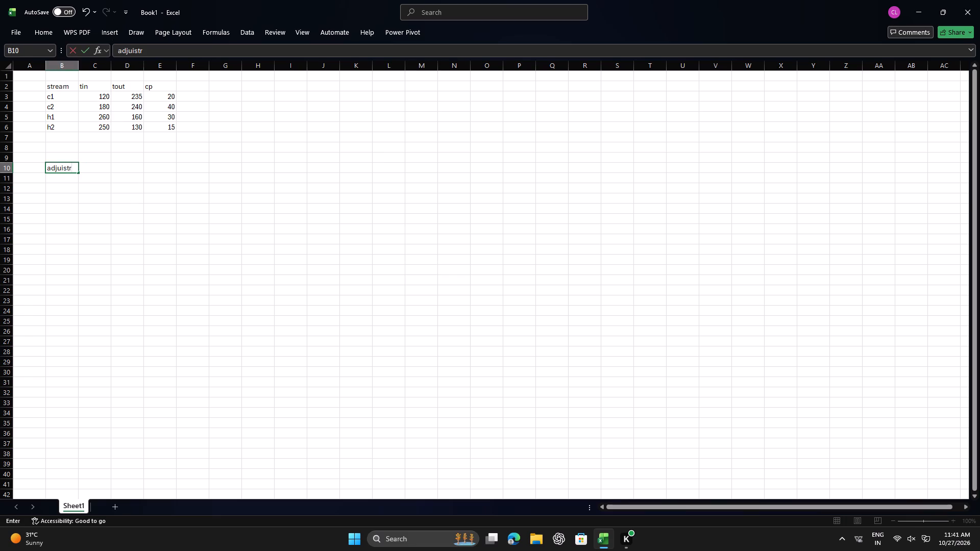
pyautogui.press('BackSpace')
pyautogui.press('BackSpace')
pyautogui.press('BackSpace')
pyautogui.press('BackSpace')
pyautogui.press('BackSpace')
pyautogui.press('BackSpace')
pyautogui.write('just')
pyautogui.press('space')
pyautogui.write('temp')
pyautogui.press('Left')
# Add the column headers stream, t in, t out and cp across B11:E11 under the "adjust temp" title.
pyautogui.press('Down')
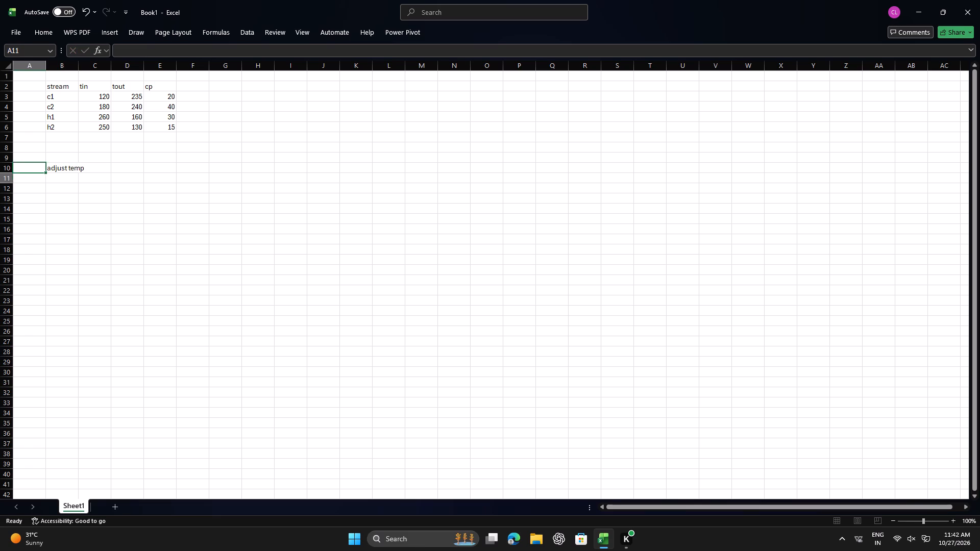
pyautogui.press('Right')
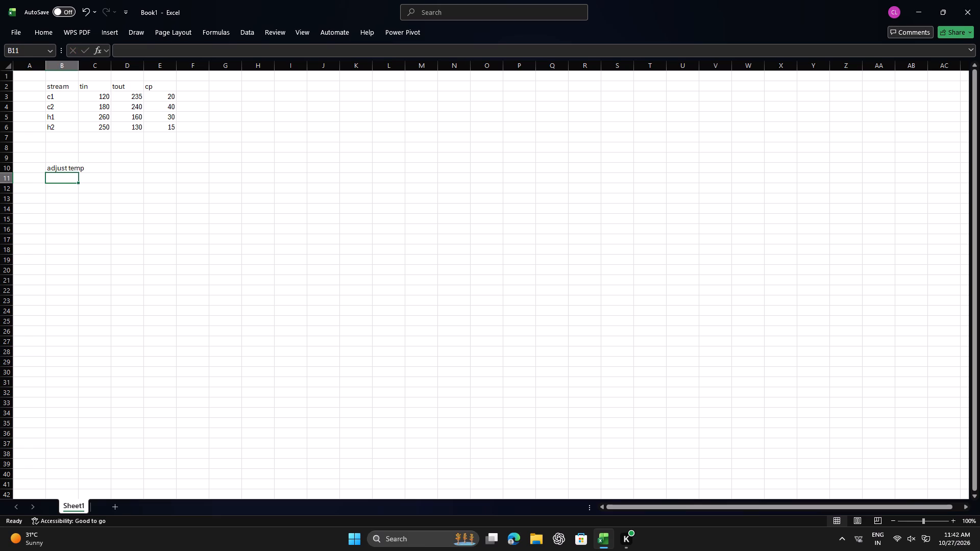
pyautogui.write('stream')
pyautogui.press('Right')
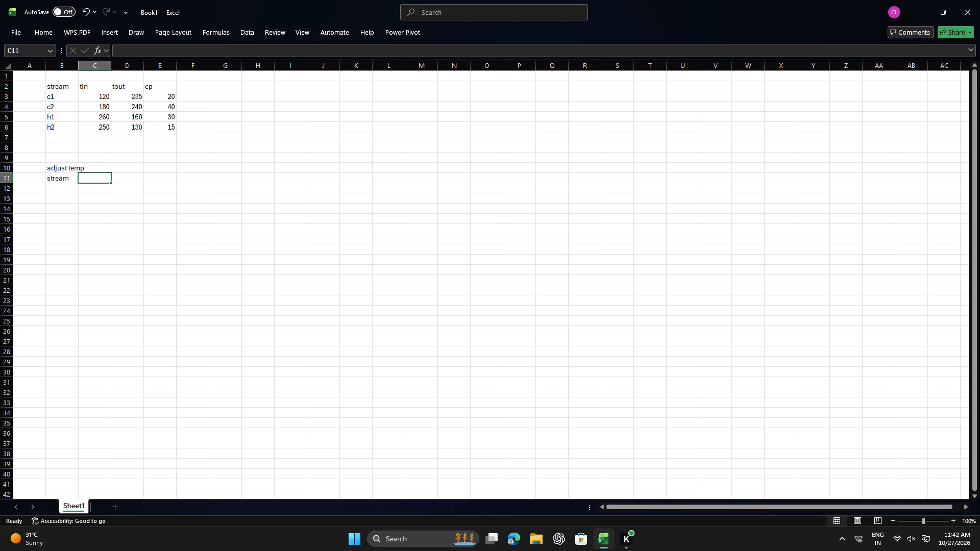
pyautogui.write('t in')
pyautogui.press('space')
pyautogui.press('Right')
pyautogui.write('to')
pyautogui.press('BackSpace')
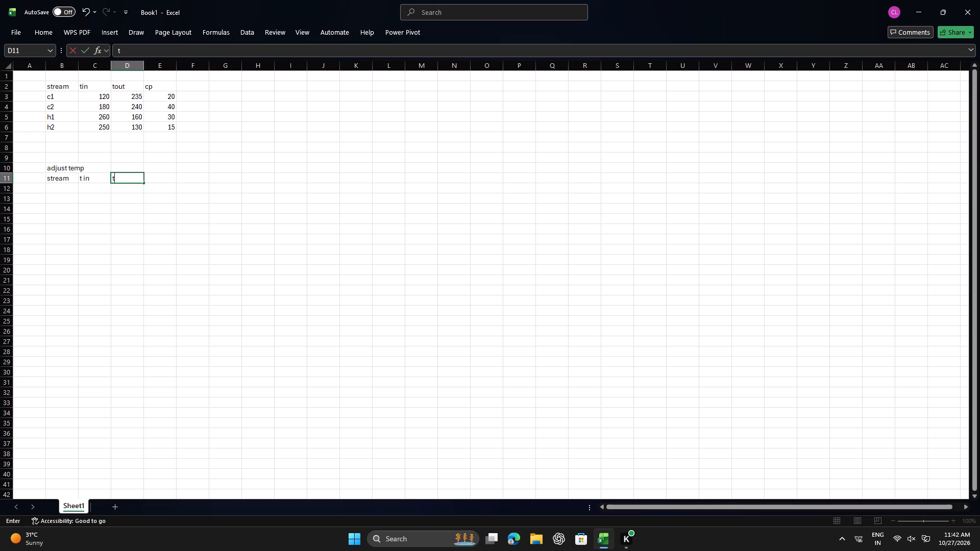
pyautogui.press('space')
pyautogui.write('out')
pyautogui.press('space')
pyautogui.press('Right')
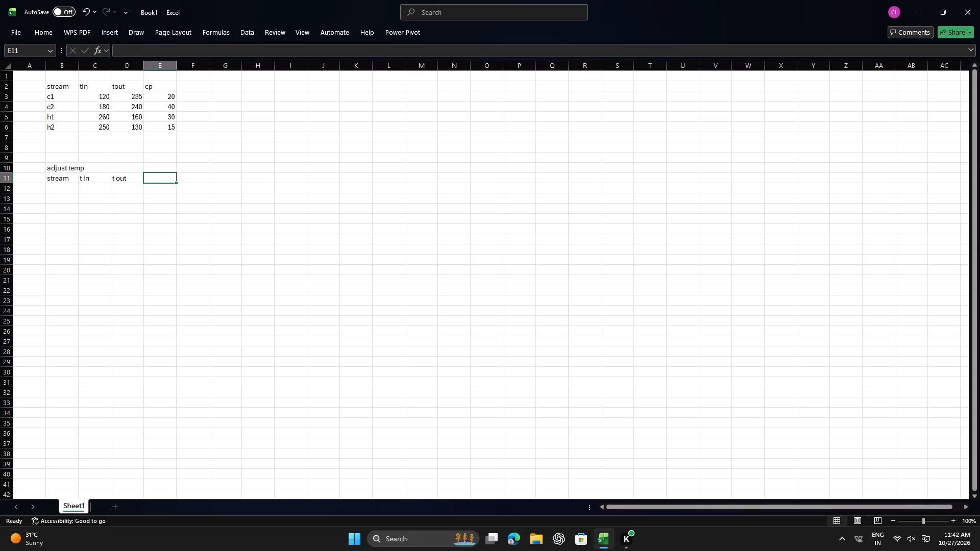
pyautogui.press('v')
pyautogui.press('BackSpace')
pyautogui.write('cp')
pyautogui.press('Left')
# List the stream names c1, c2, h1 and h2 down B12:B15 in the stream column.
pyautogui.press('Down')
pyautogui.press('Left')
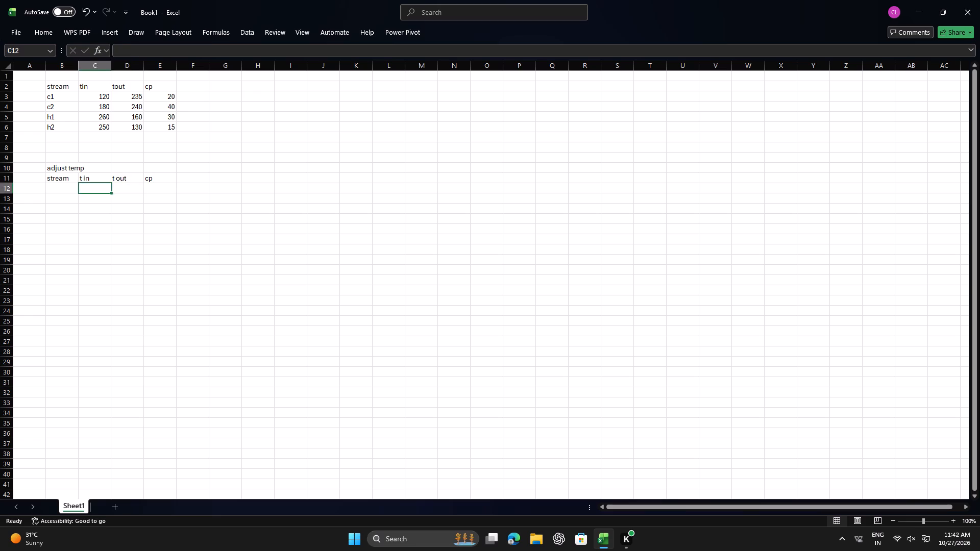
pyautogui.press('Left')
pyautogui.press('Left')
pyautogui.press('Right')
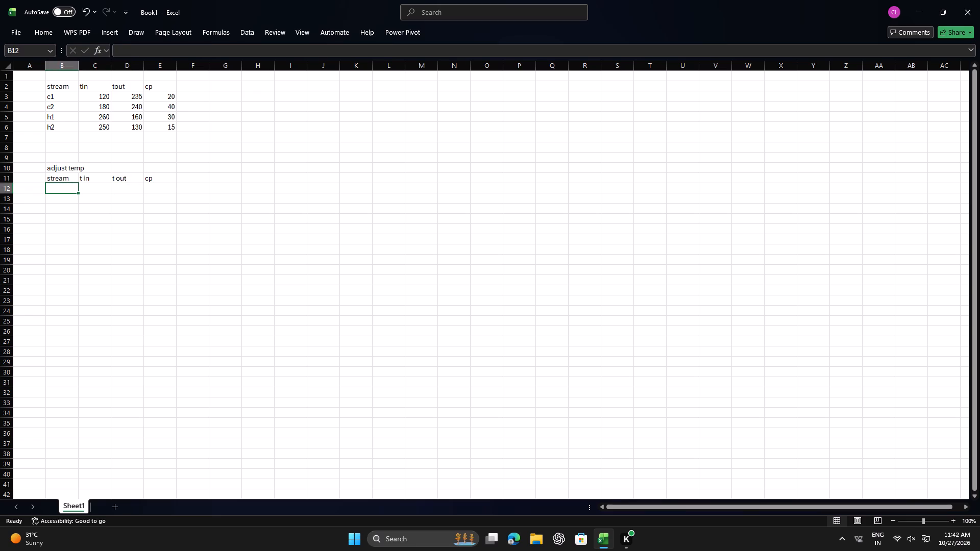
pyautogui.write('c1')
pyautogui.press('Down')
pyautogui.write('c2')
pyautogui.press('Down')
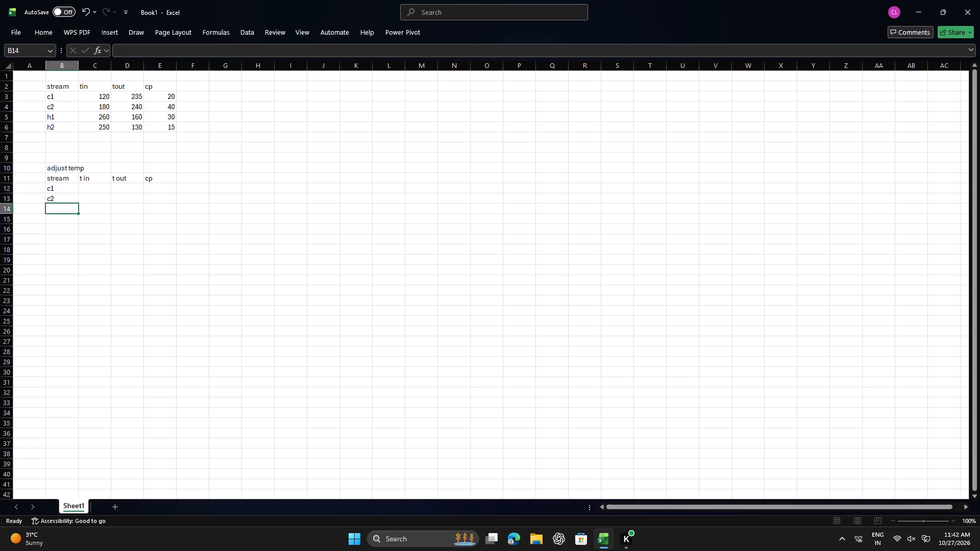
pyautogui.write('h1')
pyautogui.press('Down')
pyautogui.write('h2')
pyautogui.press('Right')
# Enter the adjusted inlet temperatures 120, 180, 250 and 240 for c1, c2, h1 and h2 in C12:C15.
pyautogui.press('Up')
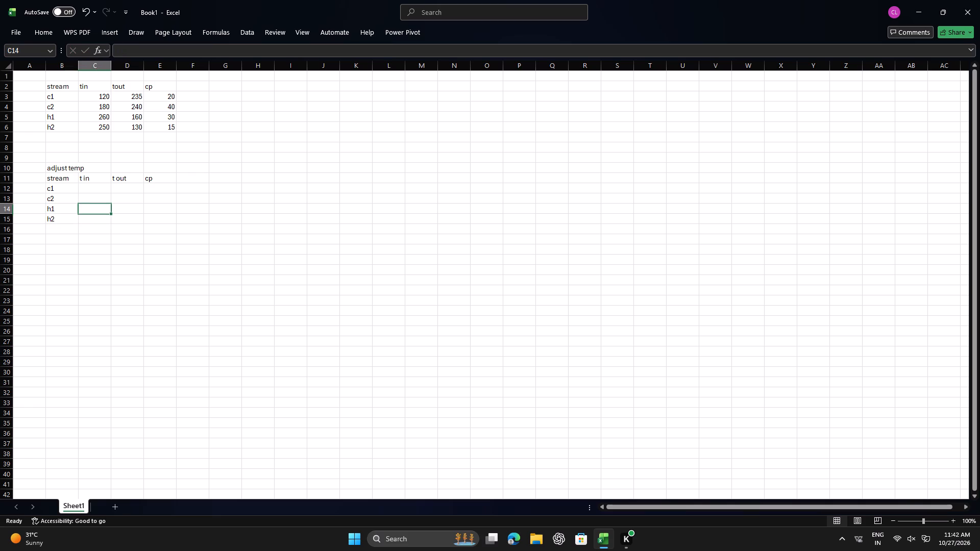
pyautogui.press('Up')
pyautogui.press('Up')
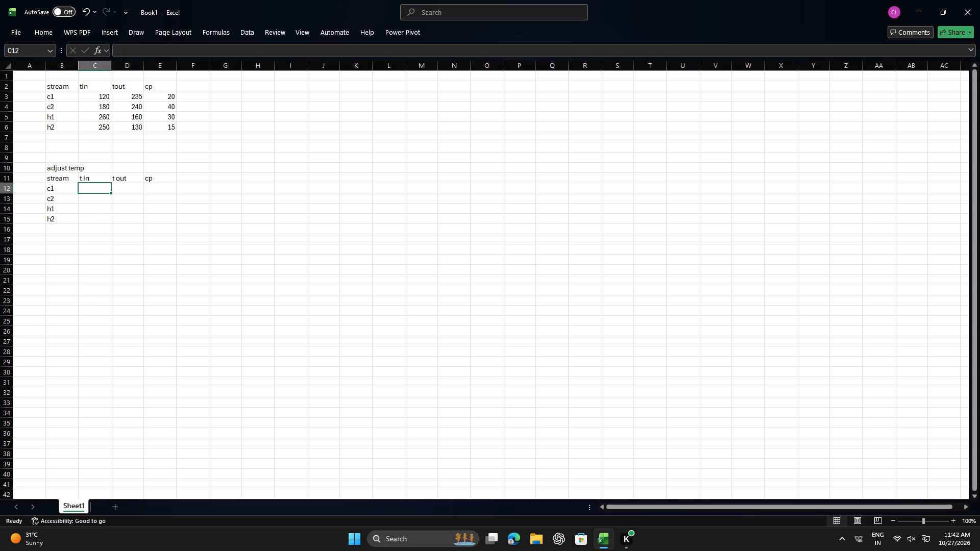
pyautogui.write('120')
pyautogui.press('Return')
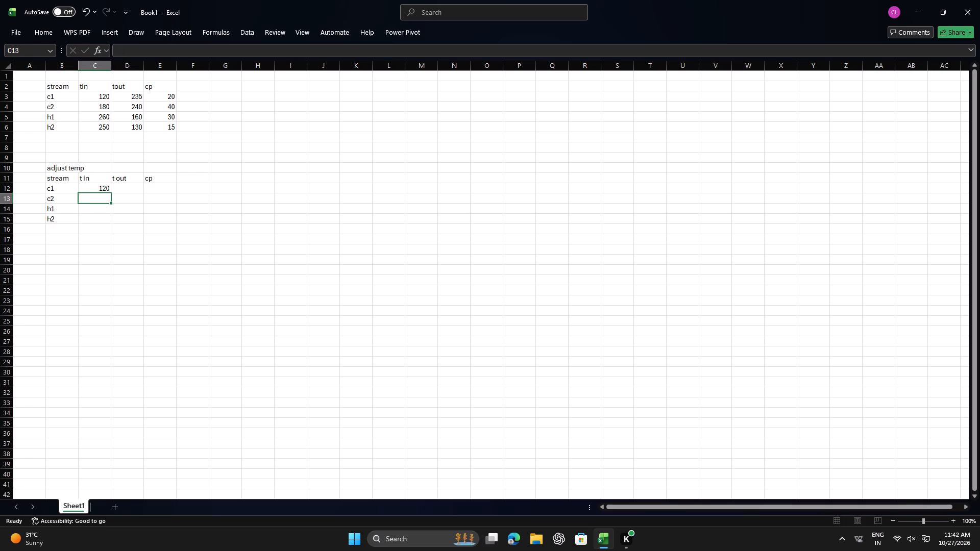
pyautogui.write('180')
pyautogui.press('Return')
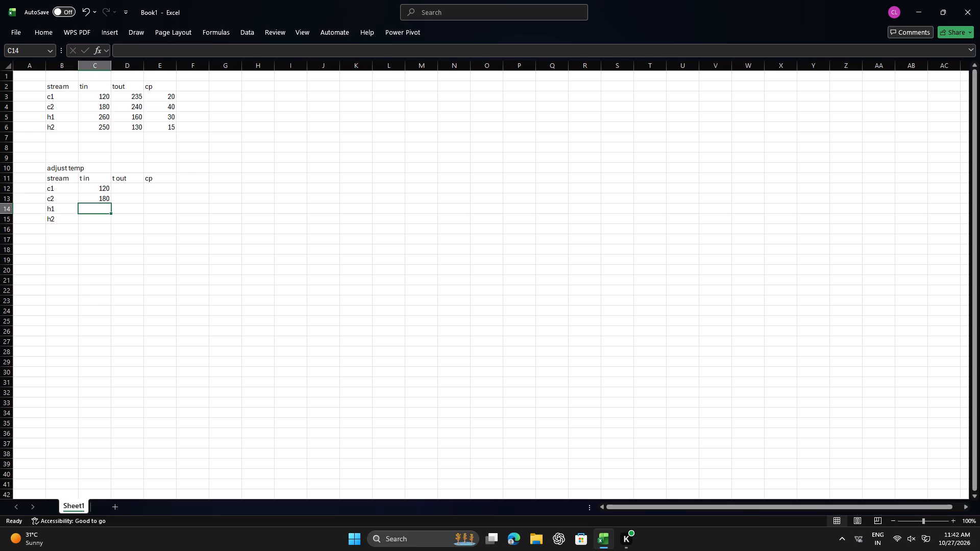
pyautogui.press('1')
pyautogui.press('BackSpace')
pyautogui.write('250')
pyautogui.press('Return')
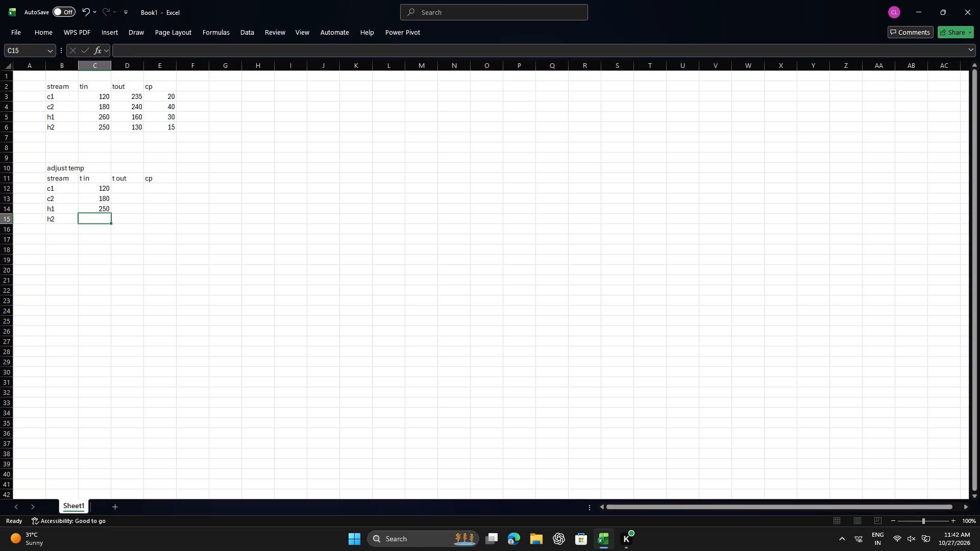
pyautogui.write('240')
pyautogui.press('Return')
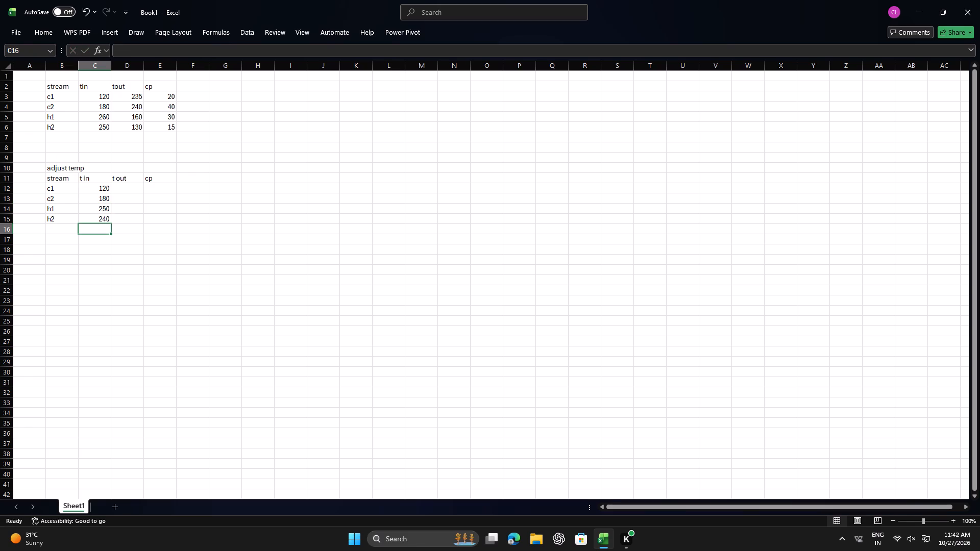
# Enter the adjusted outlet temperatures 235, 240, 150 and 120 for c1, c2, h1 and h2 in D12:D15.
pyautogui.press('Right')
pyautogui.press('Up')
pyautogui.press('Up')
pyautogui.press('Up')
pyautogui.press('Up')
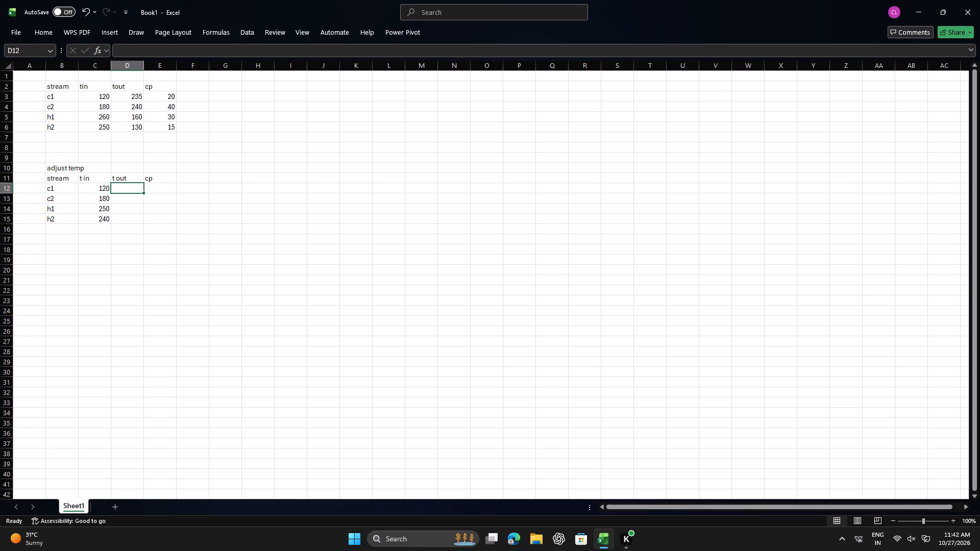
pyautogui.write('235')
pyautogui.press('Return')
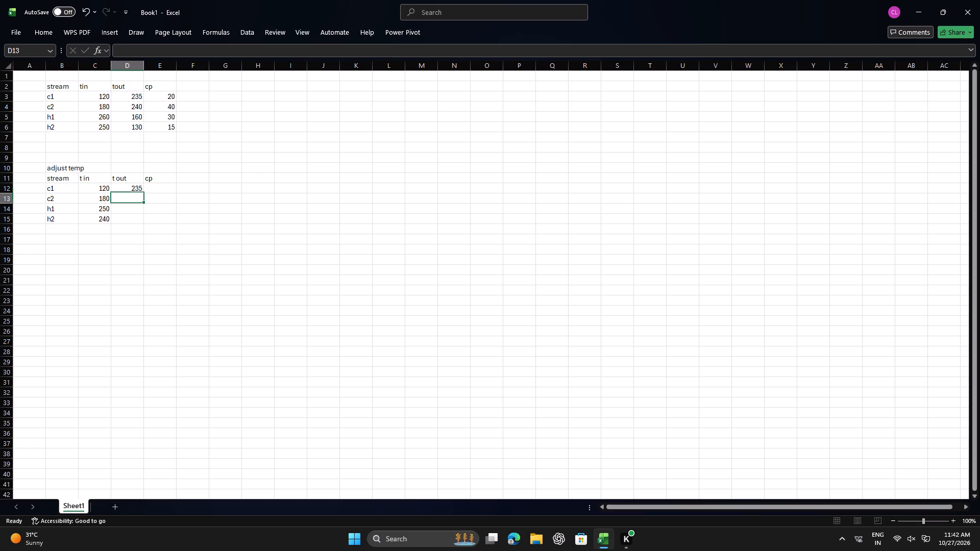
pyautogui.write('240')
pyautogui.press('Return')
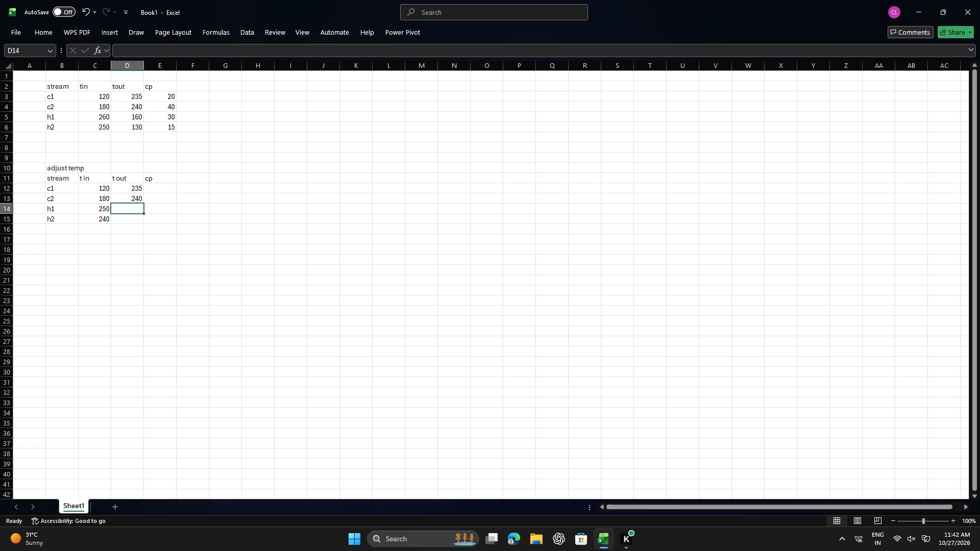
pyautogui.write('150')
pyautogui.press('Return')
pyautogui.write('120')
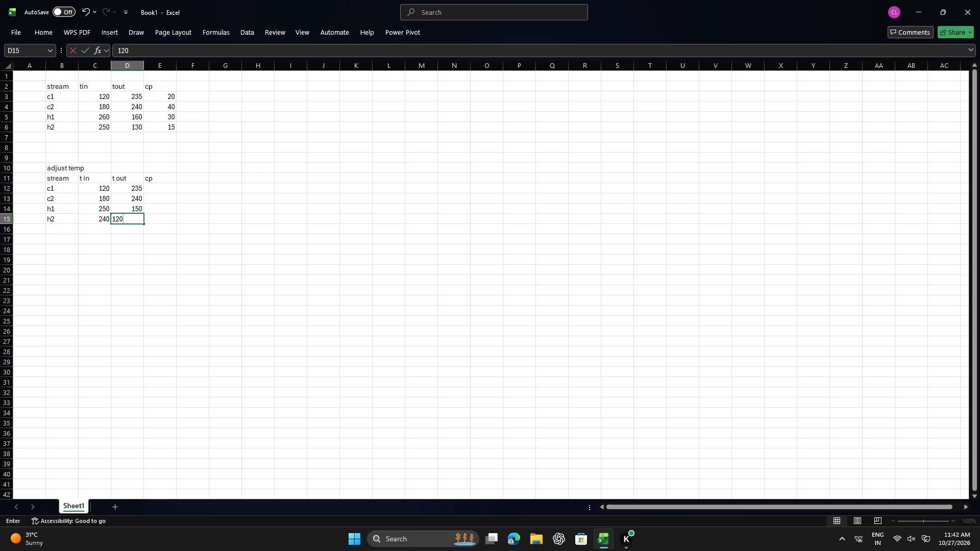
pyautogui.press('Return')
# Fill the cp column of the adjusted table in E12:E15 with 20, 40, 30 and 15.
pyautogui.press('Right')
pyautogui.press('Up')
pyautogui.press('Up')
pyautogui.press('Up')
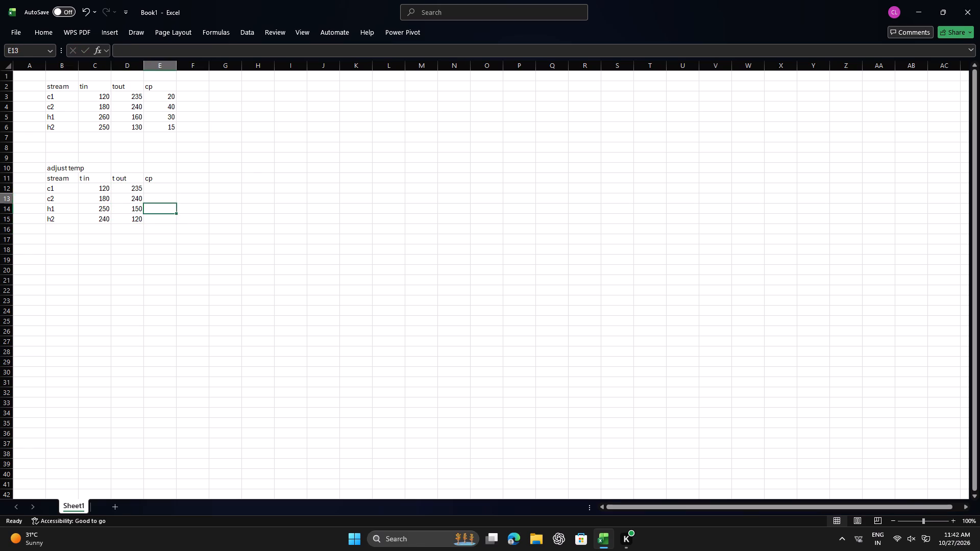
pyautogui.press('Up')
pyautogui.write('20')
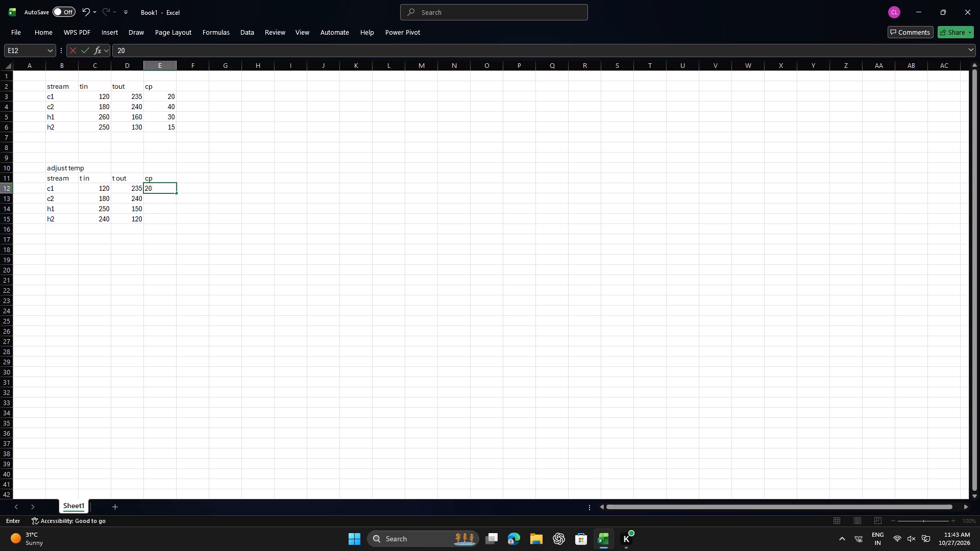
pyautogui.press('Return')
pyautogui.write('40')
pyautogui.press('Return')
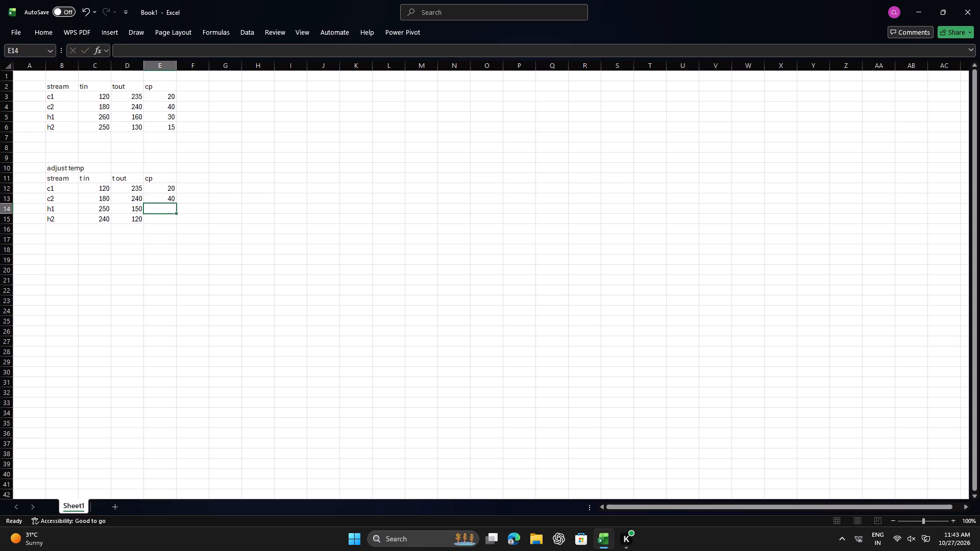
pyautogui.write('30')
pyautogui.press('Return')
pyautogui.write('15')
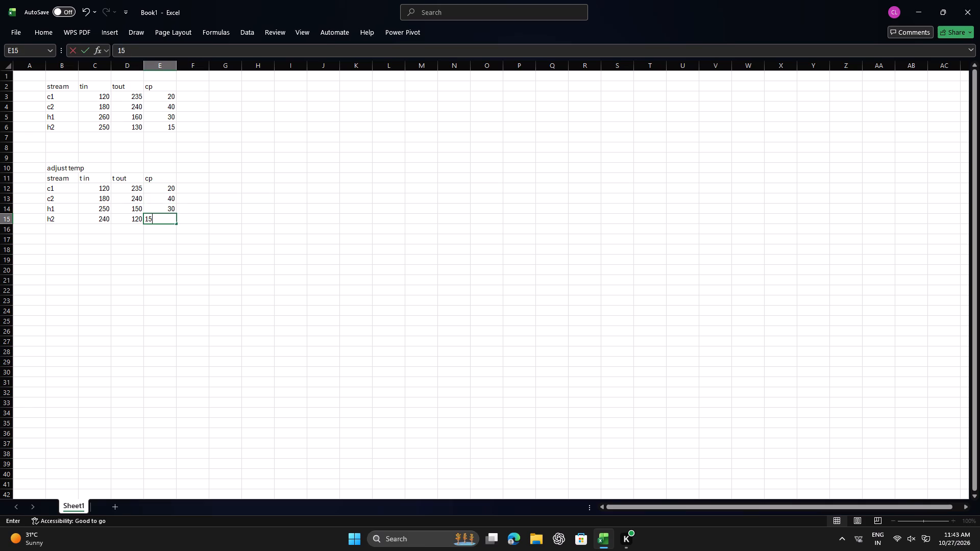
pyautogui.press('Return')
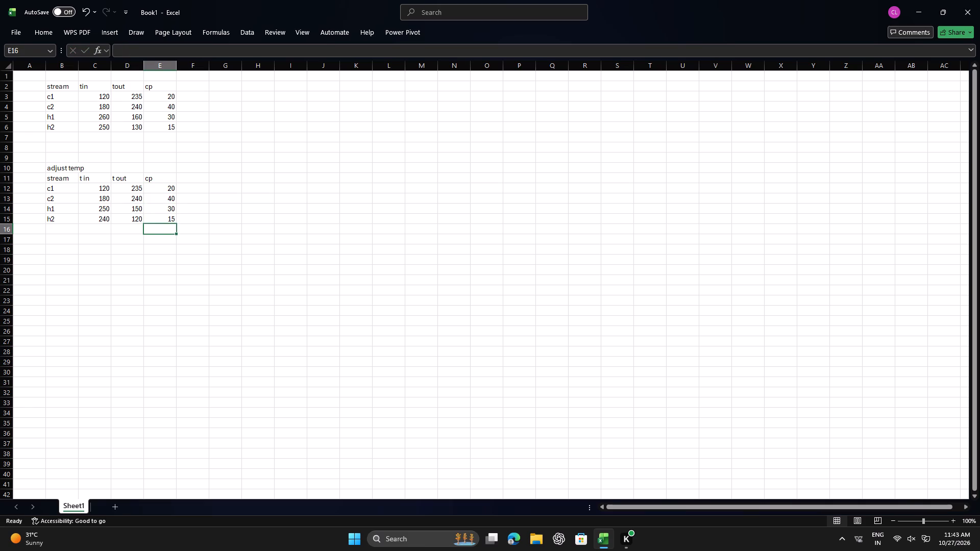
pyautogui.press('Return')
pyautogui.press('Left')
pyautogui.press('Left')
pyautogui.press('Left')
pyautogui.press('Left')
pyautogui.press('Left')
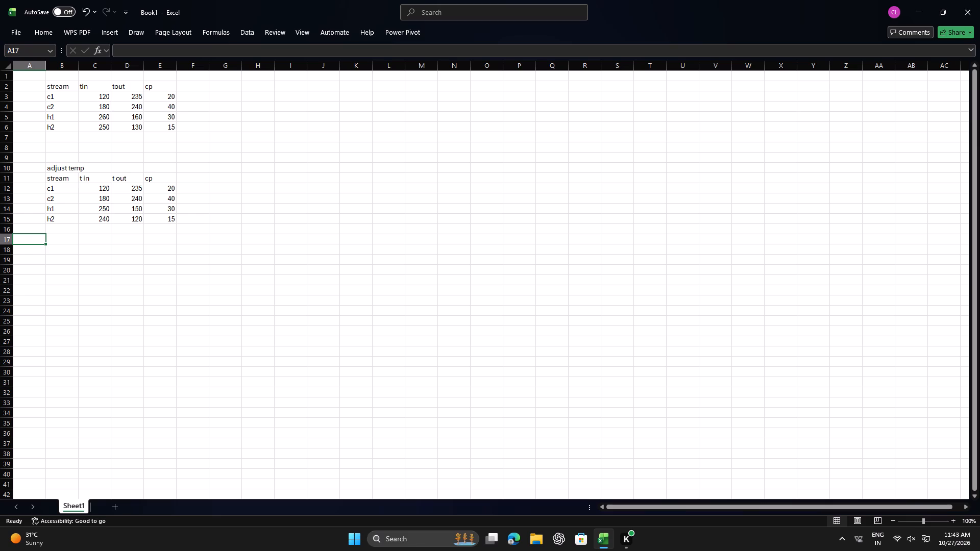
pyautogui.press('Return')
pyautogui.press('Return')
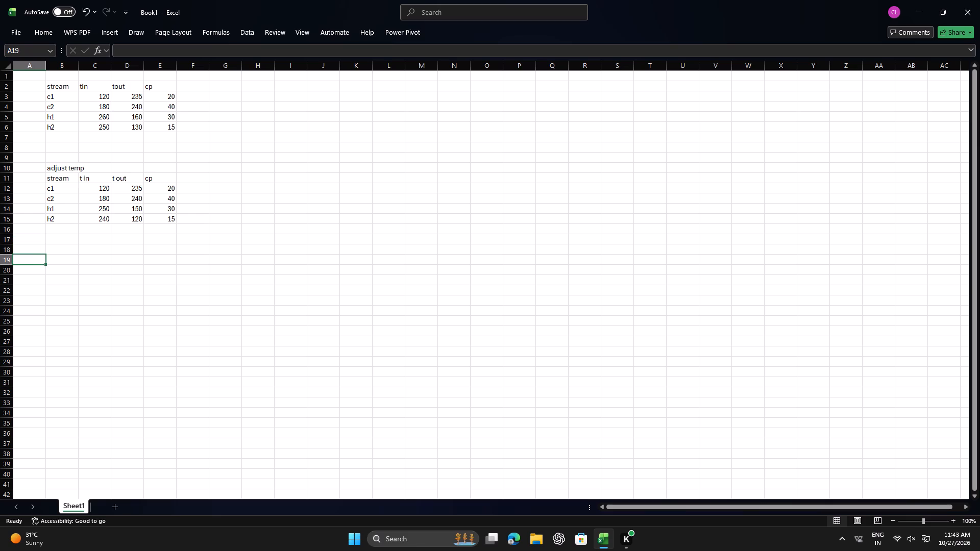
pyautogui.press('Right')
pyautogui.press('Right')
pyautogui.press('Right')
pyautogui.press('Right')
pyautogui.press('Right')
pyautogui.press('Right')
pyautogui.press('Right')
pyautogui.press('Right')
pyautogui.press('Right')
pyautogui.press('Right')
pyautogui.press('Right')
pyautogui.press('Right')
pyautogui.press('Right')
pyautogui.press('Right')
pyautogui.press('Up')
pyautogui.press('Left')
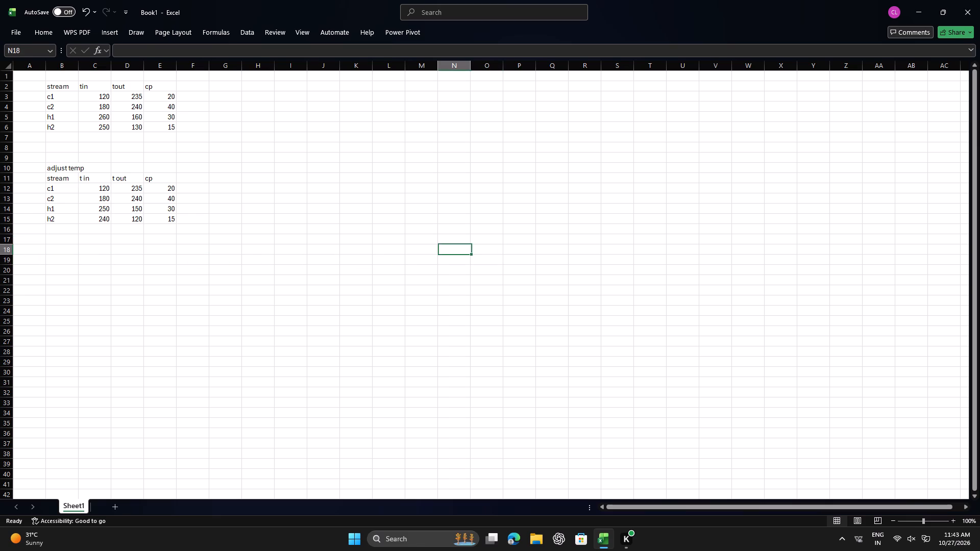
# Start a descending list of adjusted temperatures with 250, 240 and 235 in H8:H10.
pyautogui.press('Up')
pyautogui.press('Up')
pyautogui.press('Up')
pyautogui.press('Up')
pyautogui.press('Up')
pyautogui.press('Up')
pyautogui.press('Up')
pyautogui.press('Up')
pyautogui.press('Up')
pyautogui.press('Up')
pyautogui.press('Left')
pyautogui.press('Left')
pyautogui.press('Left')
pyautogui.press('Left')
pyautogui.press('Left')
pyautogui.press('Left')
pyautogui.press('Left')
pyautogui.press('Left')
pyautogui.press('Left')
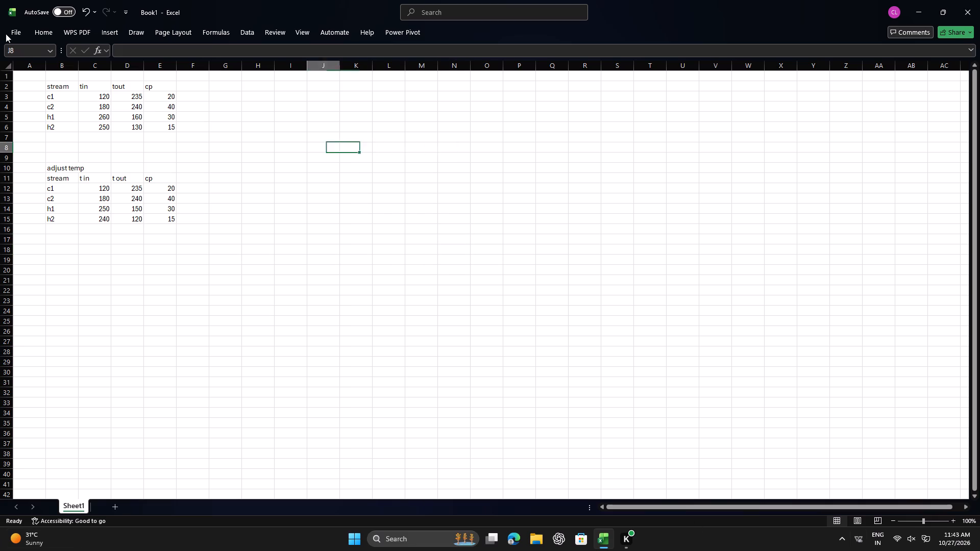
pyautogui.press('Right')
pyautogui.press('Right')
pyautogui.press('Right')
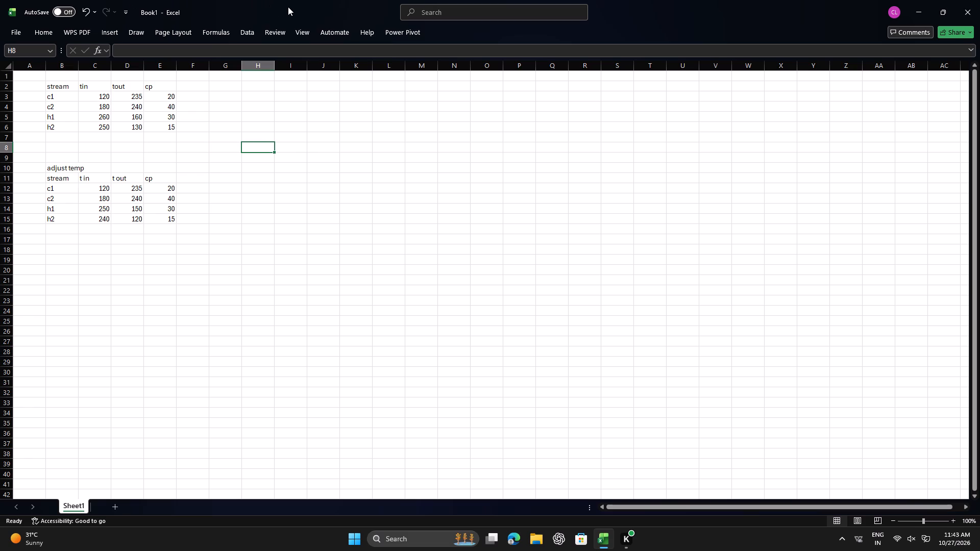
pyautogui.write('250')
pyautogui.press('Return')
pyautogui.write('240')
pyautogui.press('Return')
pyautogui.write('2350')
pyautogui.press('Return')
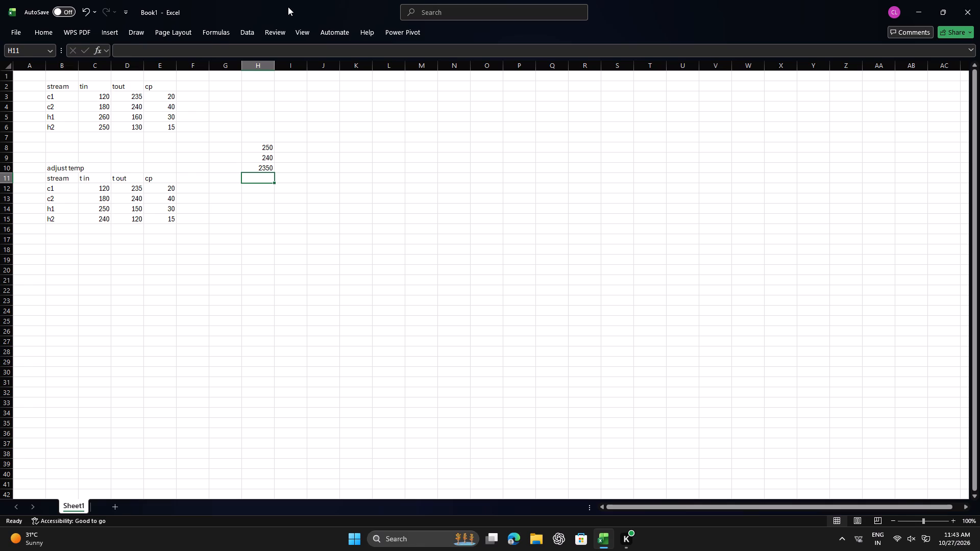
pyautogui.press('Up')
pyautogui.press('BackSpace')
pyautogui.write('2350')
pyautogui.press('Return')
pyautogui.press('Up')
pyautogui.press('BackSpace')
pyautogui.write('235')
pyautogui.press('Return')
# Continue the temperature list with 180, 150 and 120 in H11:H13.
pyautogui.click(254, 183)
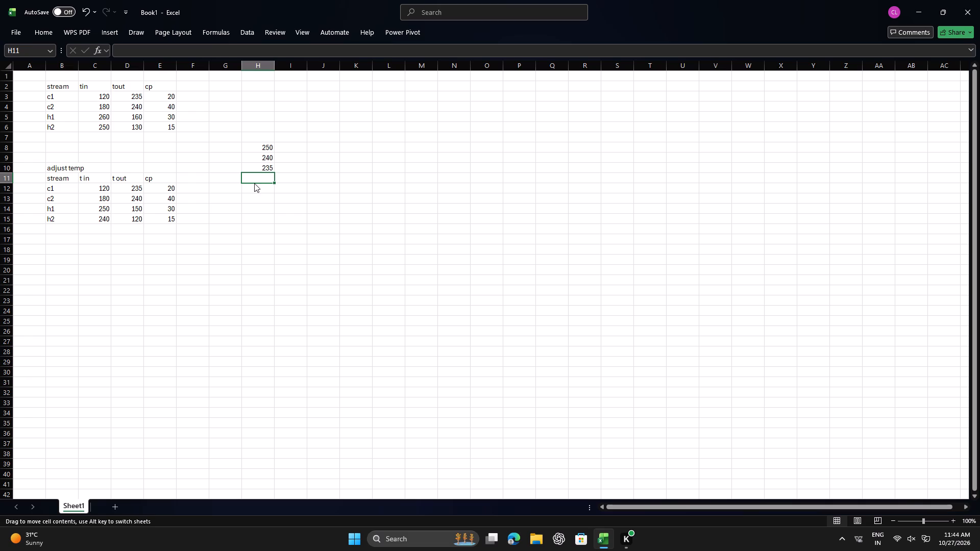
pyautogui.click(255, 174)
pyautogui.write('18')
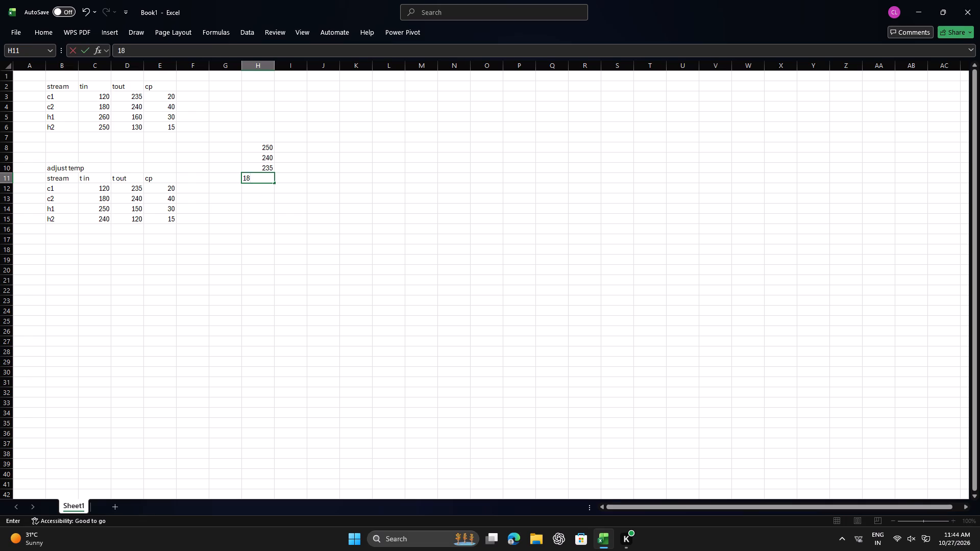
pyautogui.press('0')
pyautogui.press('Return')
pyautogui.click(263, 190)
pyautogui.press('1')
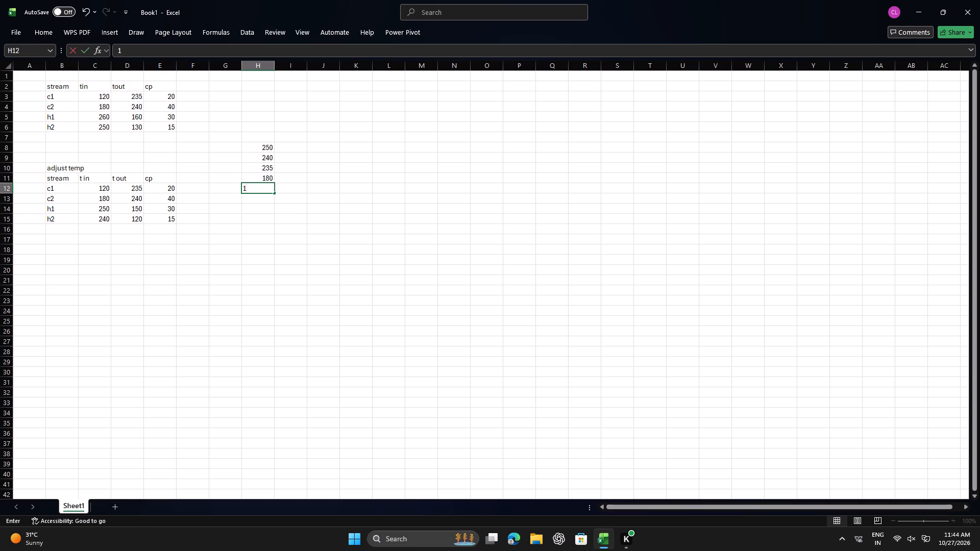
pyautogui.press('5')
pyautogui.press('0')
pyautogui.press('Return')
pyautogui.press('1')
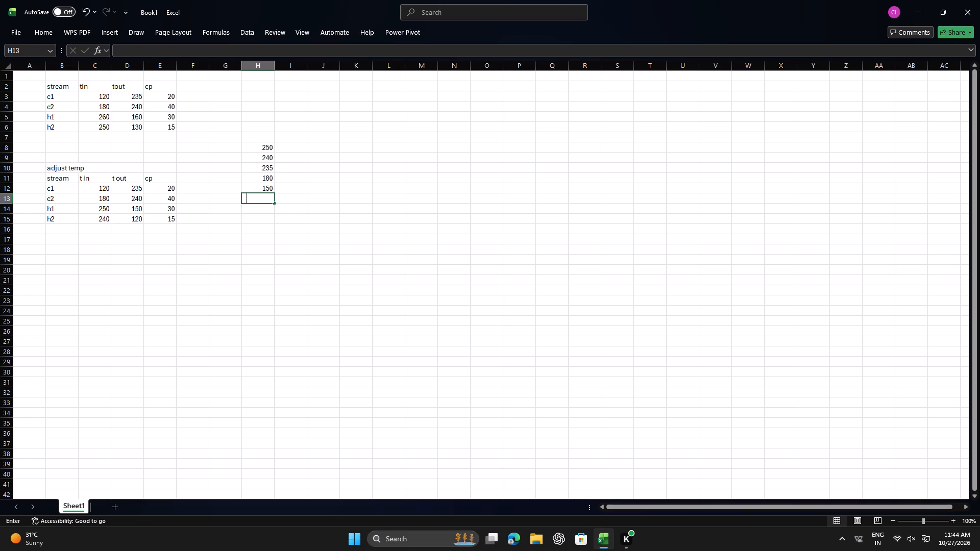
pyautogui.press('2')
pyautogui.press('0')
pyautogui.press('Return')
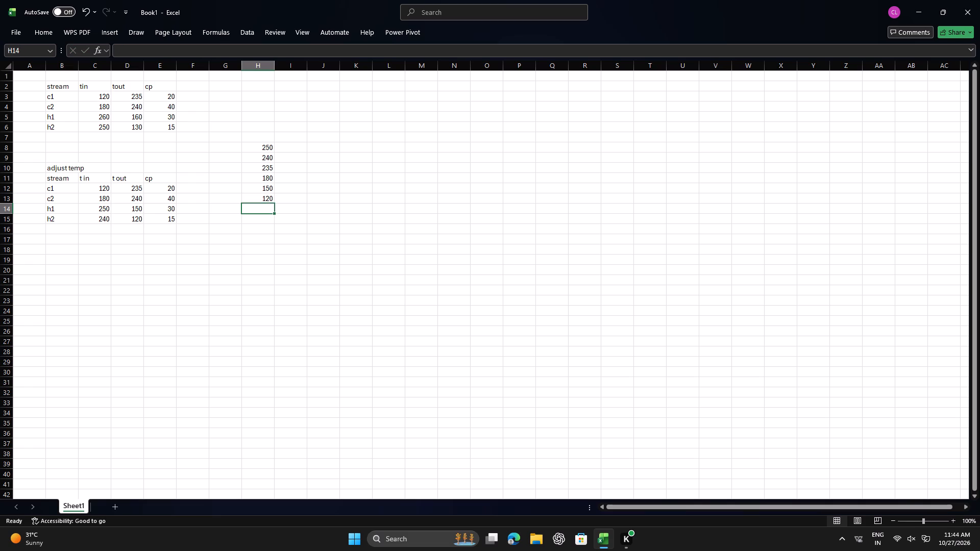
pyautogui.moveTo(246, 147); pyautogui.dragTo(268, 204)
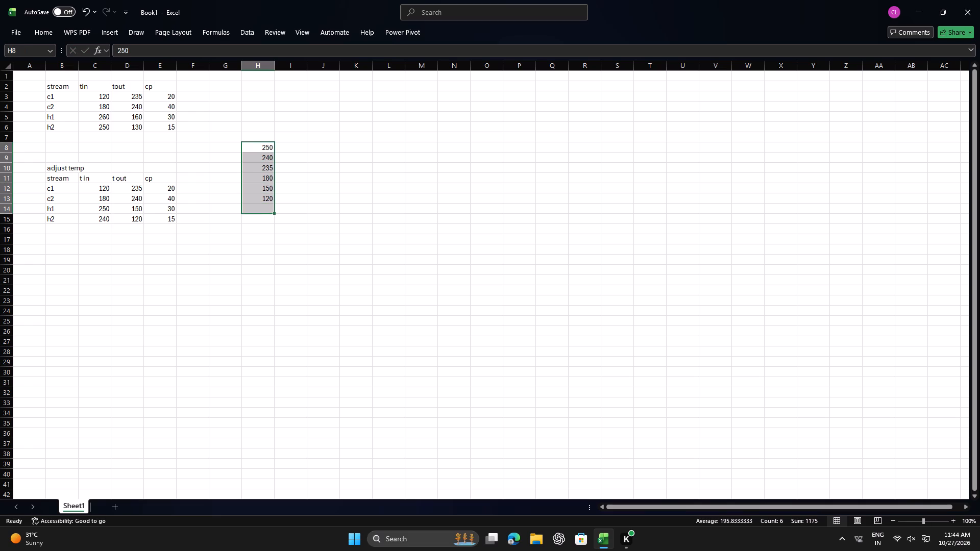
pyautogui.click(277, 190)
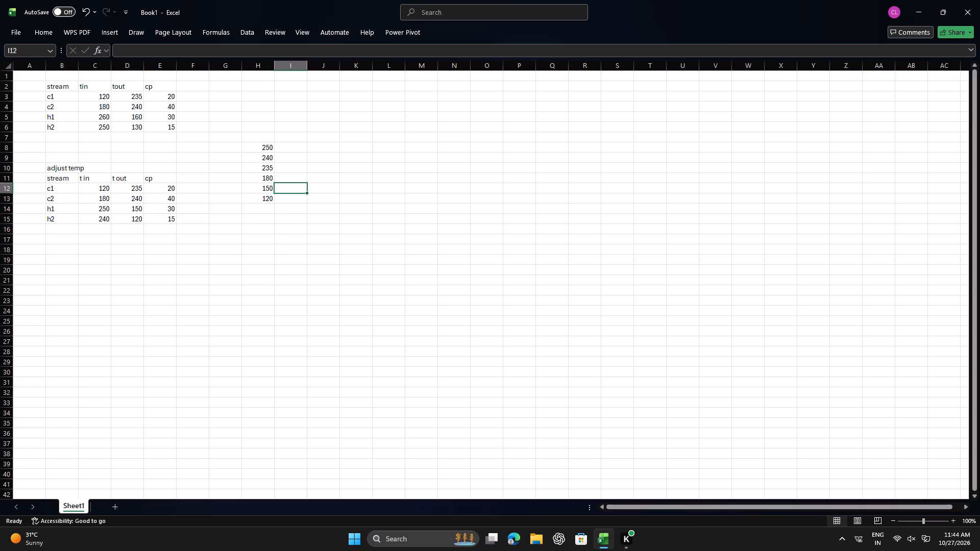
# Start a new header row below the adjusted table with T, h1, h1 and c1 in B17:E17.
pyautogui.click(52, 242)
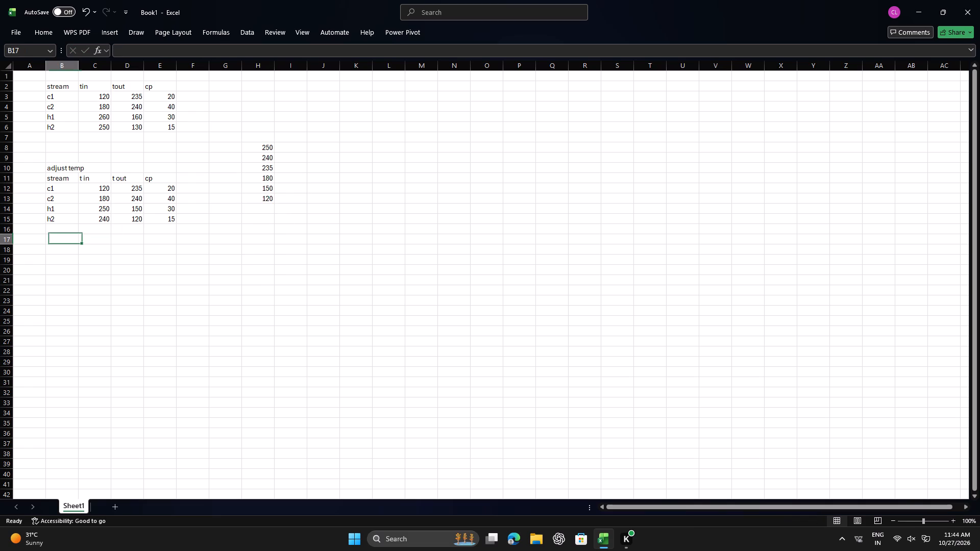
pyautogui.hotkey('shift', 't')
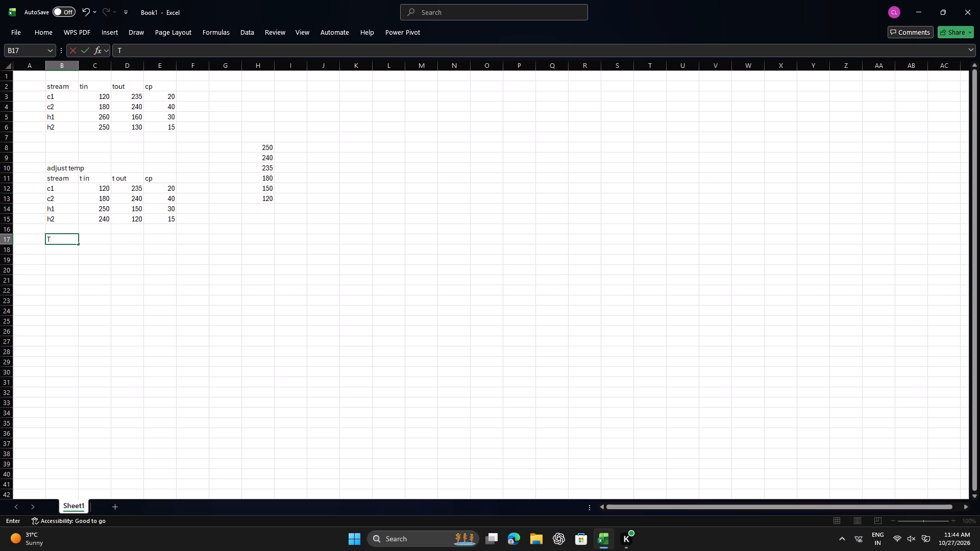
pyautogui.press('Right')
pyautogui.press('h')
pyautogui.press('1')
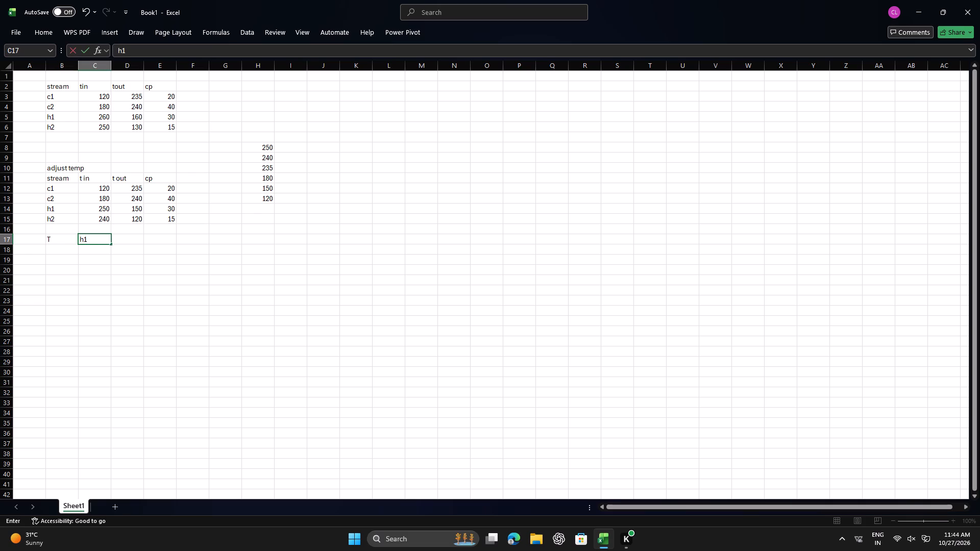
pyautogui.press('Right')
pyautogui.press('h')
pyautogui.press('1')
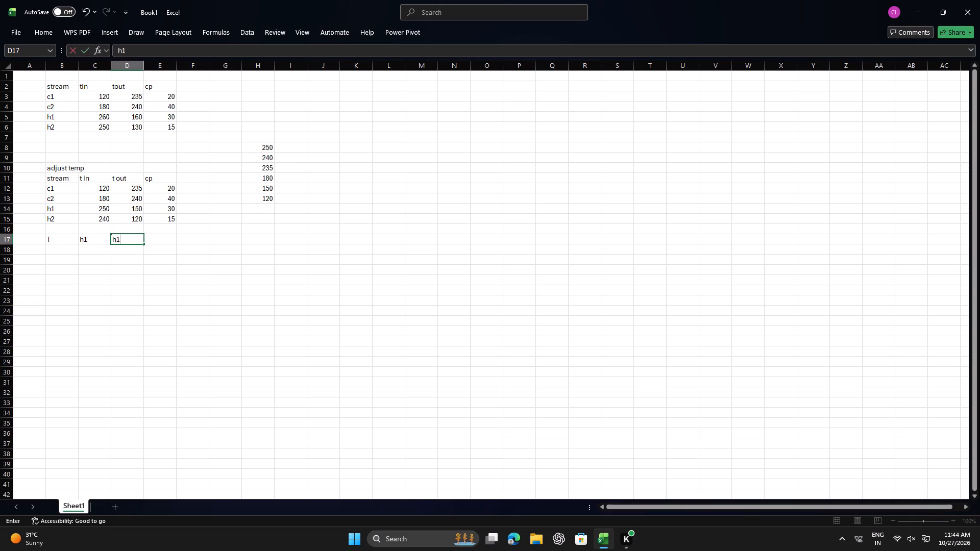
pyautogui.click(151, 240)
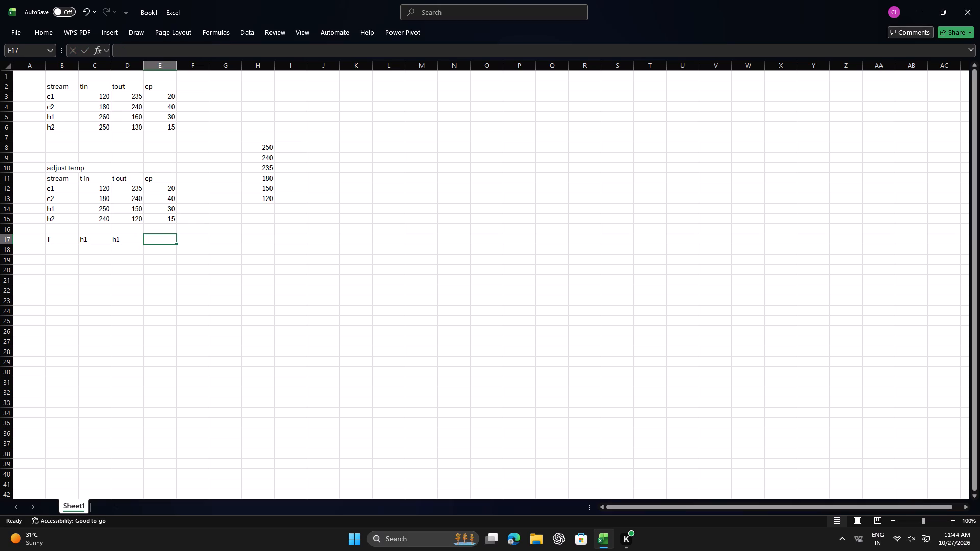
pyautogui.write('c1')
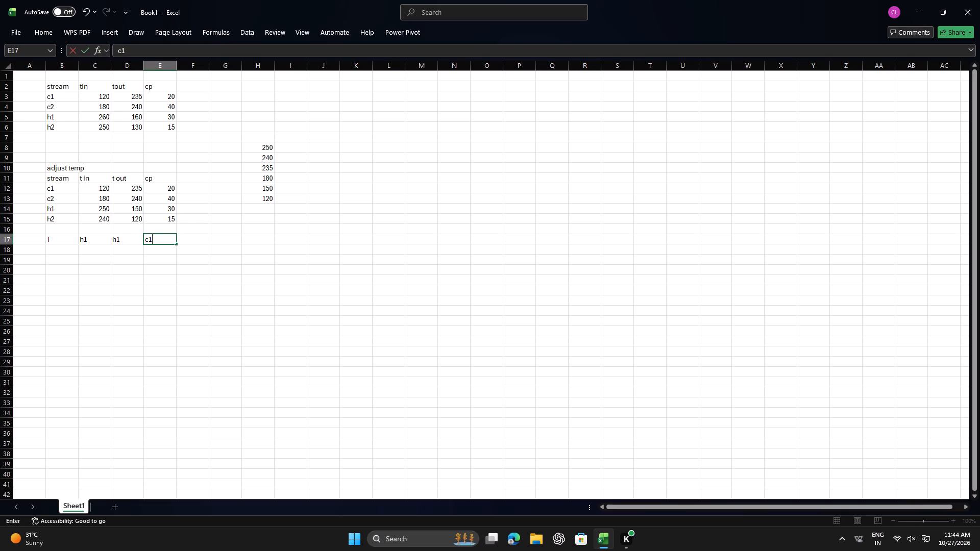
# Put the header c2 in F17, directly after c1, and leave G17 empty.
pyautogui.click(186, 239)
pyautogui.press('Right')
pyautogui.write('c2')
pyautogui.click(184, 239)
pyautogui.press('BackSpace')
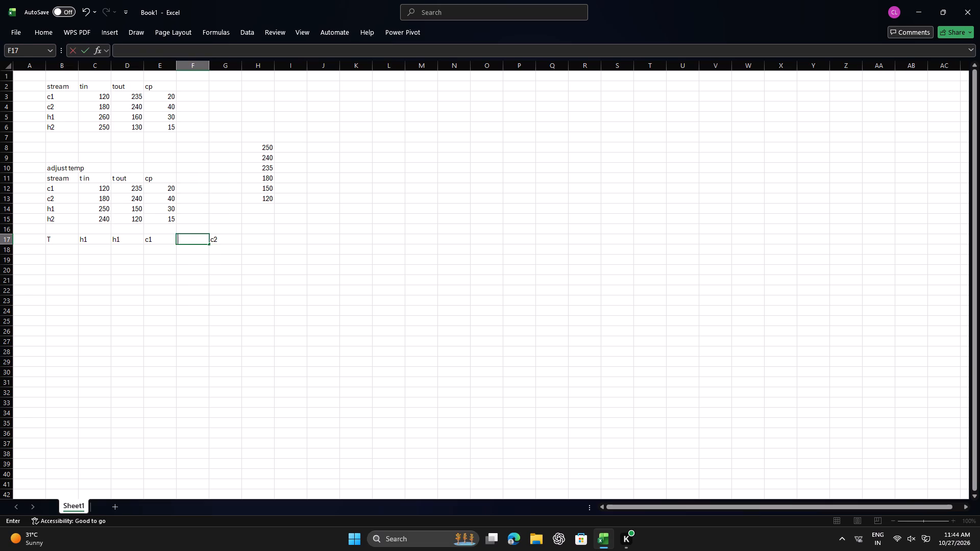
pyautogui.press('BackSpace')
pyautogui.press('Right')
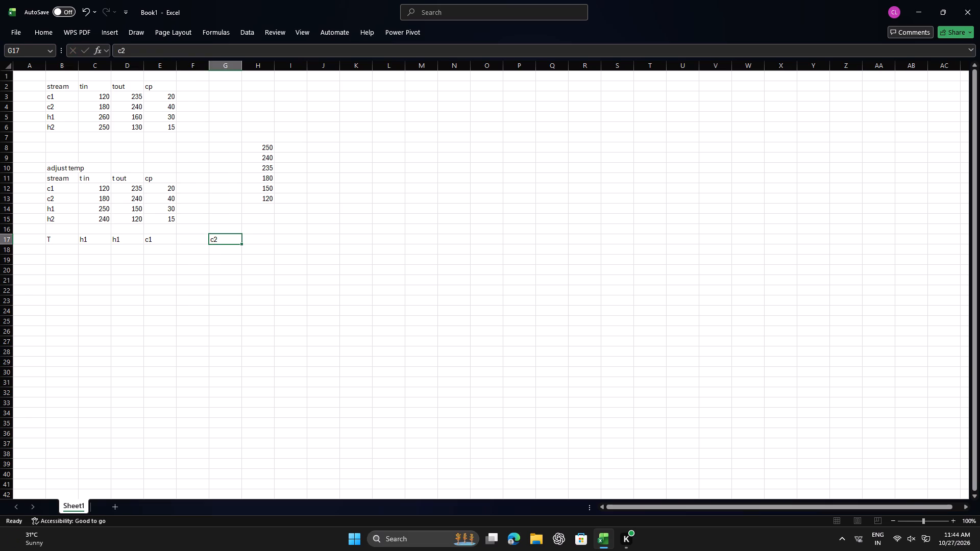
pyautogui.click(184, 239)
pyautogui.press('BackSpace')
pyautogui.click(184, 238)
pyautogui.click(184, 238)
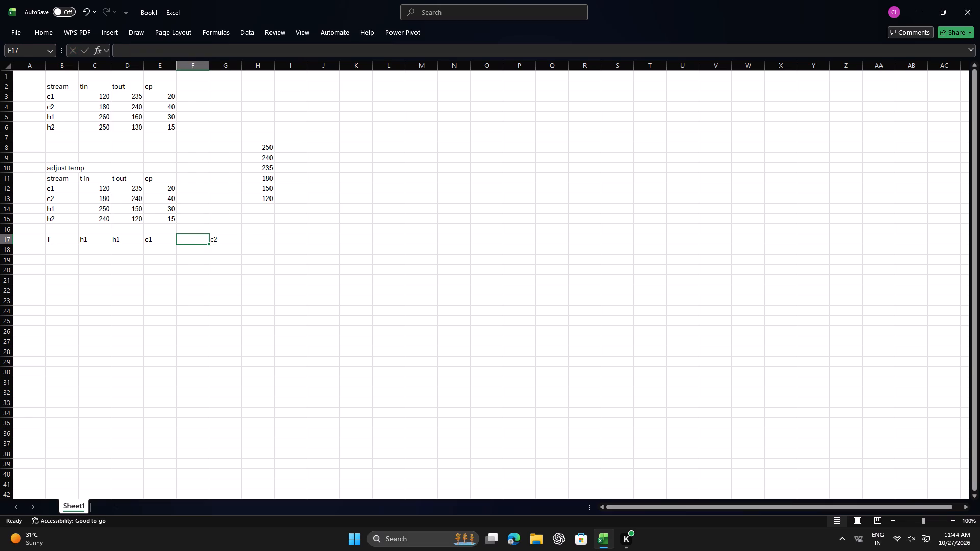
pyautogui.write('c2')
pyautogui.click(218, 238)
pyautogui.press('BackSpace')
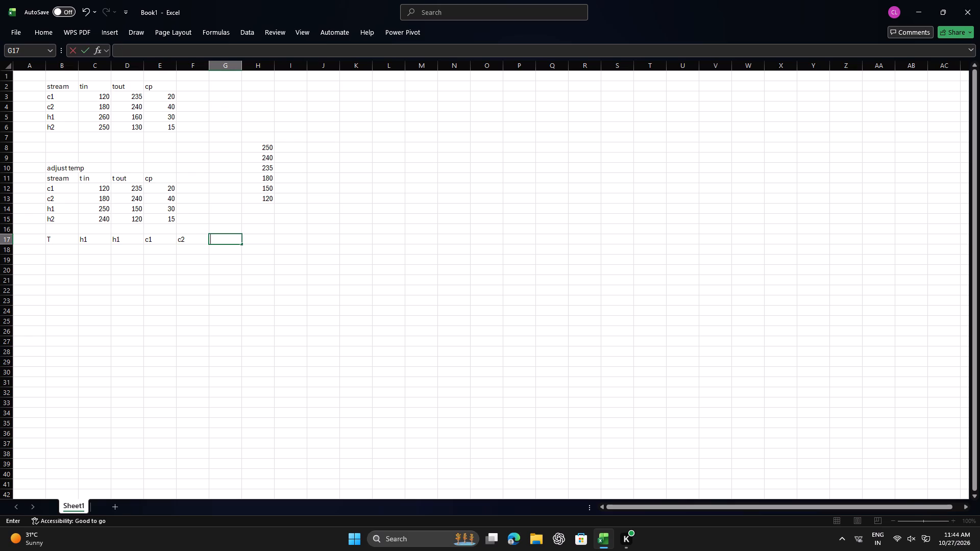
# Enter de in G17 and insert one Greek capital delta symbol (Δ) after it.
pyautogui.write('de')
pyautogui.click(102, 38)
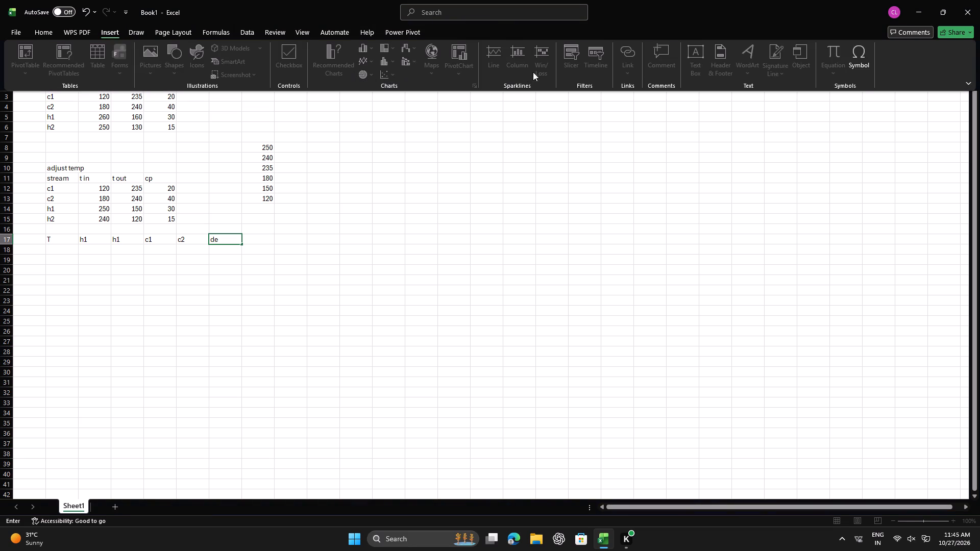
pyautogui.click(851, 62)
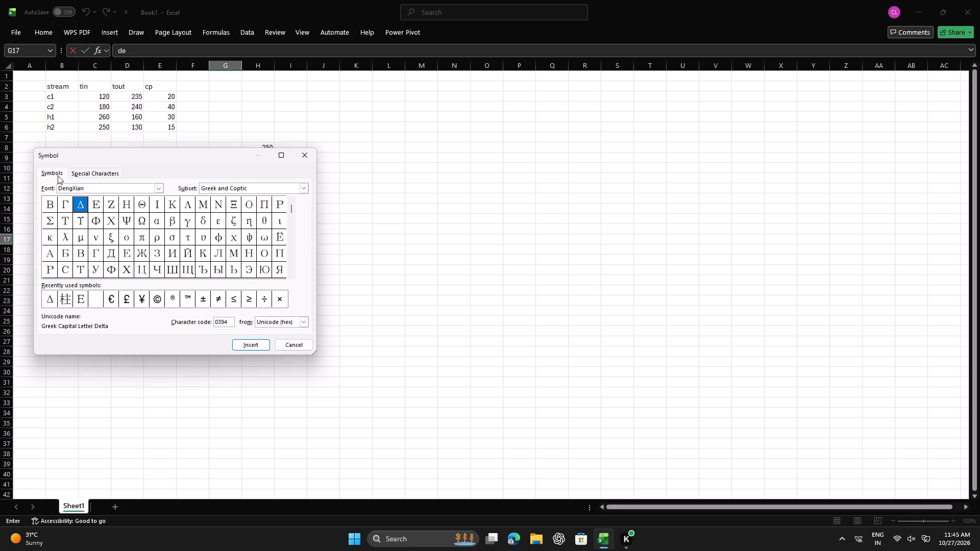
pyautogui.click(47, 296)
pyautogui.click(242, 350)
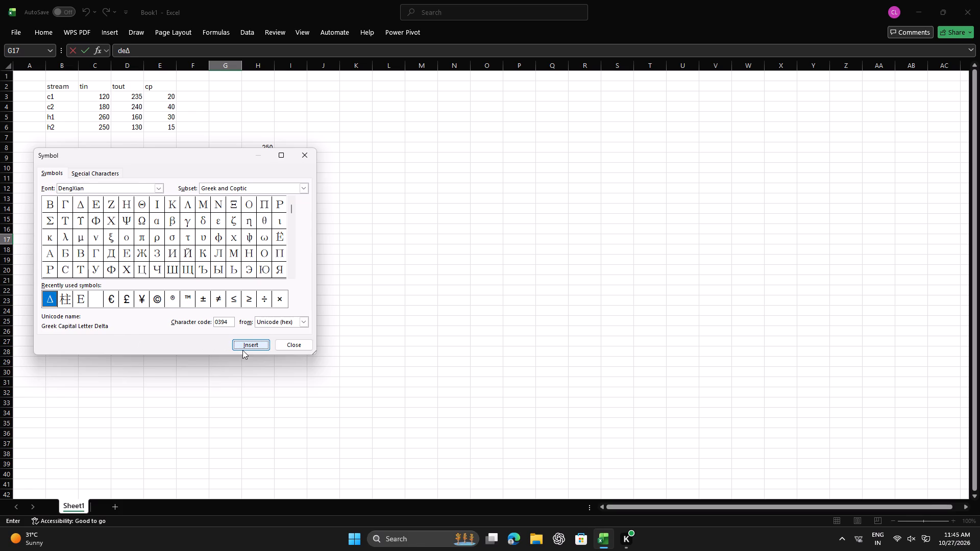
pyautogui.click(242, 350)
pyautogui.click(309, 158)
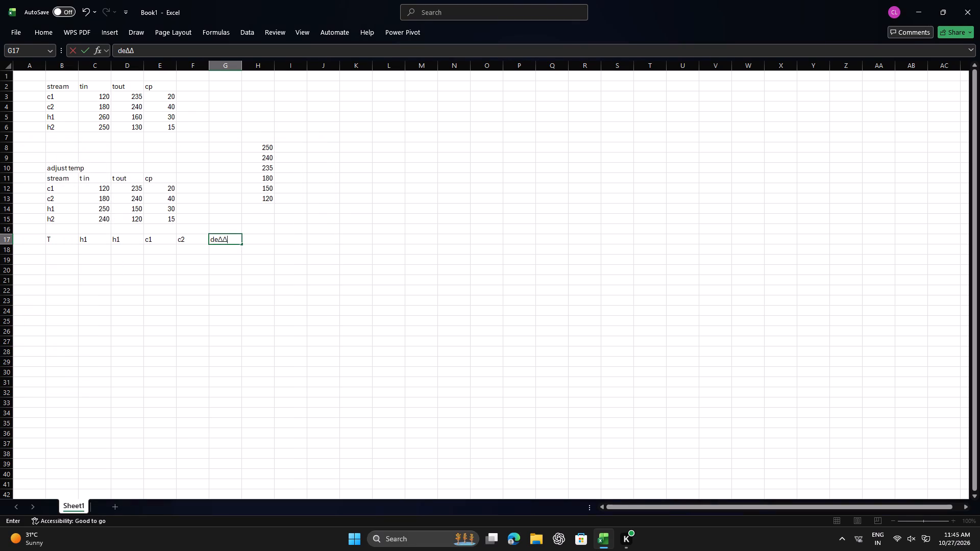
pyautogui.press('BackSpace')
pyautogui.press('Left')
pyautogui.press('Right')
# Change the header in G17 to Δt, removing the letters de in front of the delta.
pyautogui.click(218, 247)
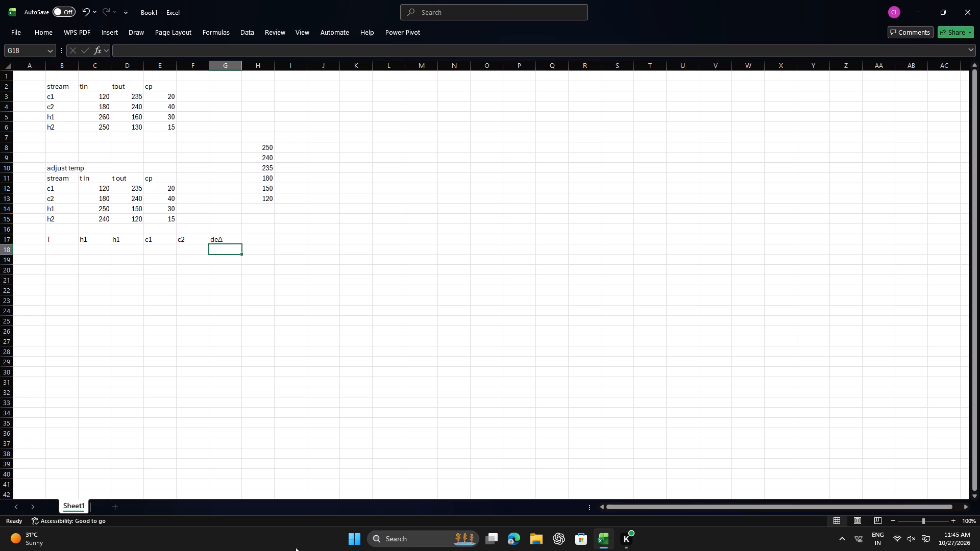
pyautogui.click(219, 236)
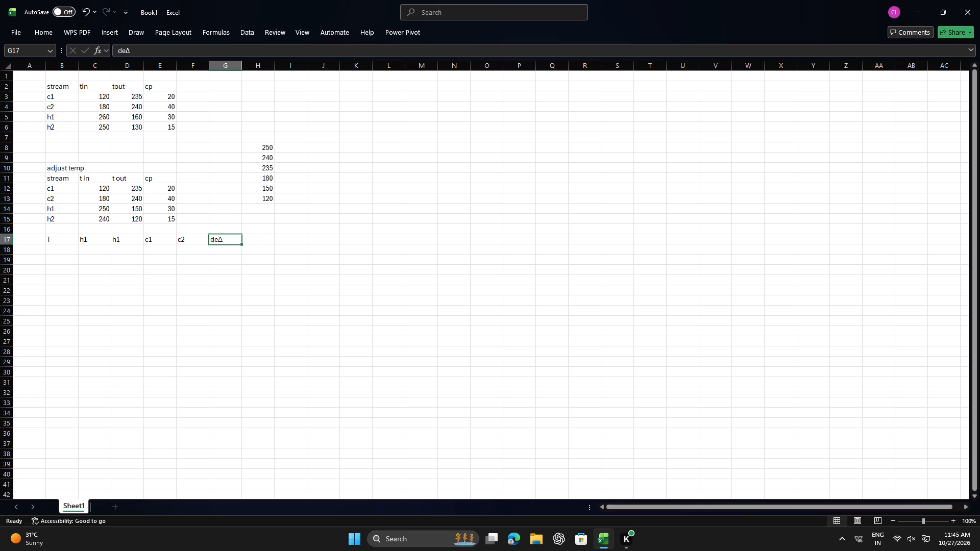
pyautogui.click(126, 50)
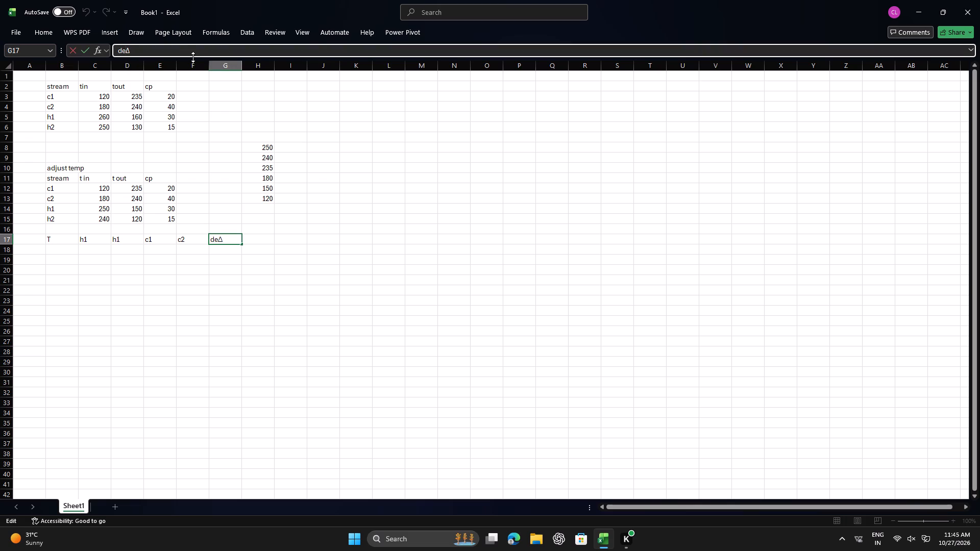
pyautogui.press('BackSpace')
pyautogui.press('BackSpace')
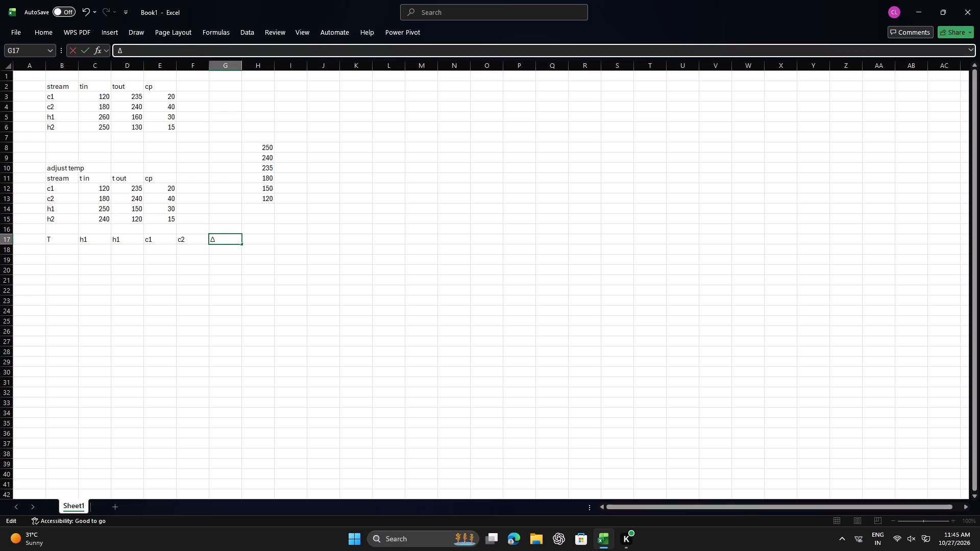
pyautogui.click(235, 239)
pyautogui.press('t')
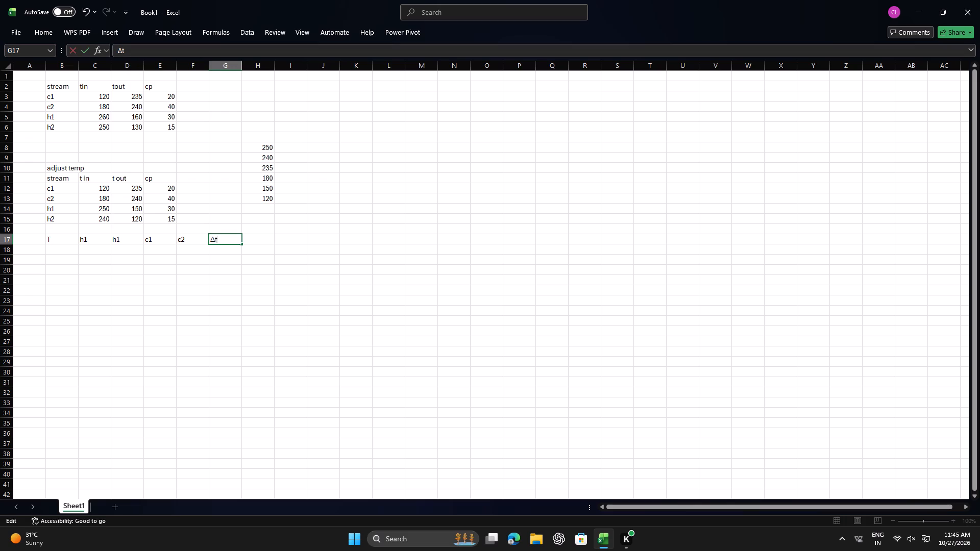
pyautogui.click(256, 237)
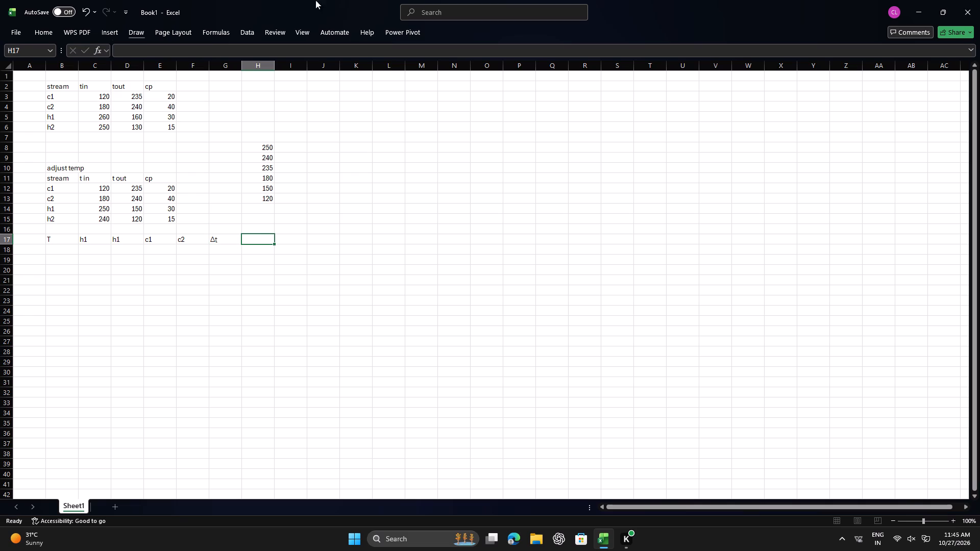
# Copy the Δt header from G17 into H17.
pyautogui.press('Right')
pyautogui.press('Left')
pyautogui.press('Left')
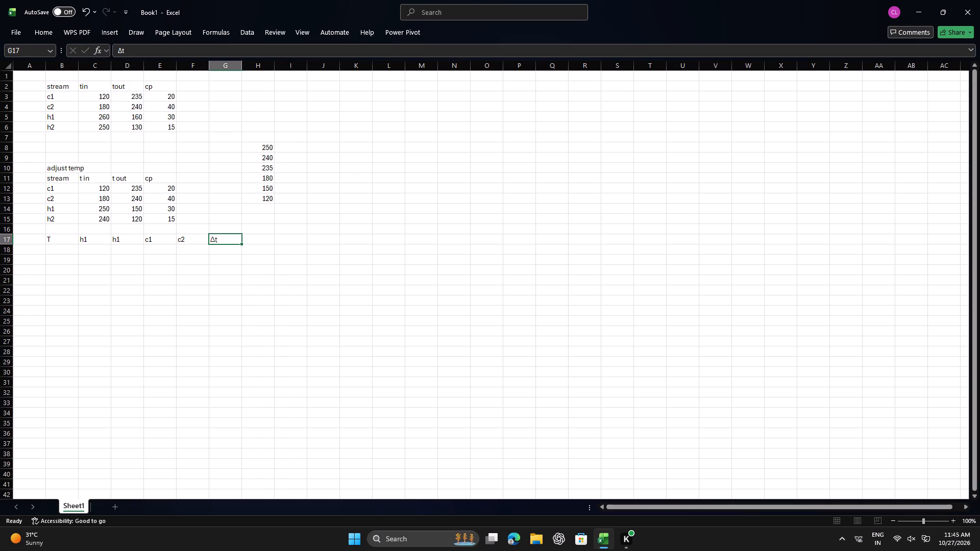
pyautogui.hotkey('ctrl', 'c')
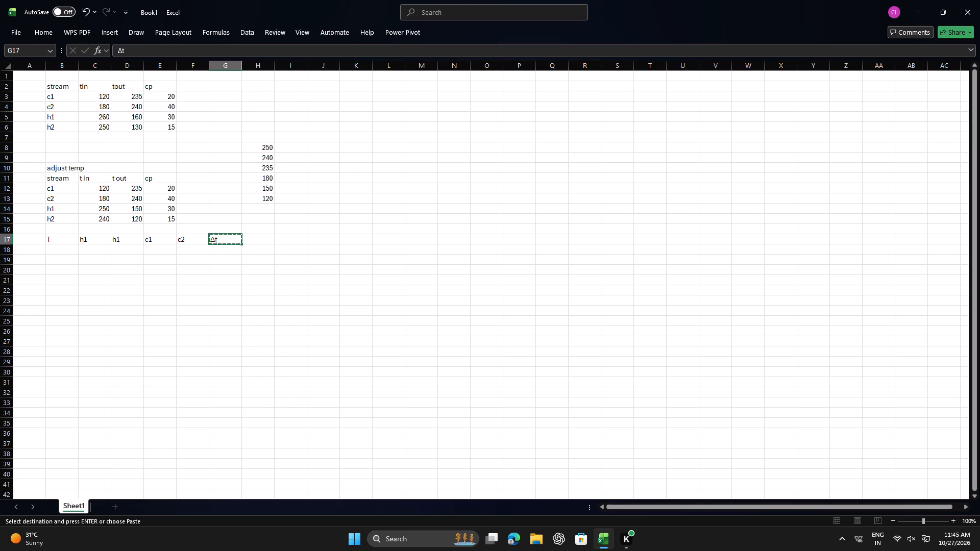
pyautogui.keyDown('ctrl'); pyautogui.click(248, 238); pyautogui.keyUp('ctrl')
pyautogui.hotkey('ctrl', 'c')
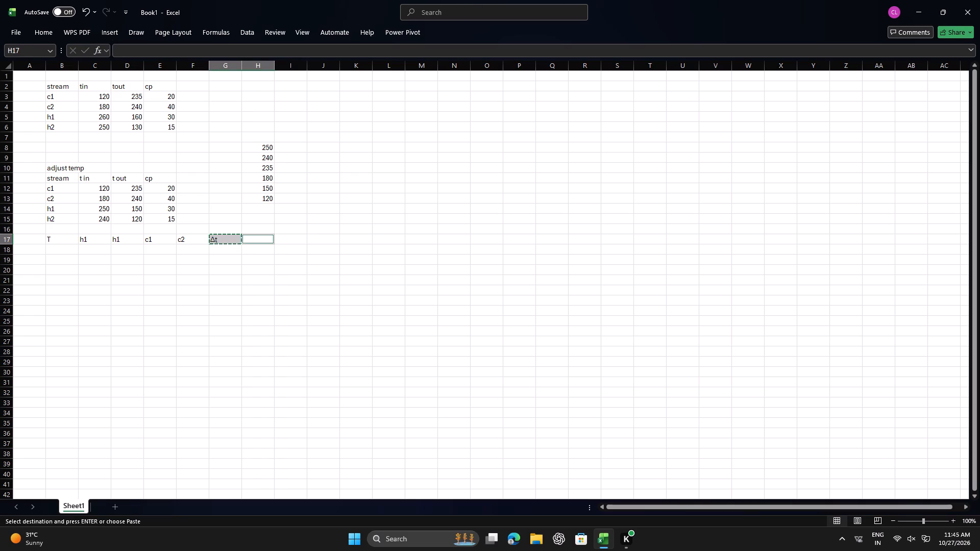
pyautogui.hotkey('ctrl', 'v')
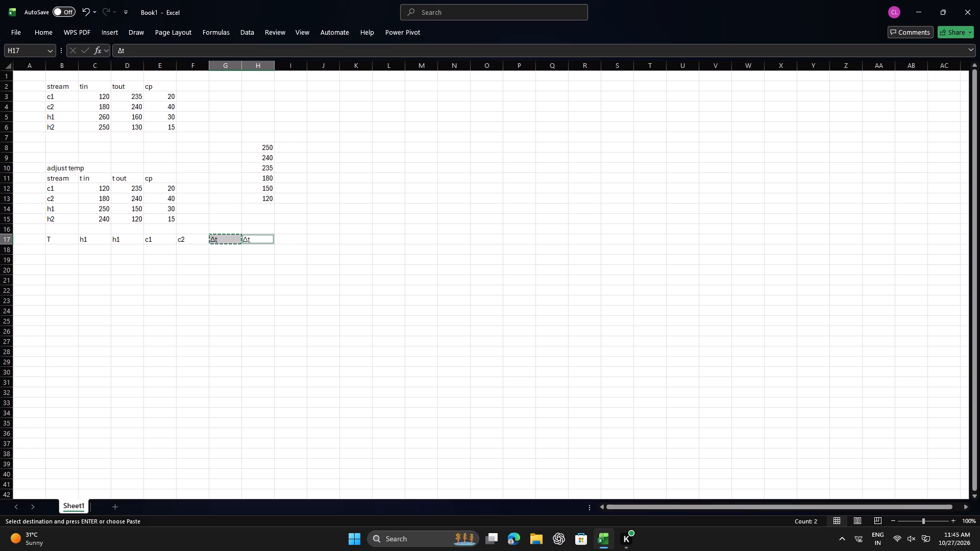
pyautogui.click(254, 245)
pyautogui.click(252, 239)
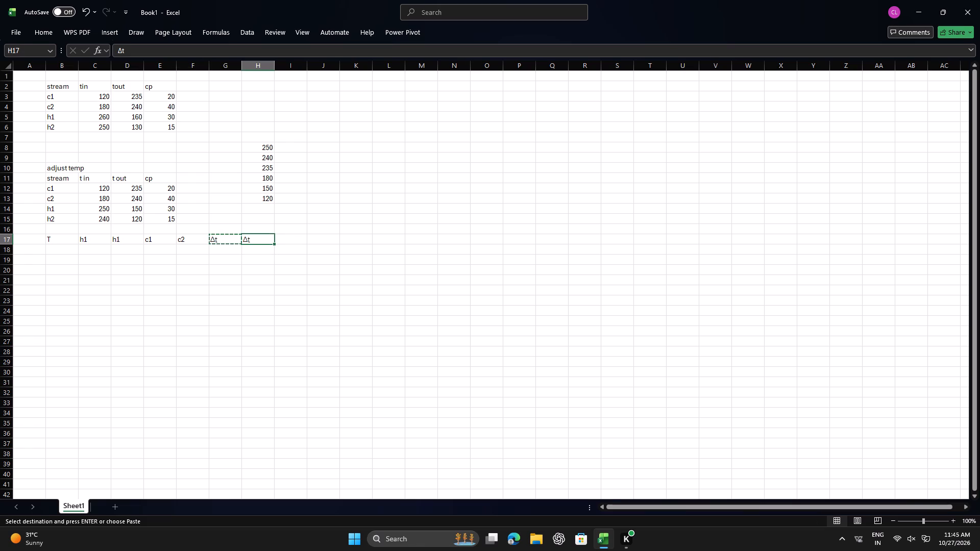
# Prefix the copied header in H17 with cp and a period so it reads cp.Δt.
pyautogui.press('Left')
pyautogui.press('Right')
pyautogui.click(247, 242)
pyautogui.doubleClick(246, 238)
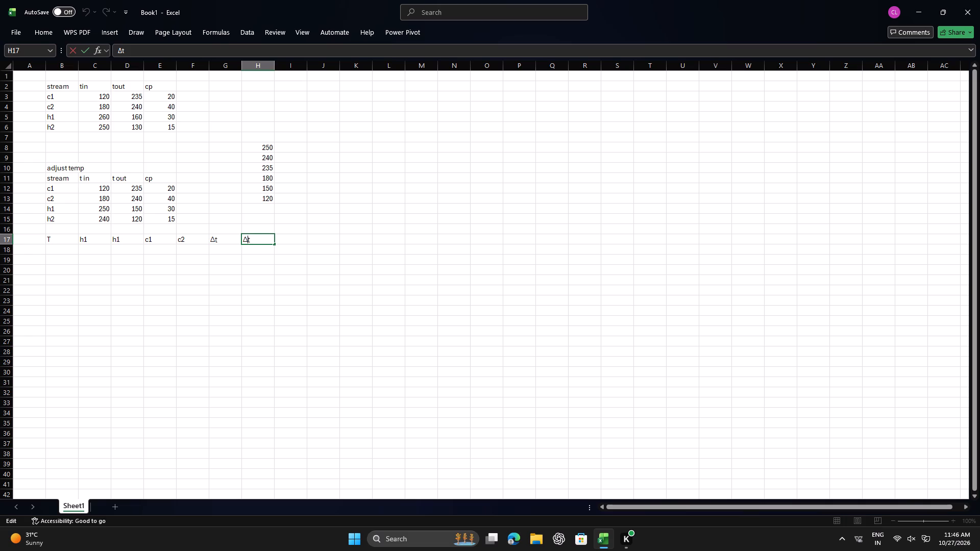
pyautogui.press('Left')
pyautogui.press('Left')
pyautogui.press('c')
pyautogui.press('p')
pyautogui.press('.')
pyautogui.press('Right')
# Add the header casecade in I17, directly after cp.Δt.
pyautogui.click(298, 238)
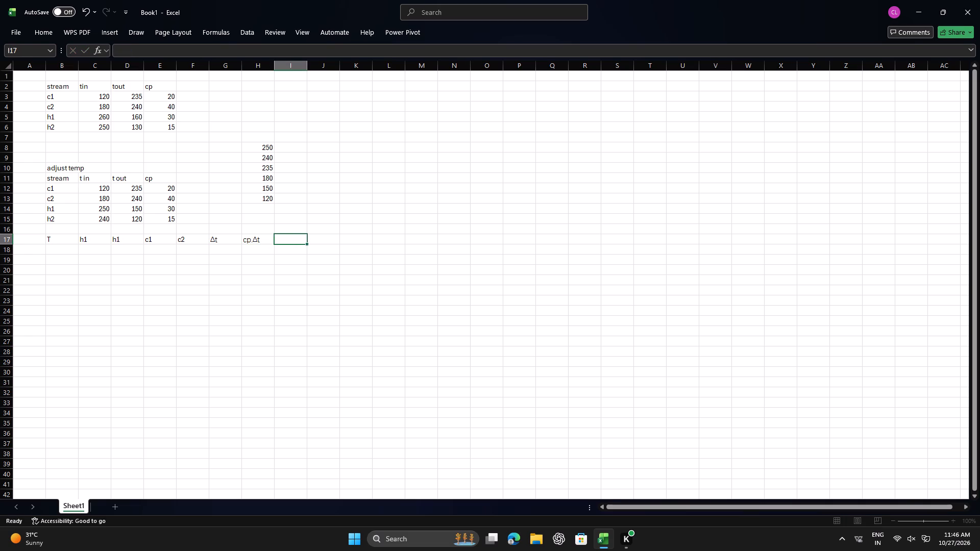
pyautogui.write('casecade')
# Start the T column with 250, 240 and 235 in B18, B20 and B22, leaving a blank row between values.
pyautogui.click(63, 247)
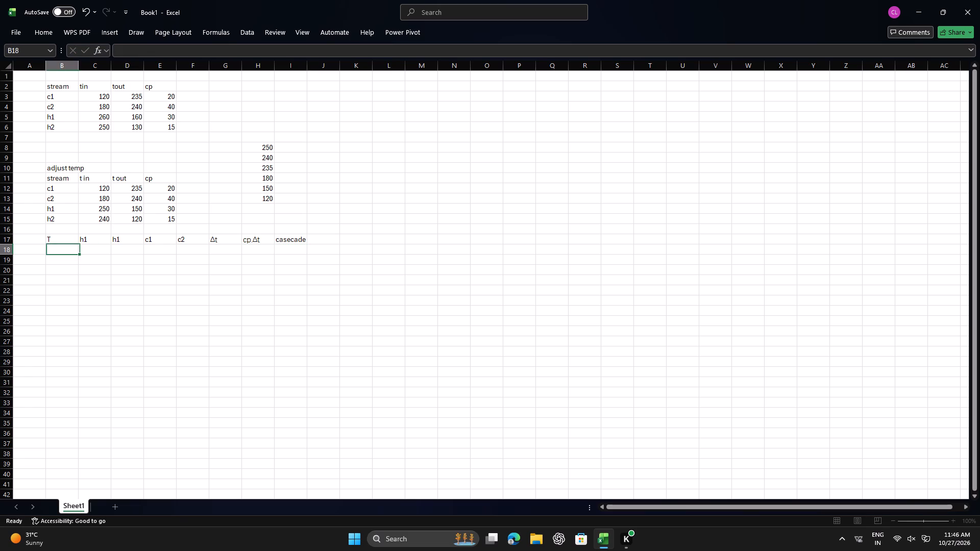
pyautogui.write('250')
pyautogui.click(72, 269)
pyautogui.press('Down')
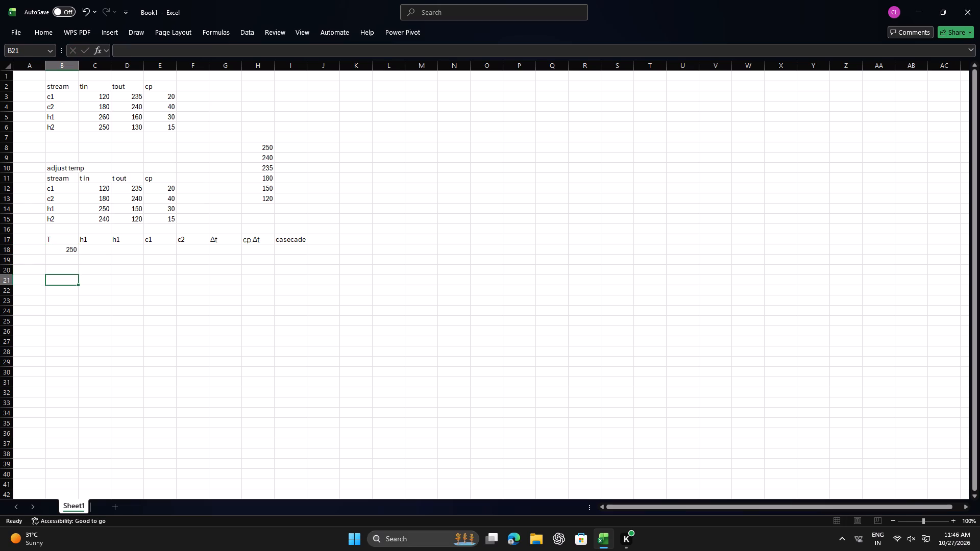
pyautogui.press('Up')
pyautogui.click(72, 269)
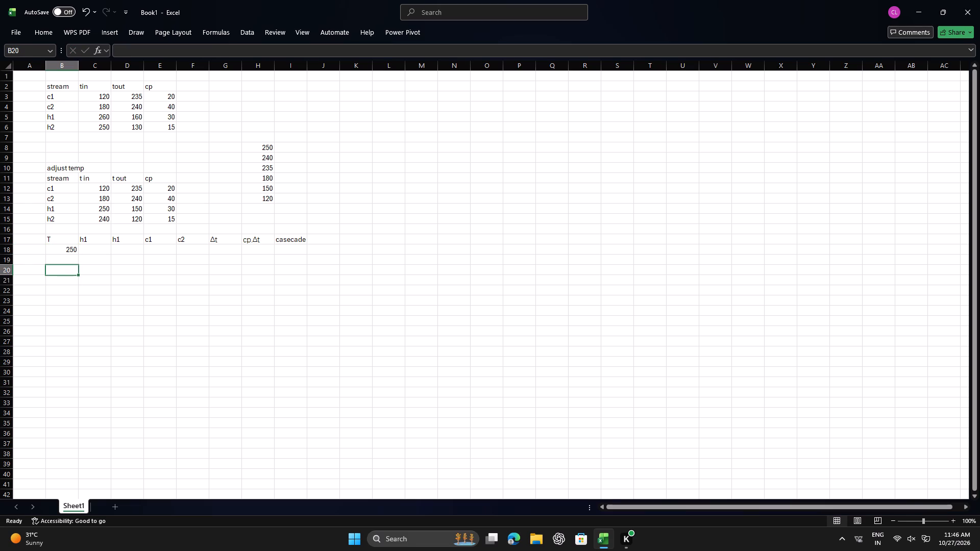
pyautogui.write('240')
pyautogui.press('Return')
pyautogui.click(71, 294)
pyautogui.write('235')
pyautogui.press('Return')
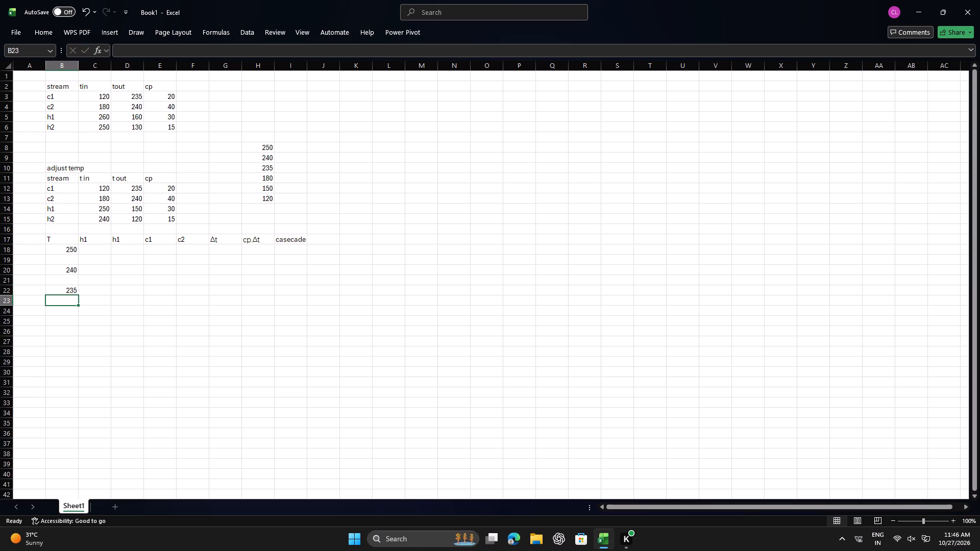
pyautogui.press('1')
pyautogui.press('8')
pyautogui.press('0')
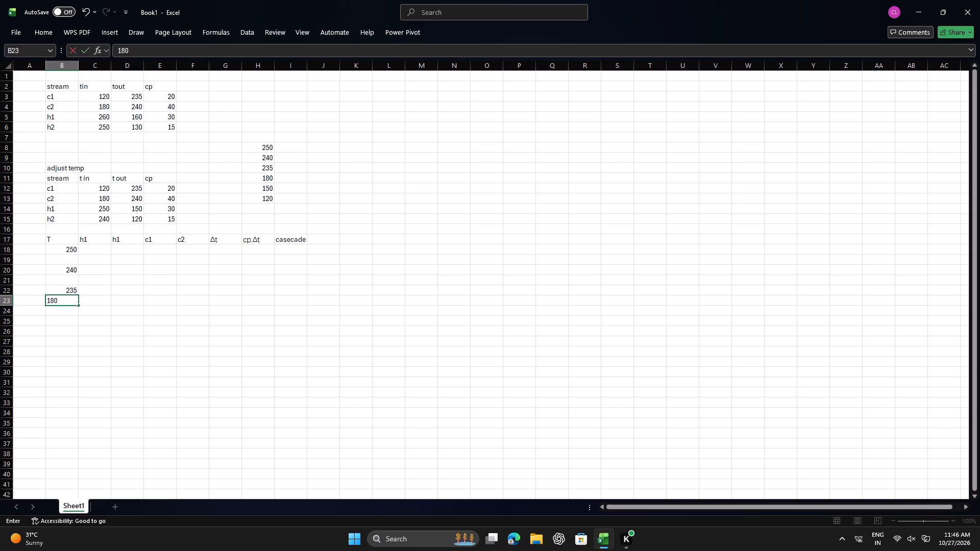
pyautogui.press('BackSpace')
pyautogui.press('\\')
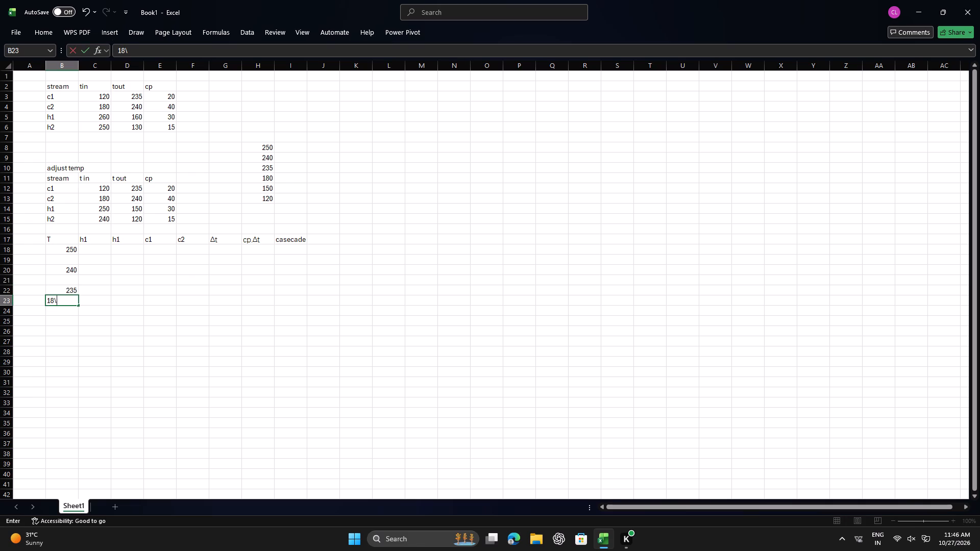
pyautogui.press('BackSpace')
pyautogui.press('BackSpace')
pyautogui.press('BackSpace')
# Continue the T column with 180, 150 and 120 in B24, B26 and B28, keeping the blank rows between them.
pyautogui.click(67, 311)
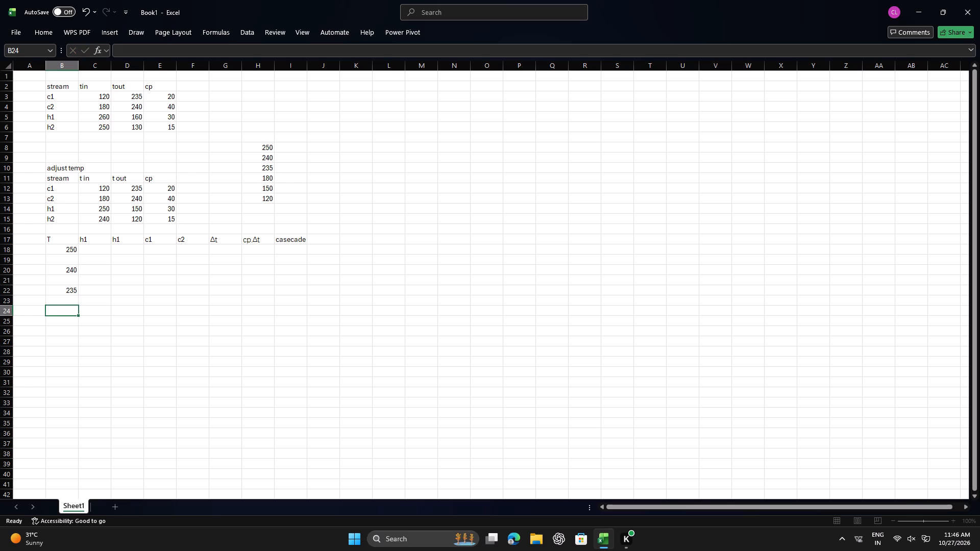
pyautogui.press('1')
pyautogui.press('8')
pyautogui.press('0')
pyautogui.click(65, 333)
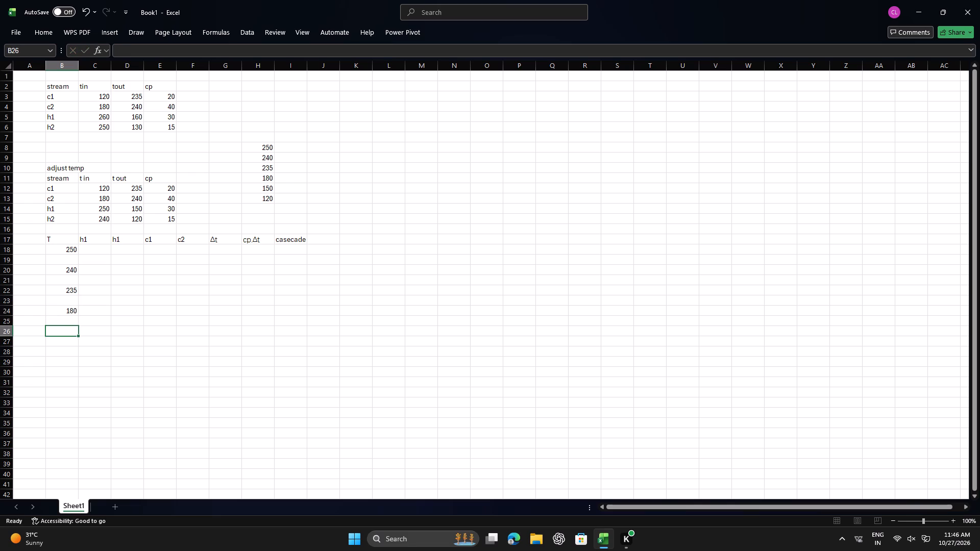
pyautogui.write('150')
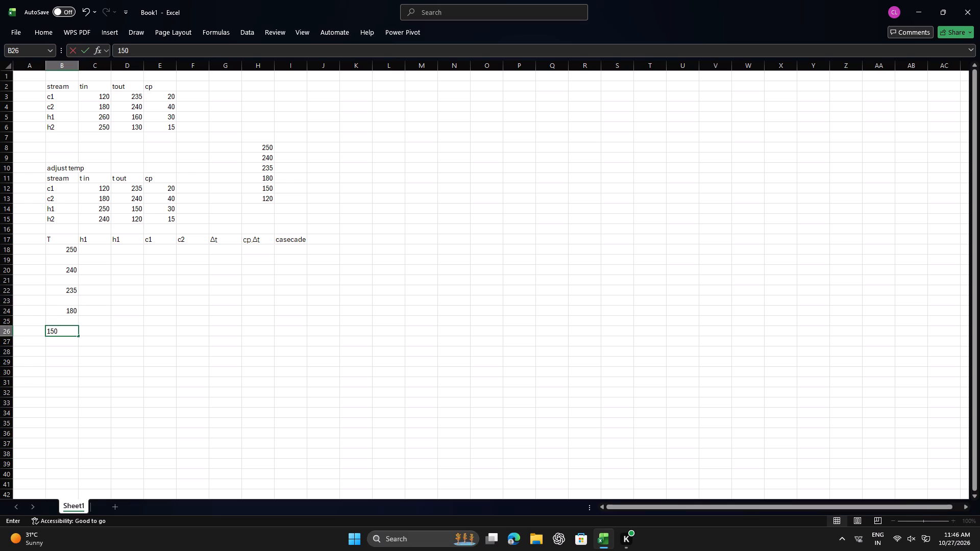
pyautogui.click(70, 348)
pyautogui.write('120')
pyautogui.click(96, 263)
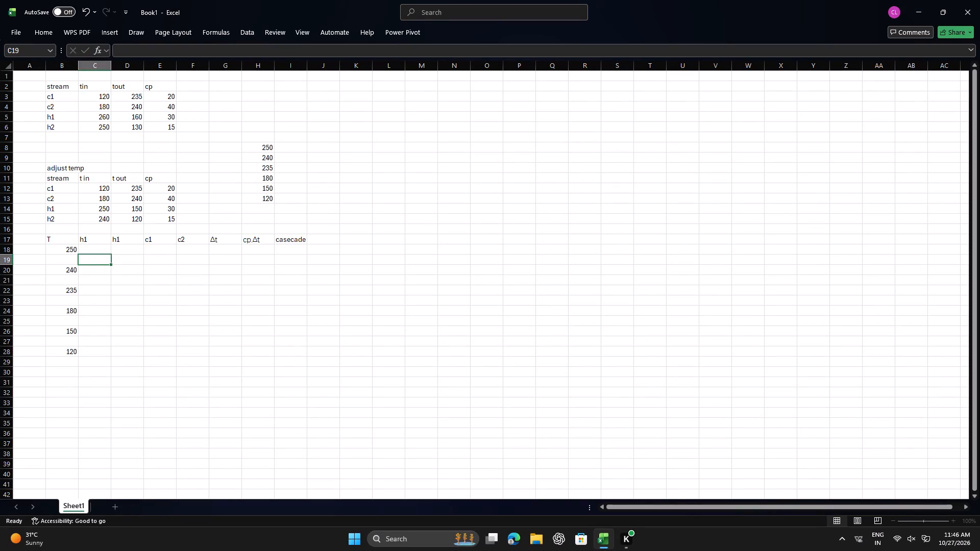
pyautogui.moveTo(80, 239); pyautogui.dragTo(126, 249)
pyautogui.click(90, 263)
# Fill in the c1 column with cp value 20 in the interval rows E27, E25 and E23.
pyautogui.click(161, 344)
pyautogui.press('2')
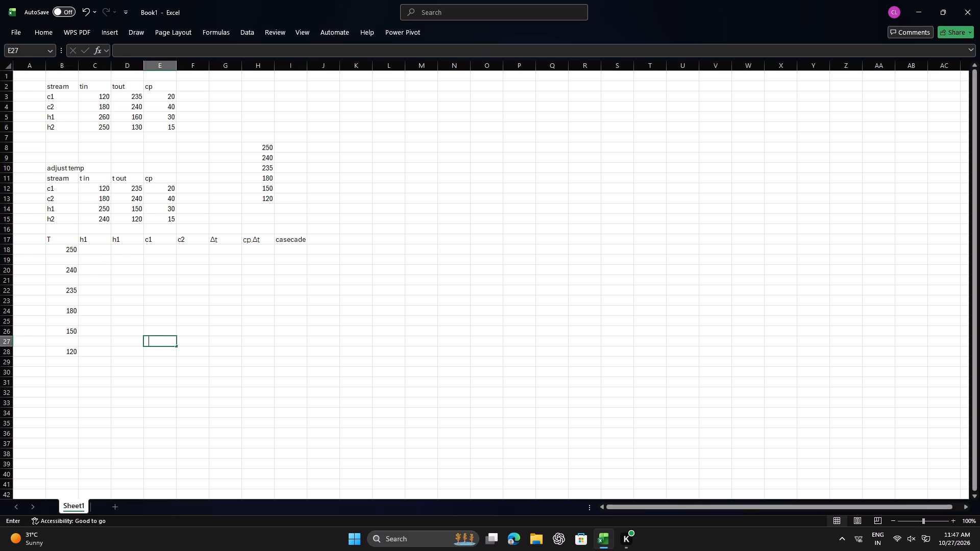
pyautogui.press('0')
pyautogui.click(158, 321)
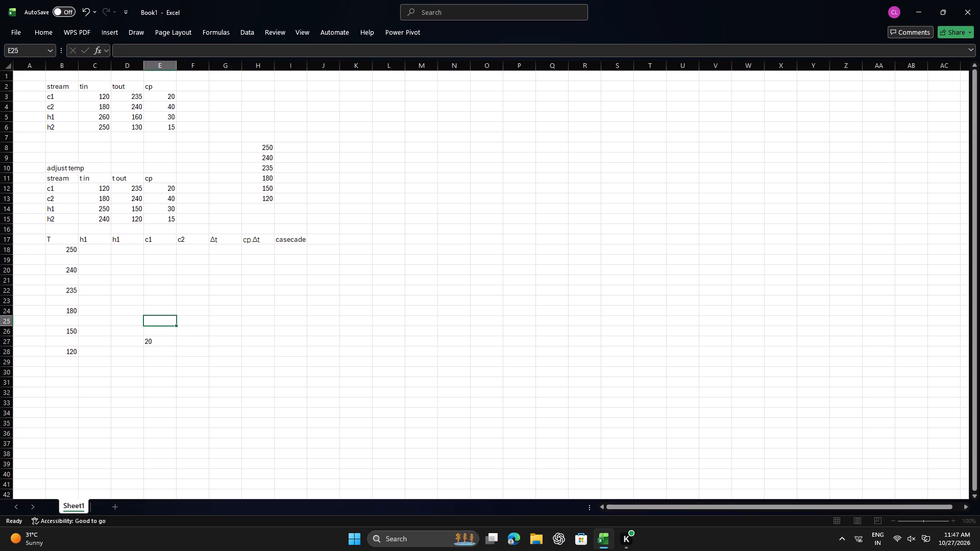
pyautogui.press('2')
pyautogui.press('0')
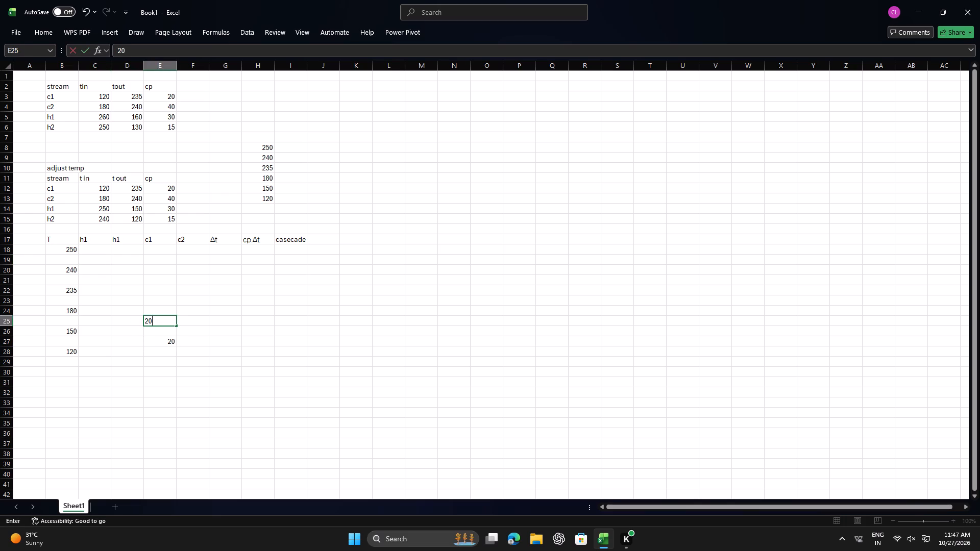
pyautogui.click(160, 300)
pyautogui.press('2')
pyautogui.press('0')
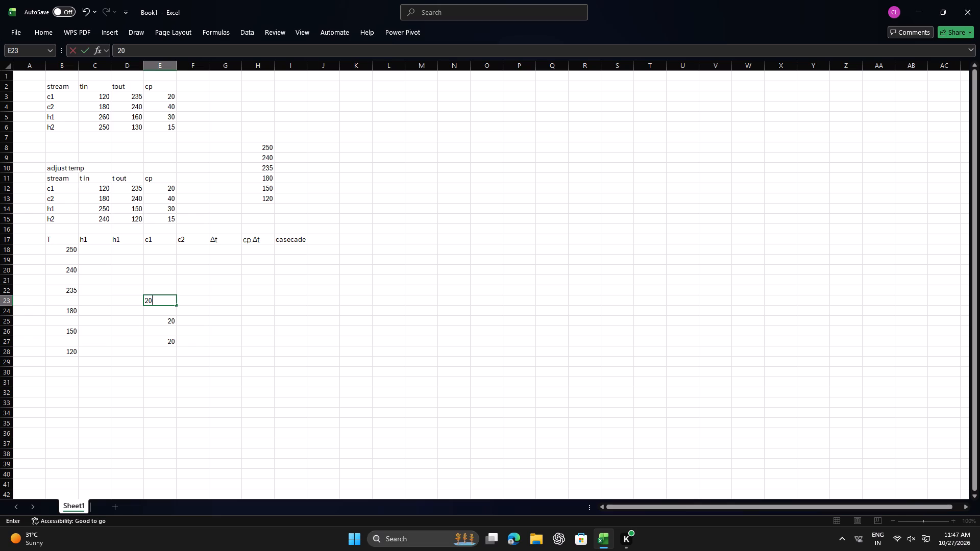
pyautogui.press('Right')
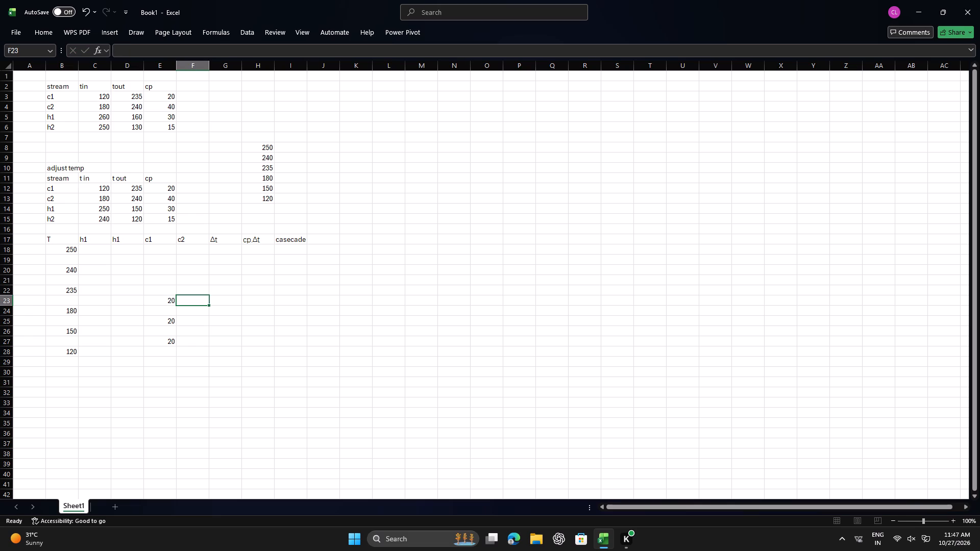
# Review stream c1's adjusted inlet temperature, outlet temperature and cp in C12:E12.
pyautogui.moveTo(86, 187); pyautogui.dragTo(139, 188)
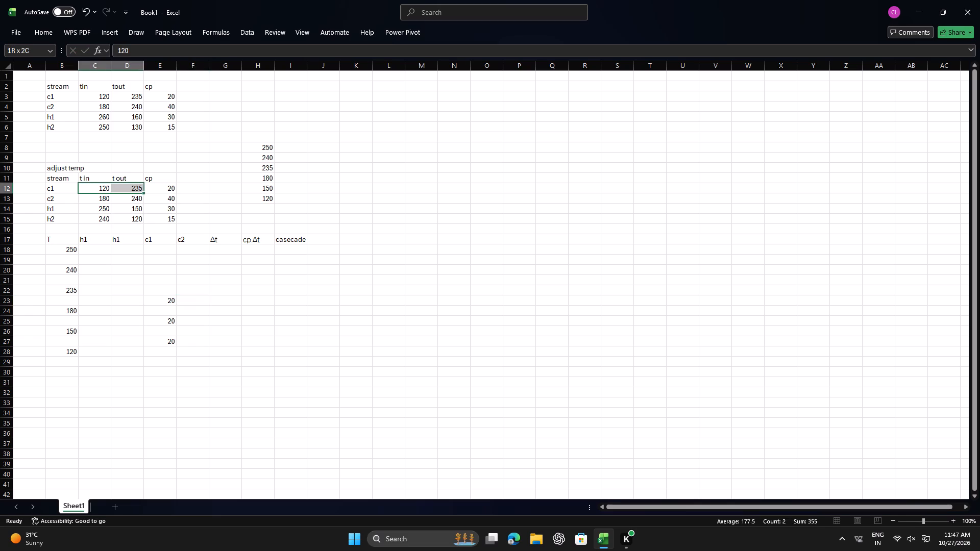
pyautogui.moveTo(139, 188); pyautogui.dragTo(153, 191)
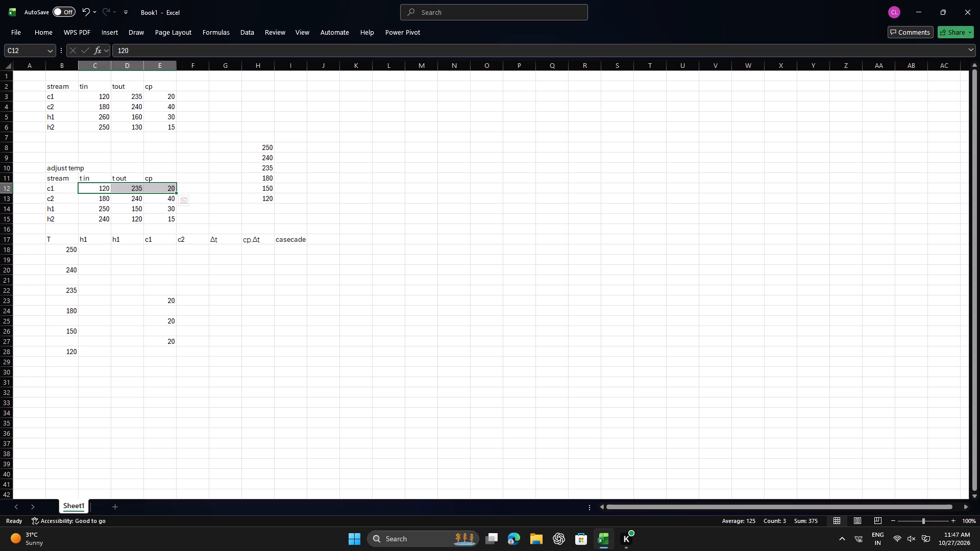
# Fill in the c2 column with cp value 40 in the interval rows F21 and F23.
pyautogui.click(194, 280)
pyautogui.press('4')
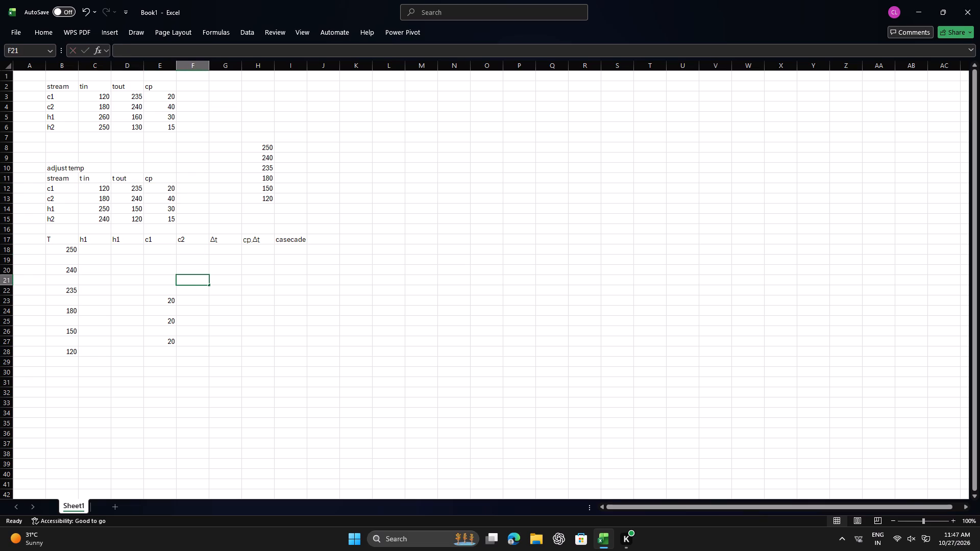
pyautogui.press('0')
pyautogui.click(194, 302)
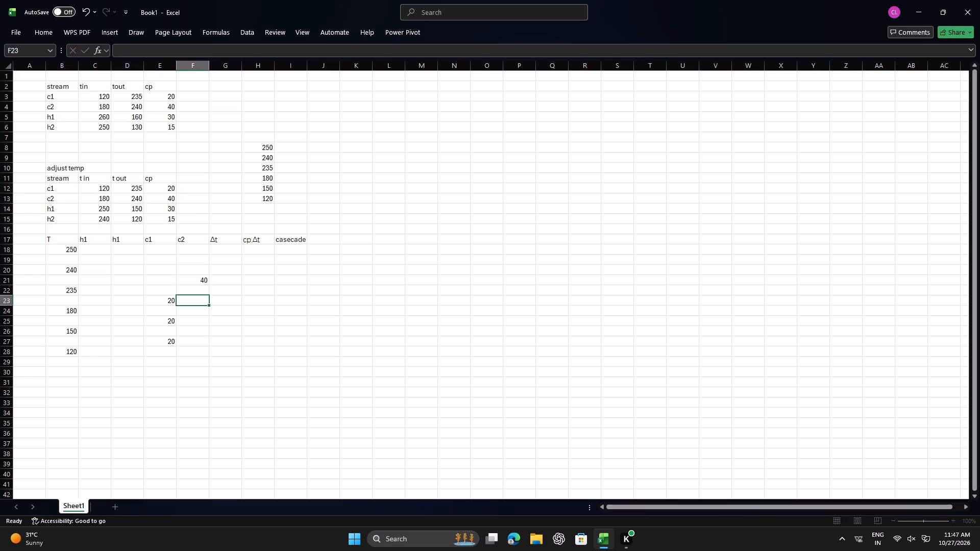
pyautogui.press('4')
pyautogui.press('0')
pyautogui.press('Return')
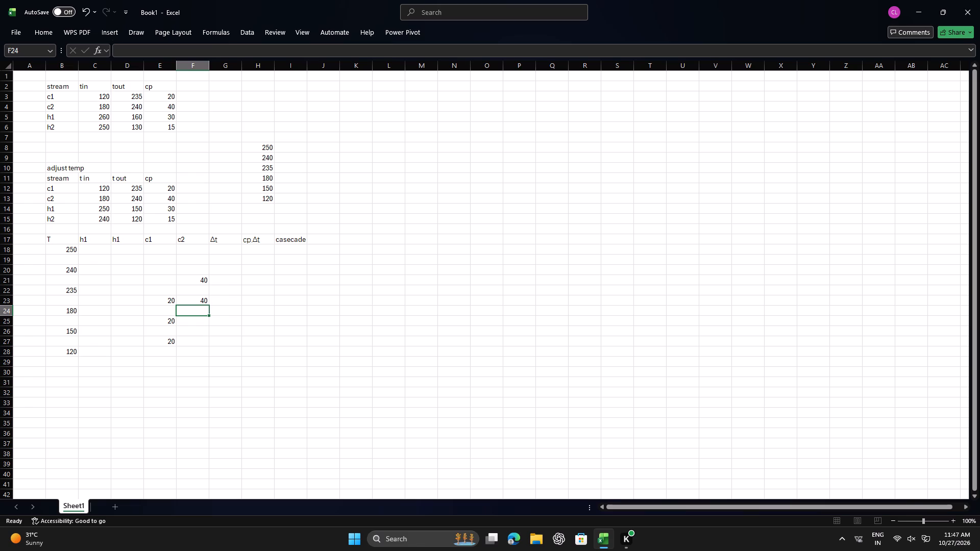
# Fill in the first h1 column with cp value 30 in the interval rows C19, C21, C23 and C25.
pyautogui.click(89, 261)
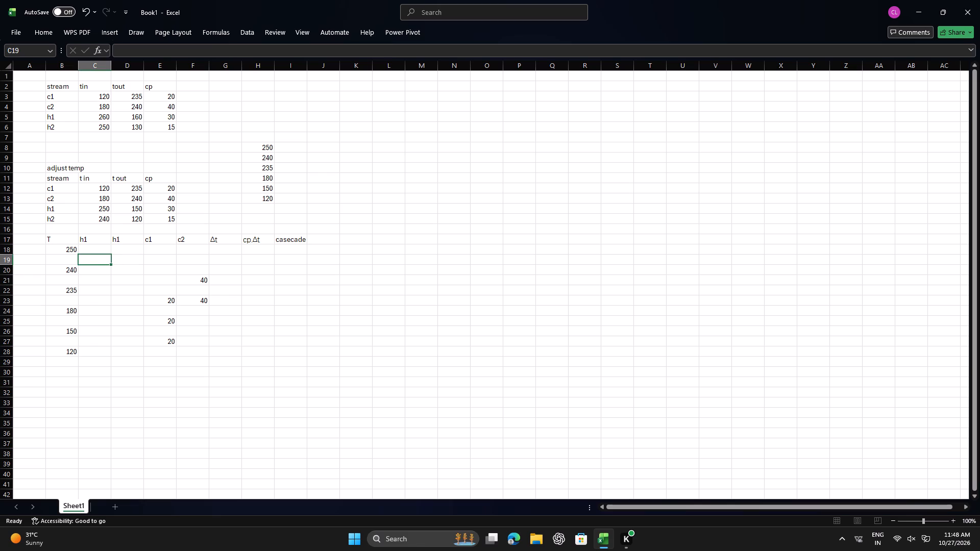
pyautogui.write('30')
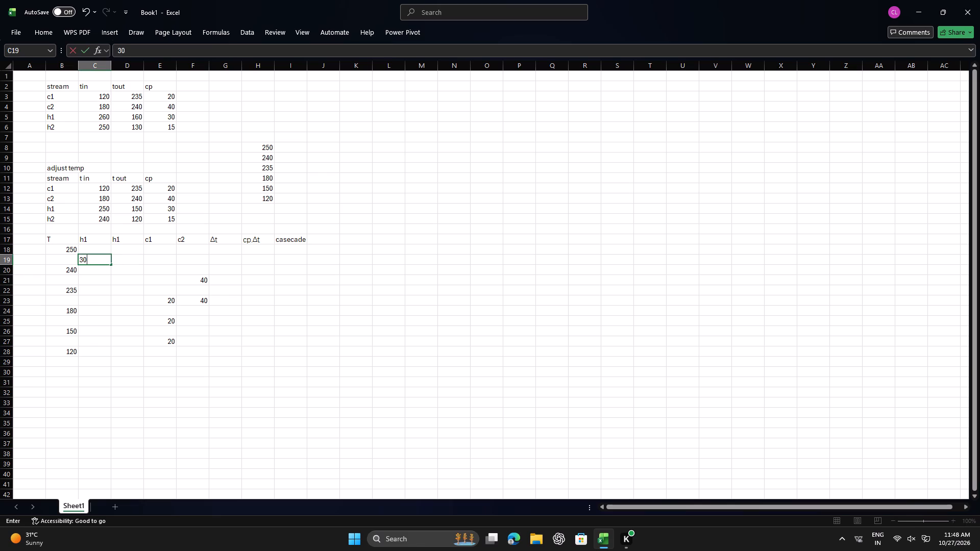
pyautogui.click(83, 278)
pyautogui.press('3')
pyautogui.press('0')
pyautogui.click(89, 300)
pyautogui.press('0')
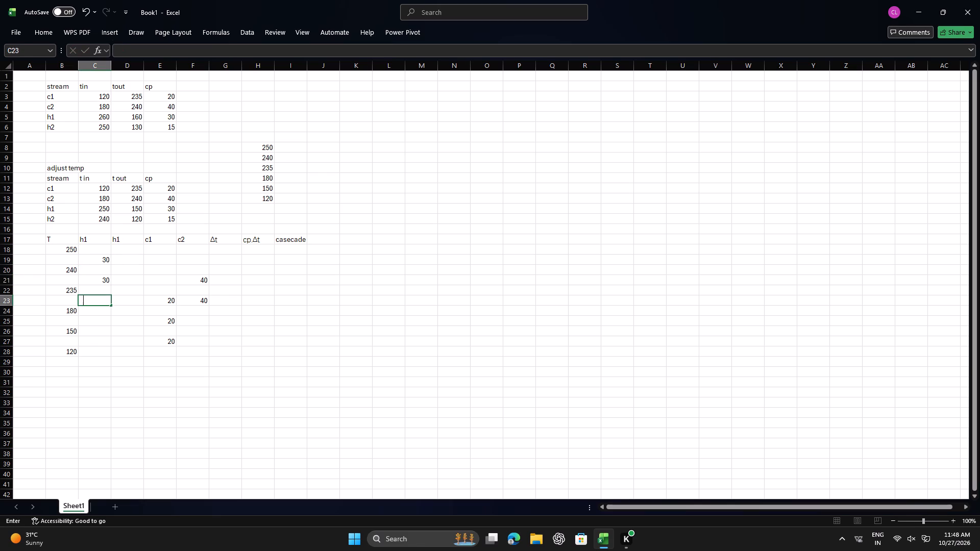
pyautogui.press('3')
pyautogui.click(96, 323)
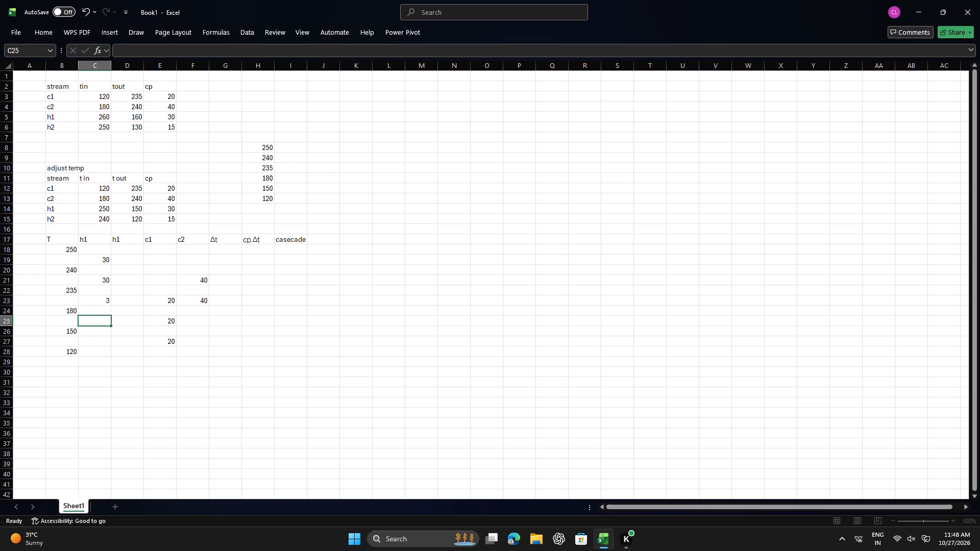
pyautogui.click(95, 302)
pyautogui.press('BackSpace')
pyautogui.press('3')
pyautogui.press('0')
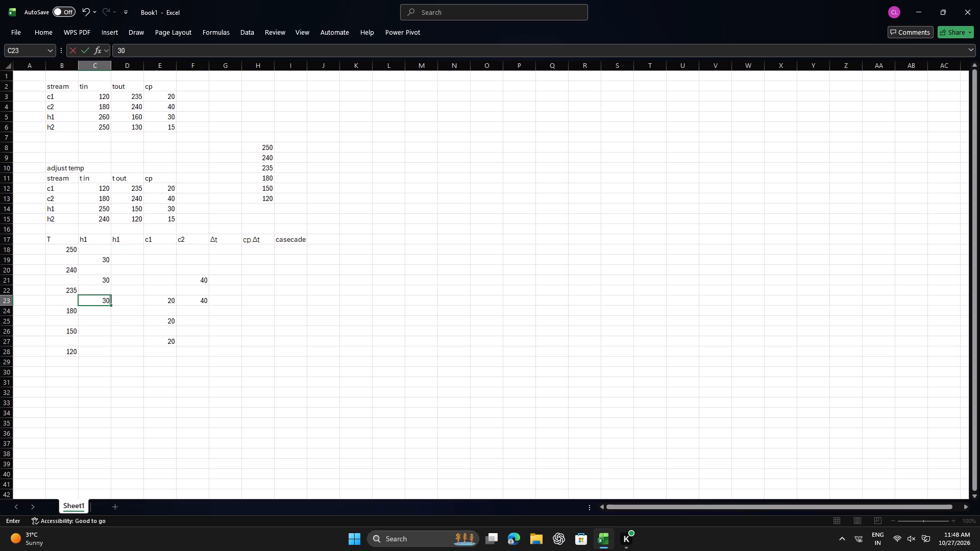
pyautogui.click(97, 322)
pyautogui.write('30')
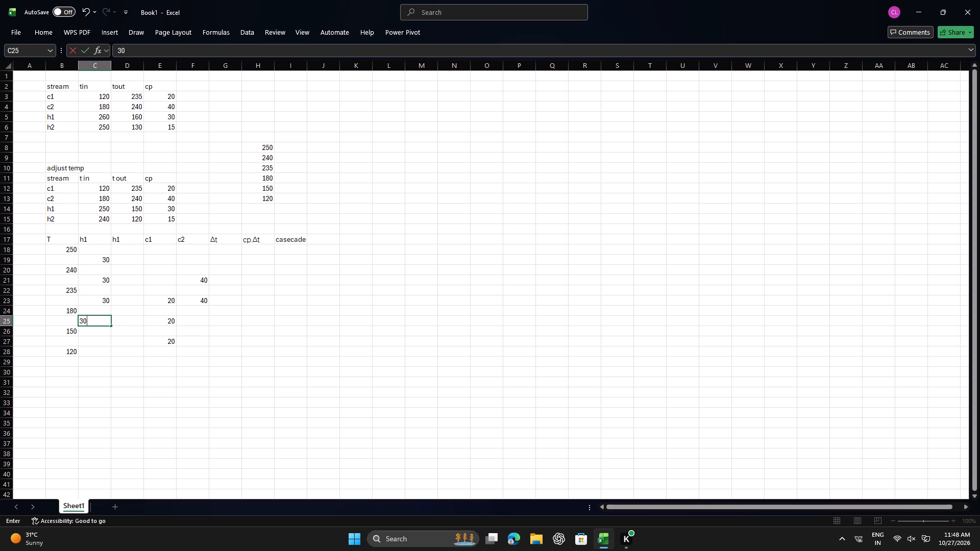
# Fill in the second hot-stream column with cp value 15 in the interval rows D21, D23, D25 and D27.
pyautogui.click(126, 278)
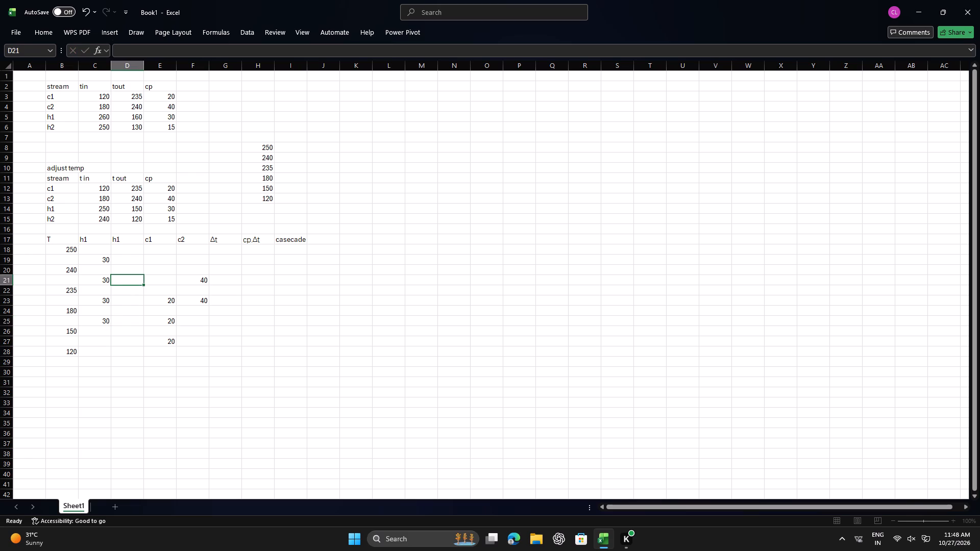
pyautogui.write('15')
pyautogui.click(131, 299)
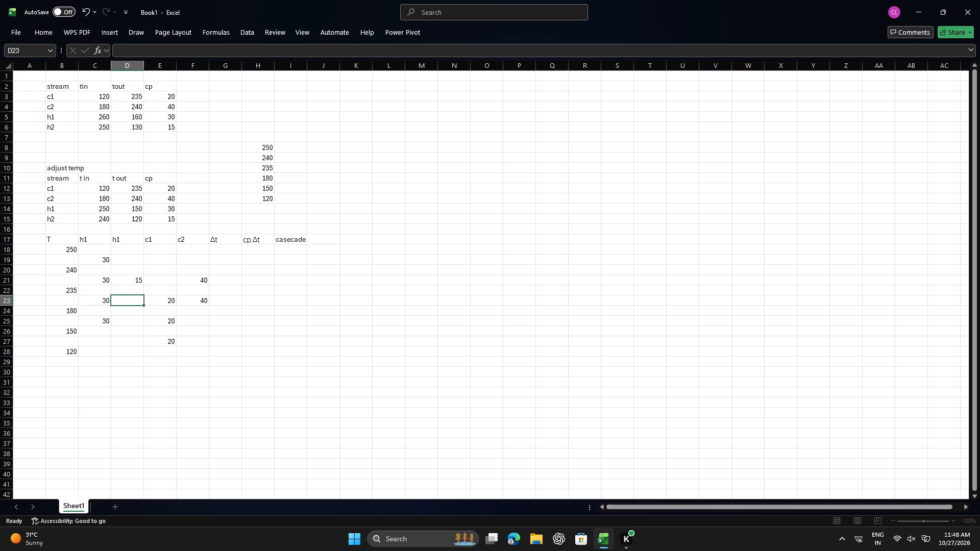
pyautogui.write('15')
pyautogui.click(133, 320)
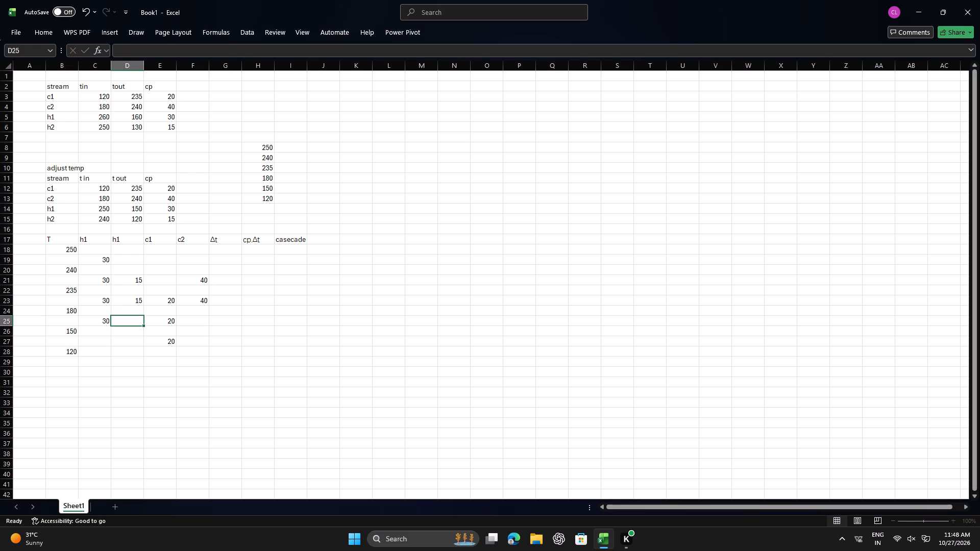
pyautogui.write('15')
pyautogui.click(133, 343)
pyautogui.write('15')
# Fill in the Δt column with 30, 5, 55, 30 and 30 in G19, G21, G23, G25 and G27.
pyautogui.click(211, 260)
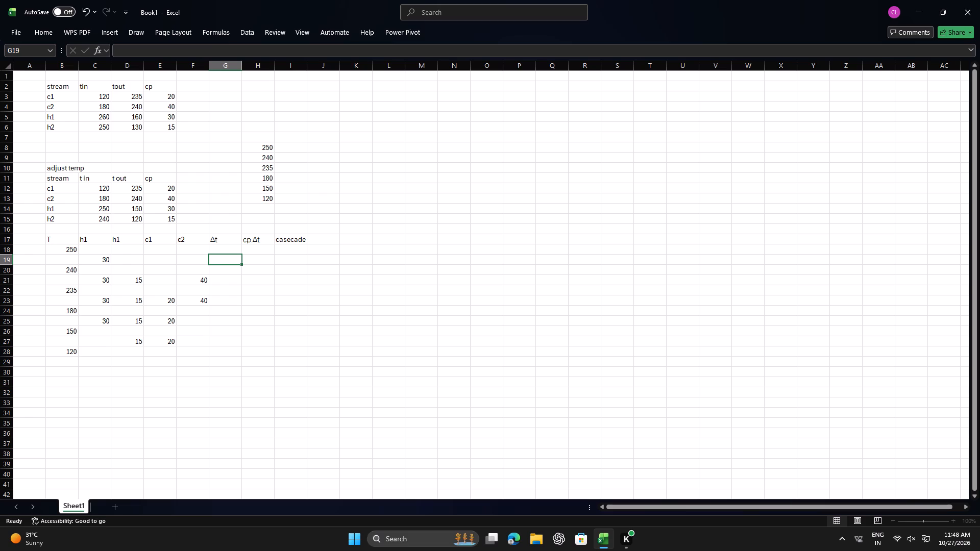
pyautogui.write('30')
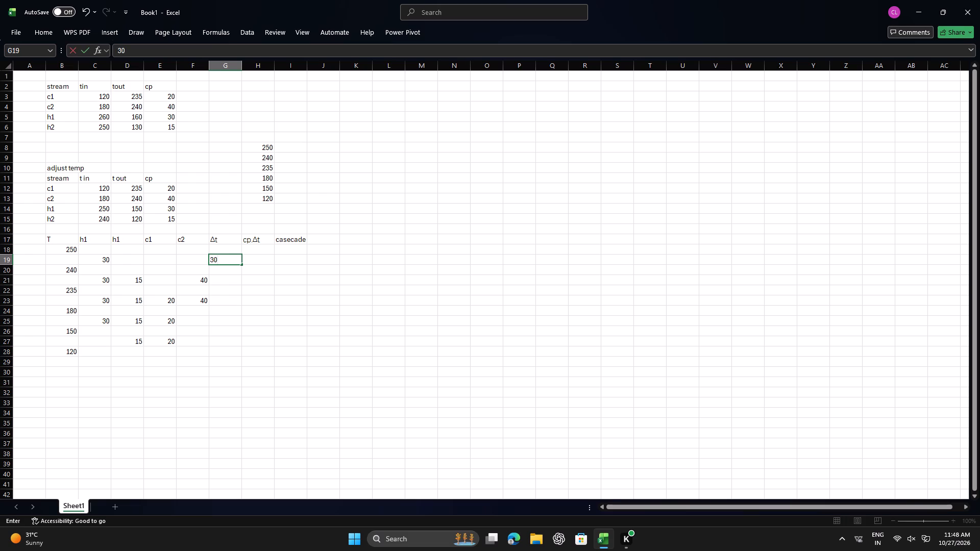
pyautogui.click(216, 269)
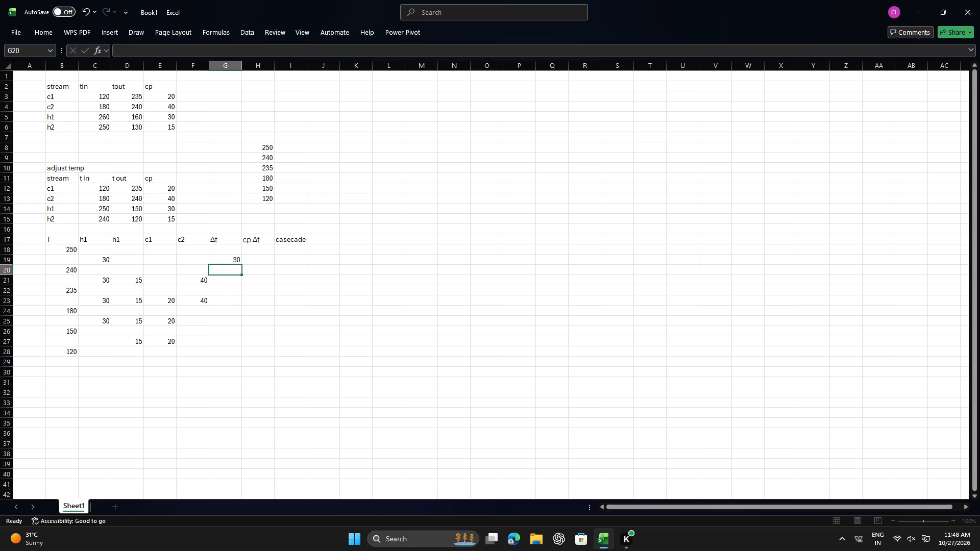
pyautogui.click(220, 284)
pyautogui.press('5')
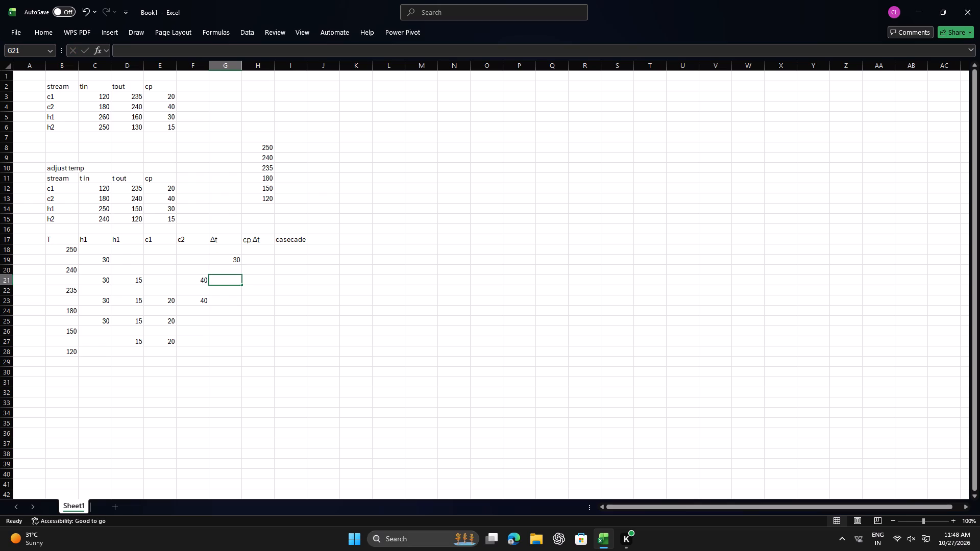
pyautogui.click(231, 301)
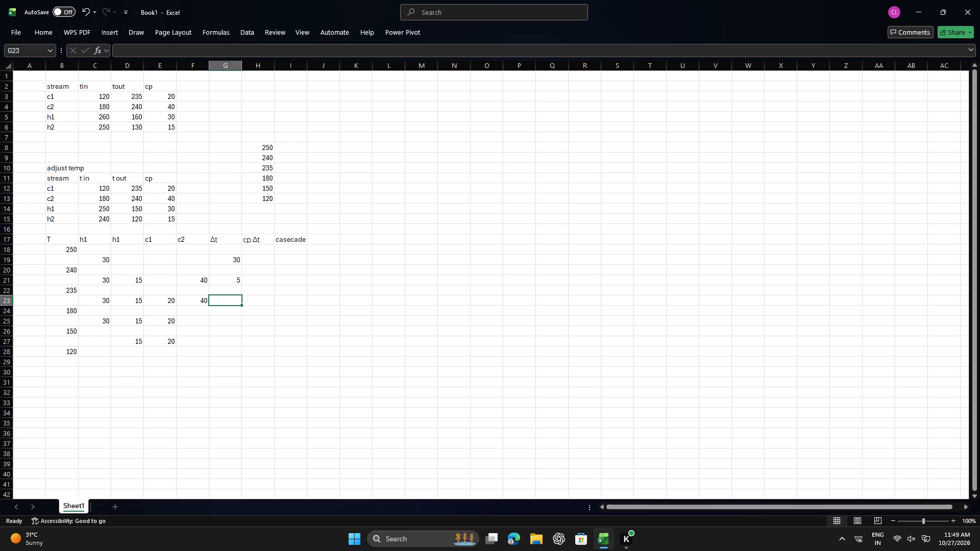
pyautogui.click(238, 299)
pyautogui.press('5')
pyautogui.press('5')
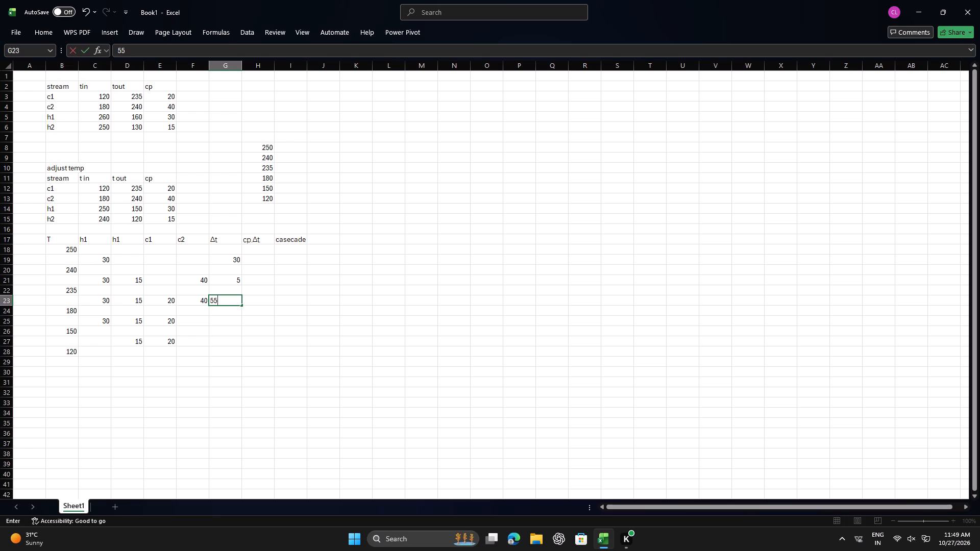
pyautogui.click(231, 321)
pyautogui.write('30')
pyautogui.click(235, 346)
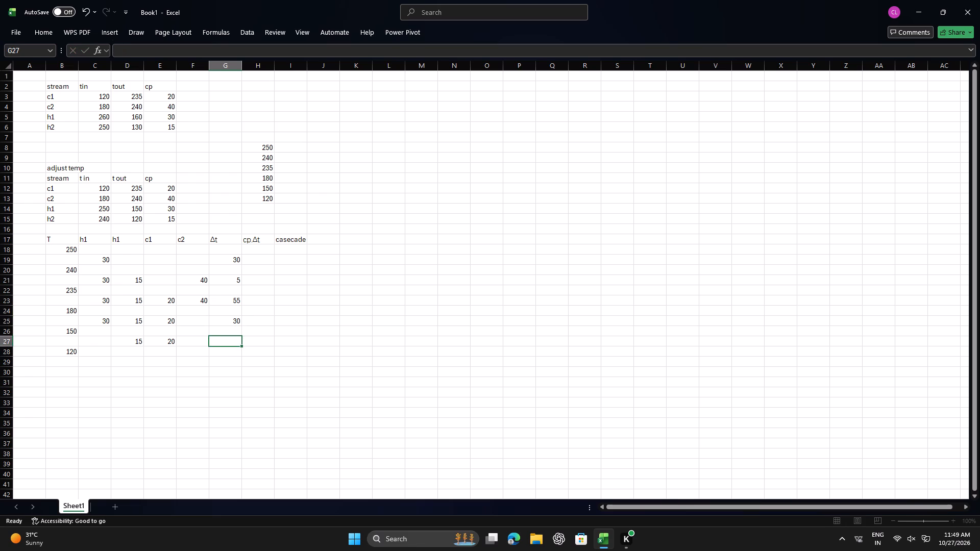
pyautogui.write('30')
# Enter the formula =C19*G19 in H19 to calculate cp.Δt for the first temperature interval.
pyautogui.click(263, 252)
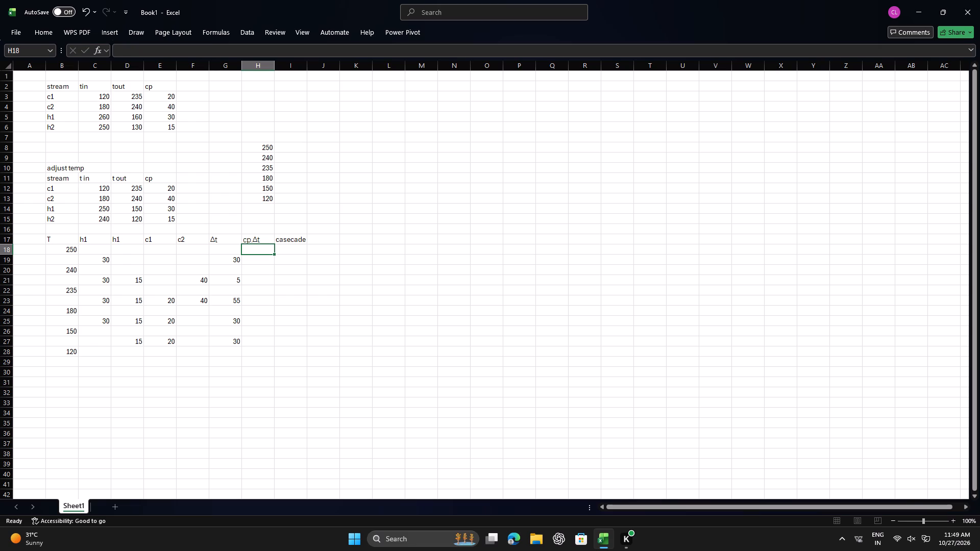
pyautogui.click(198, 264)
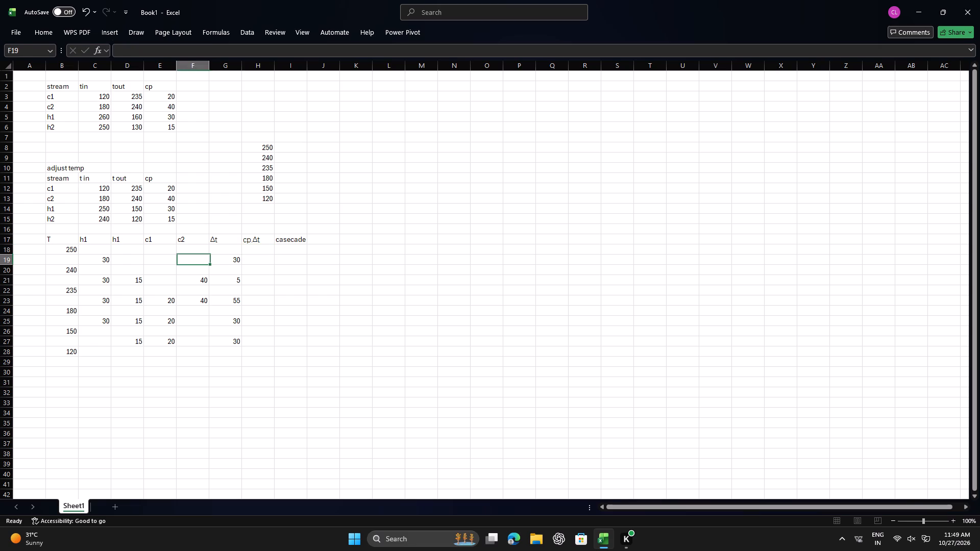
pyautogui.click(251, 258)
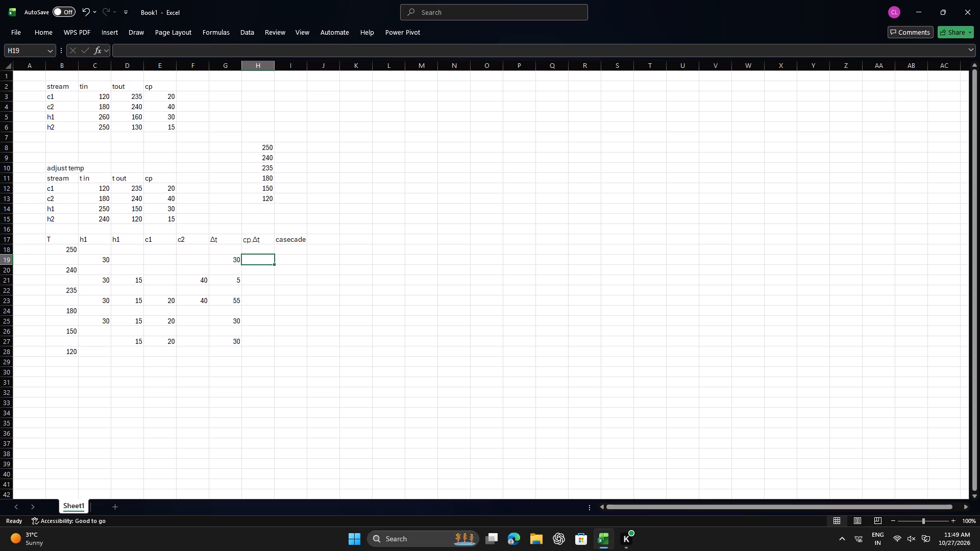
pyautogui.click(248, 265)
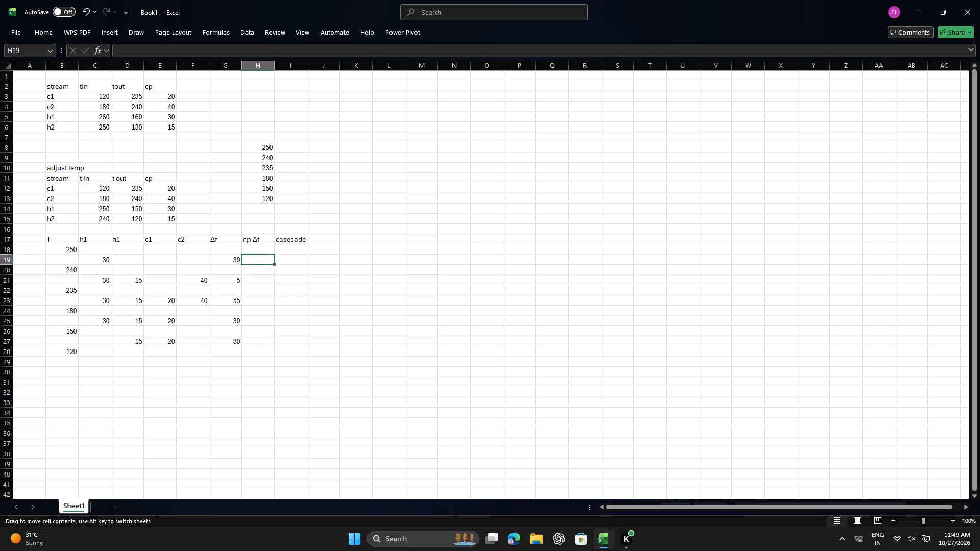
pyautogui.click(252, 262)
pyautogui.write('30')
pyautogui.press('BackSpace')
pyautogui.press('BackSpace')
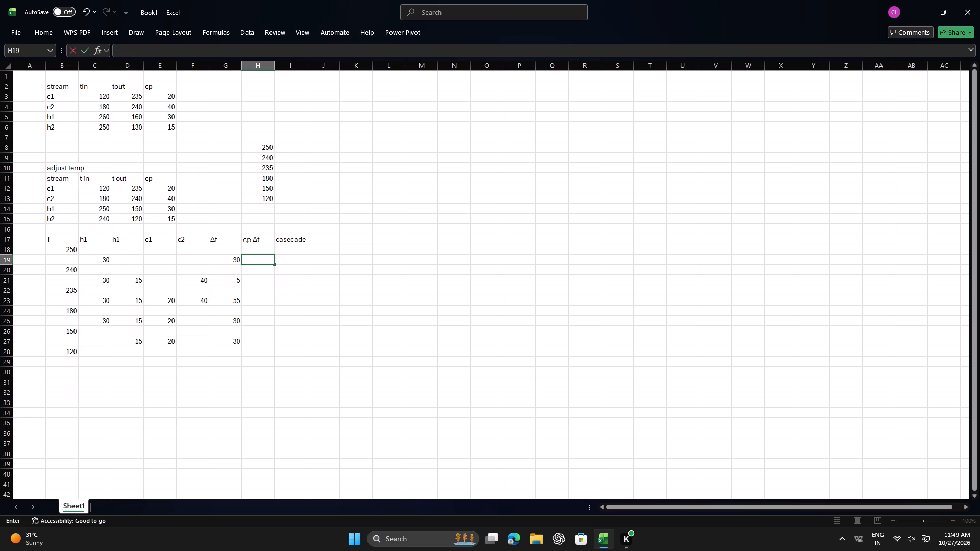
pyautogui.press('=')
pyautogui.click(89, 259)
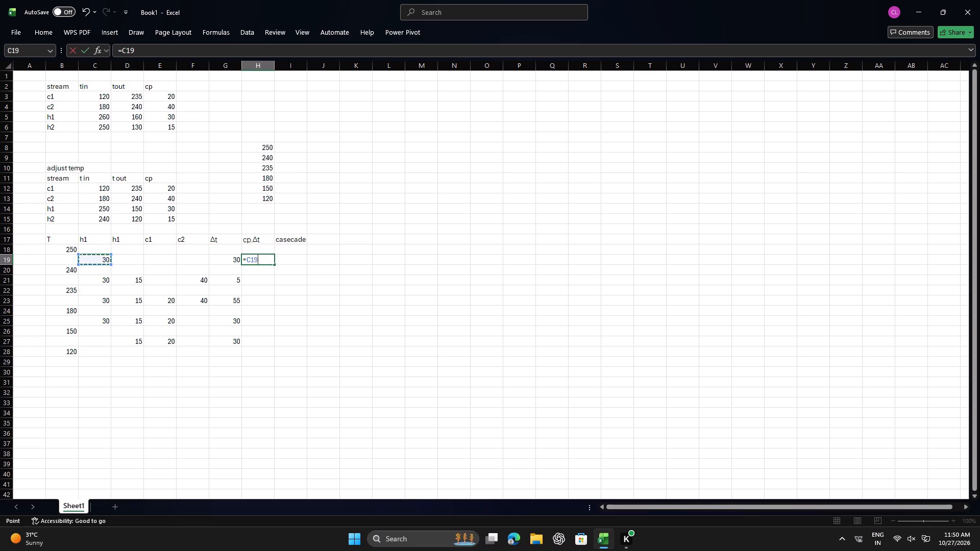
pyautogui.press('*')
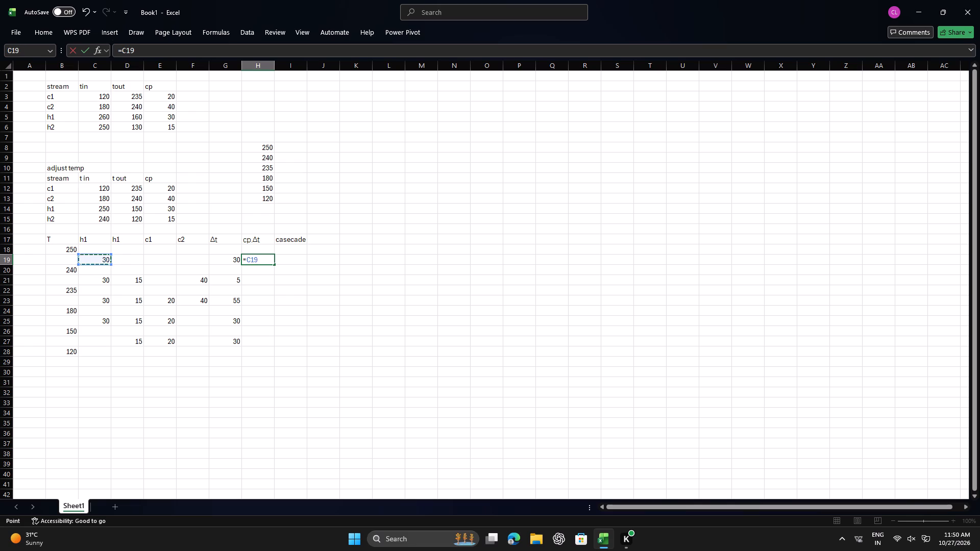
pyautogui.click(227, 257)
pyautogui.press('Return')
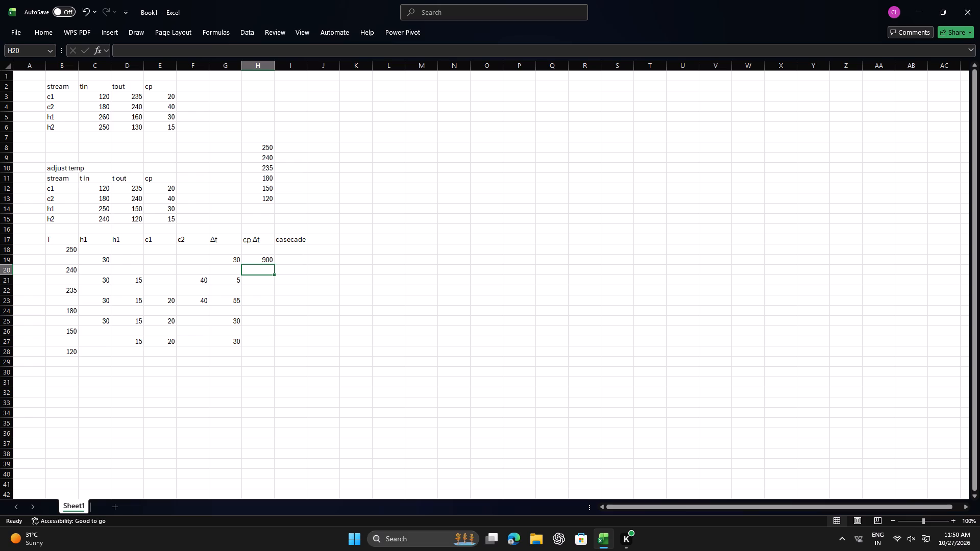
# Correct the first interval's Δt in G19 to 10.
pyautogui.click(263, 261)
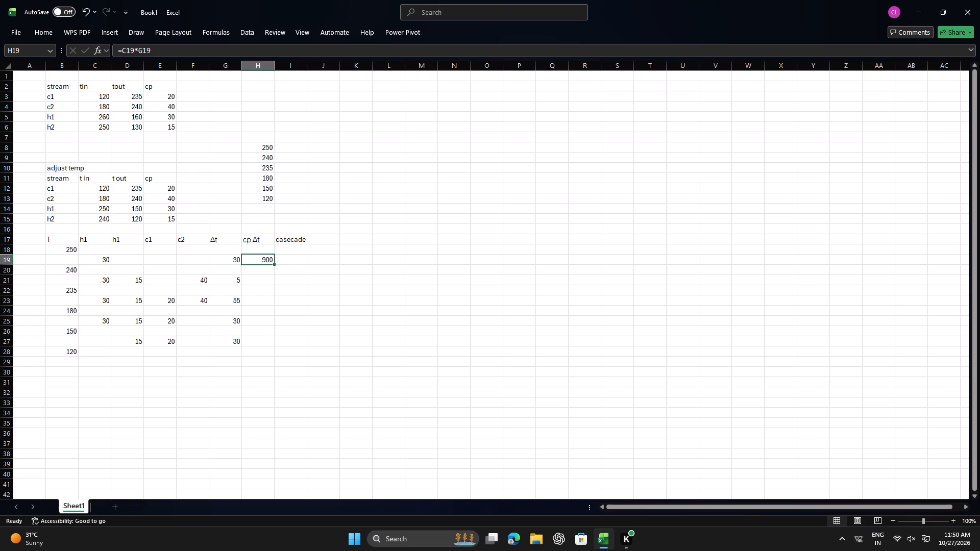
pyautogui.click(235, 257)
pyautogui.write('10')
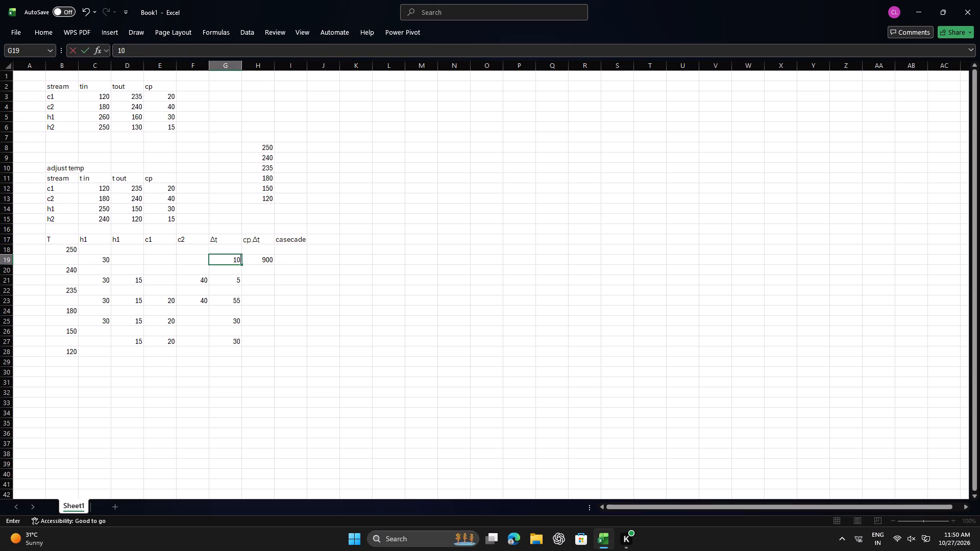
pyautogui.press('Return')
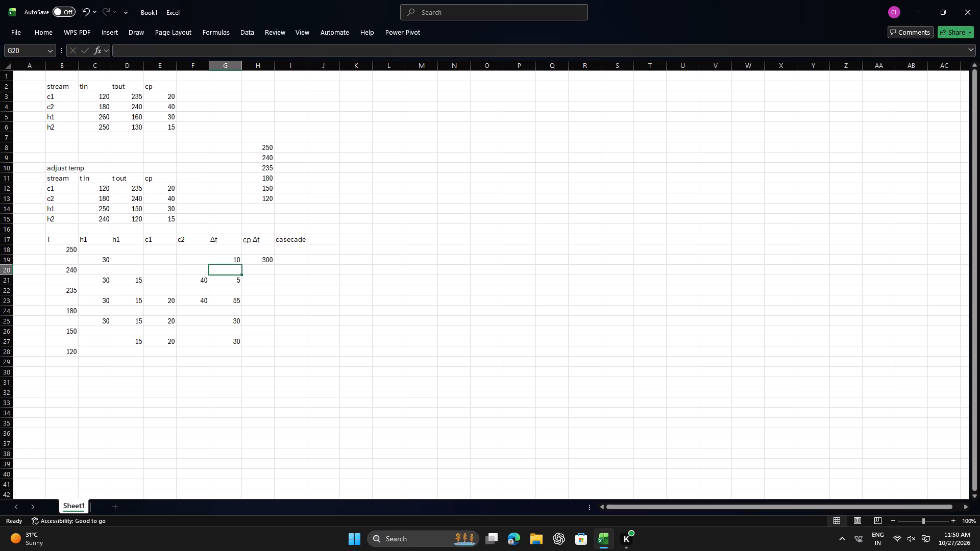
pyautogui.press('Right')
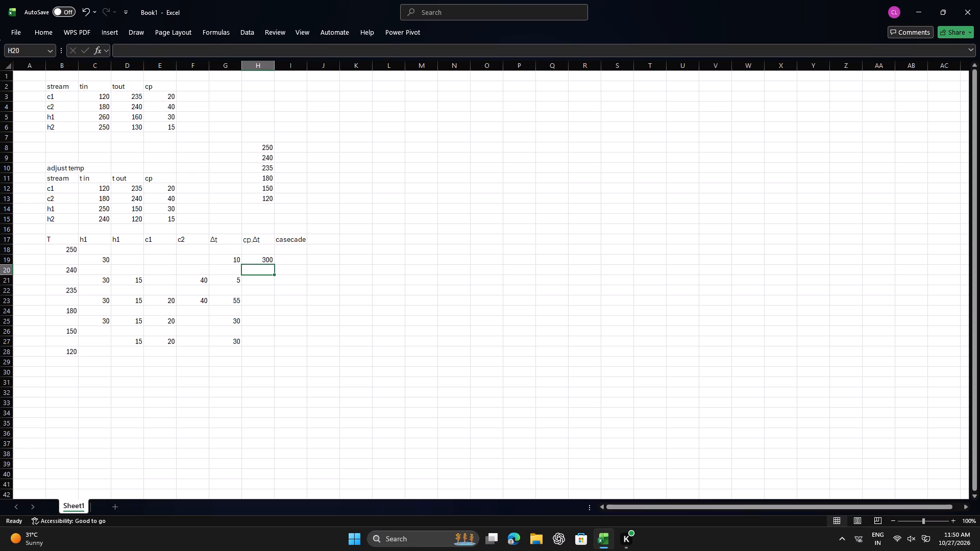
pyautogui.press('Up')
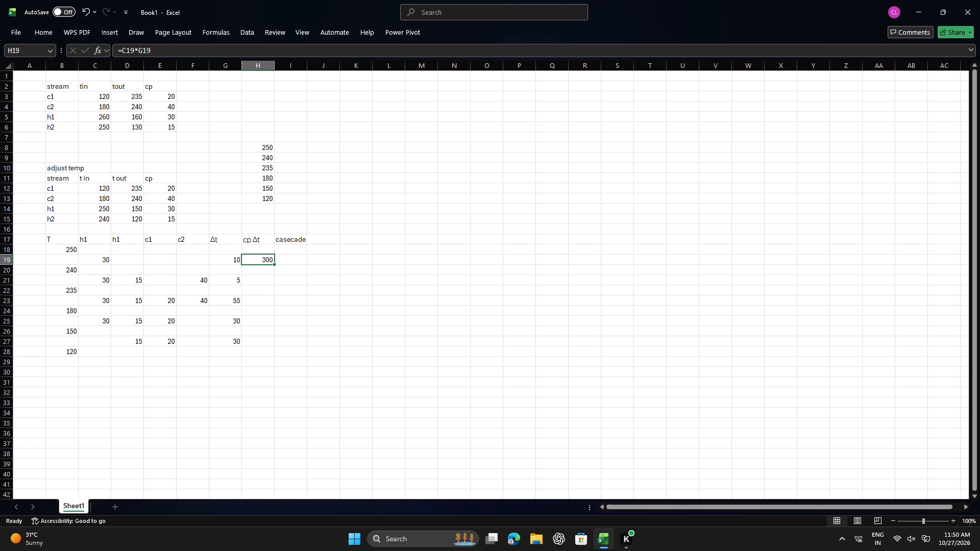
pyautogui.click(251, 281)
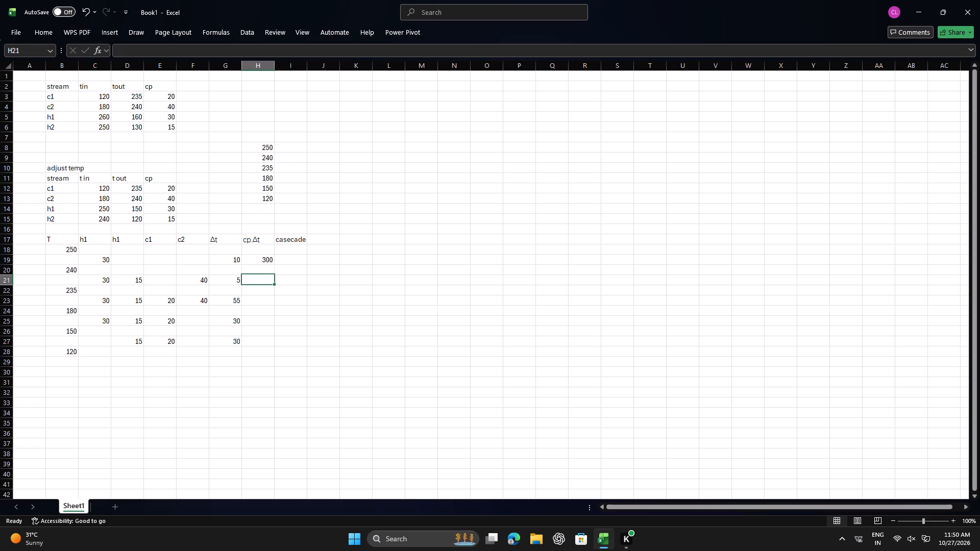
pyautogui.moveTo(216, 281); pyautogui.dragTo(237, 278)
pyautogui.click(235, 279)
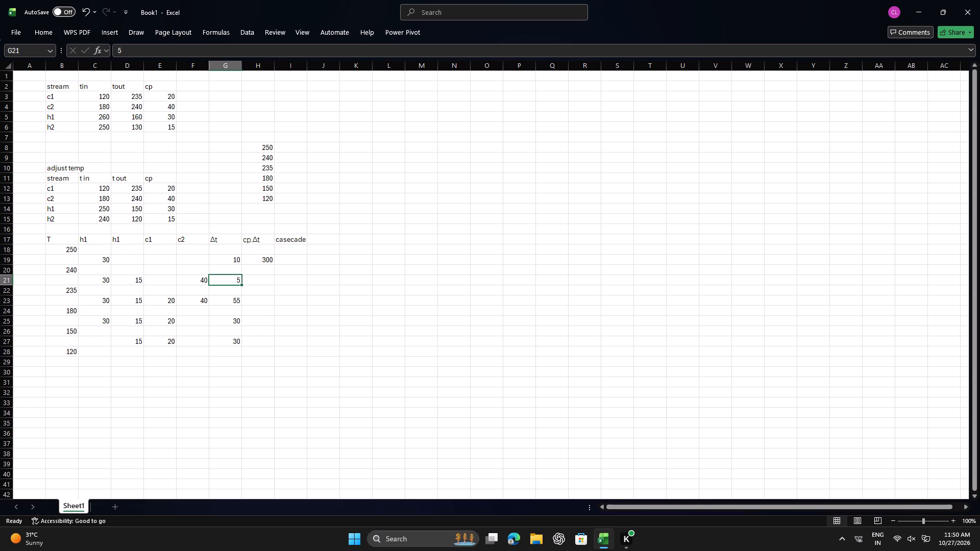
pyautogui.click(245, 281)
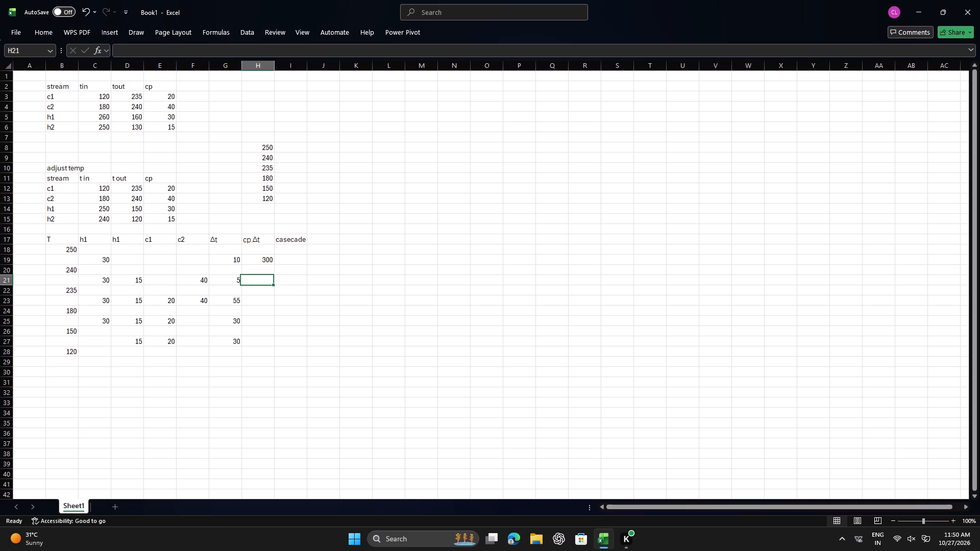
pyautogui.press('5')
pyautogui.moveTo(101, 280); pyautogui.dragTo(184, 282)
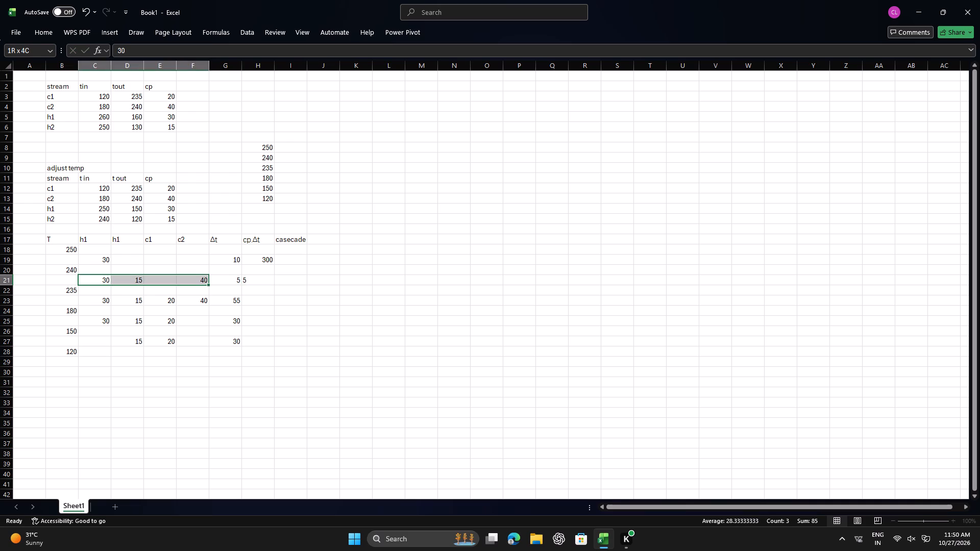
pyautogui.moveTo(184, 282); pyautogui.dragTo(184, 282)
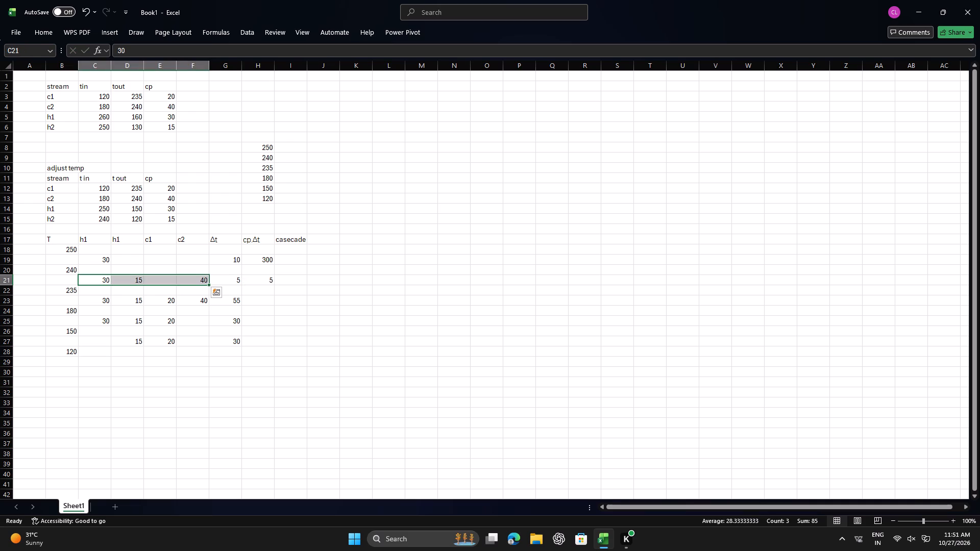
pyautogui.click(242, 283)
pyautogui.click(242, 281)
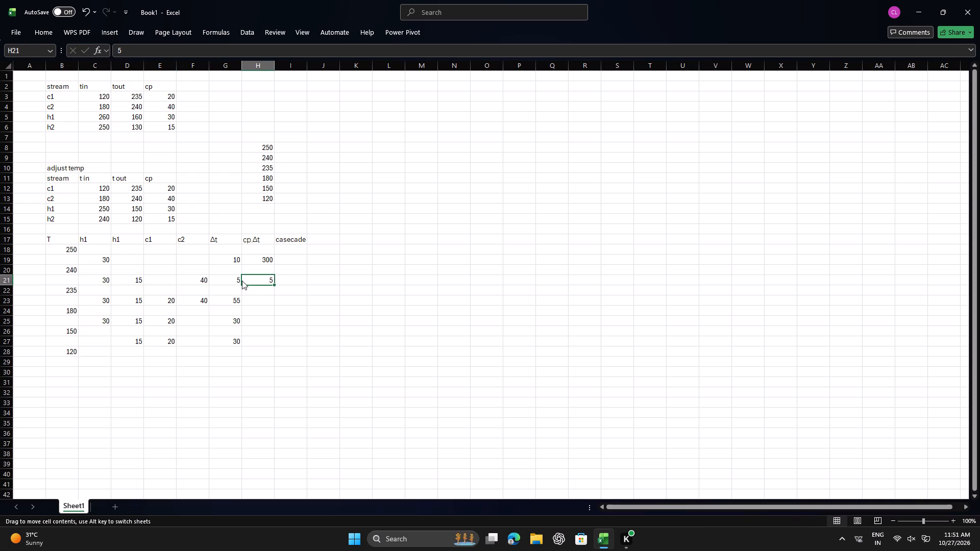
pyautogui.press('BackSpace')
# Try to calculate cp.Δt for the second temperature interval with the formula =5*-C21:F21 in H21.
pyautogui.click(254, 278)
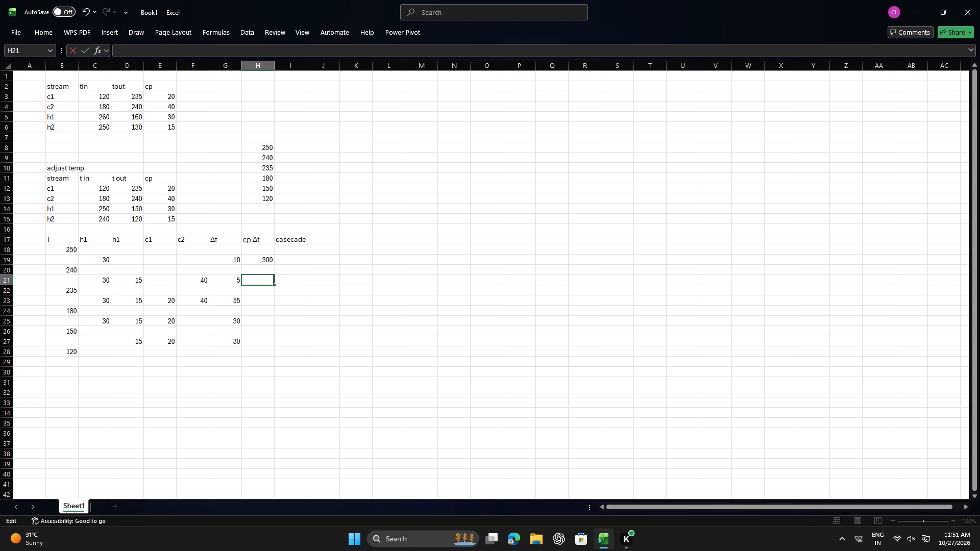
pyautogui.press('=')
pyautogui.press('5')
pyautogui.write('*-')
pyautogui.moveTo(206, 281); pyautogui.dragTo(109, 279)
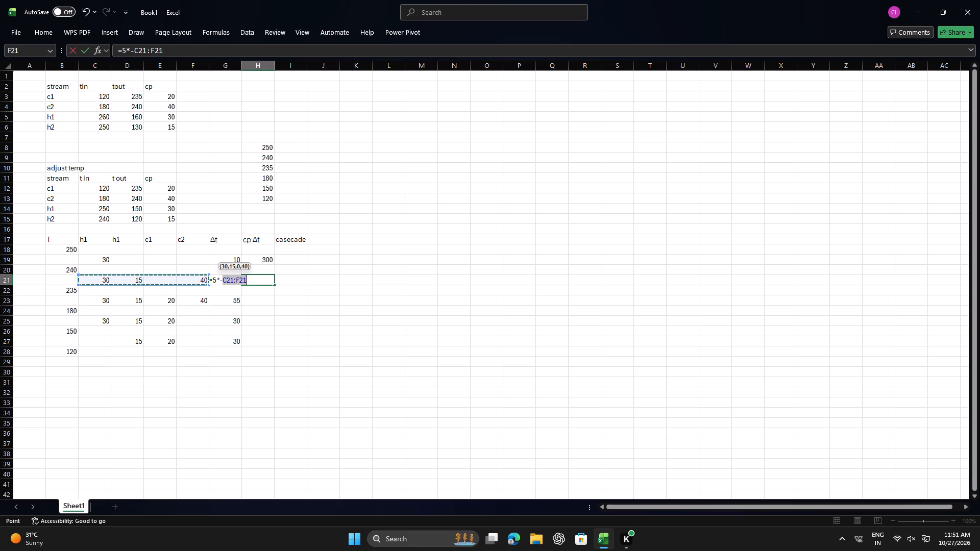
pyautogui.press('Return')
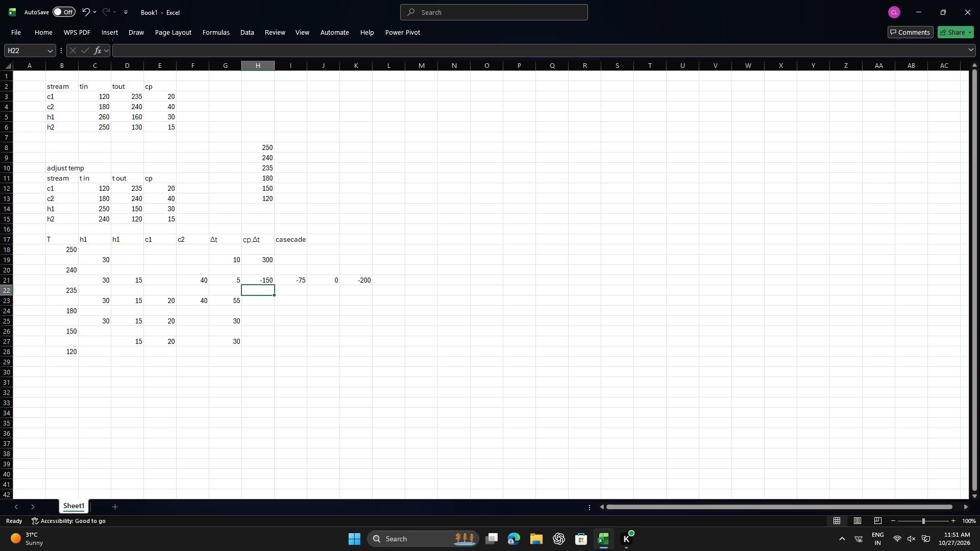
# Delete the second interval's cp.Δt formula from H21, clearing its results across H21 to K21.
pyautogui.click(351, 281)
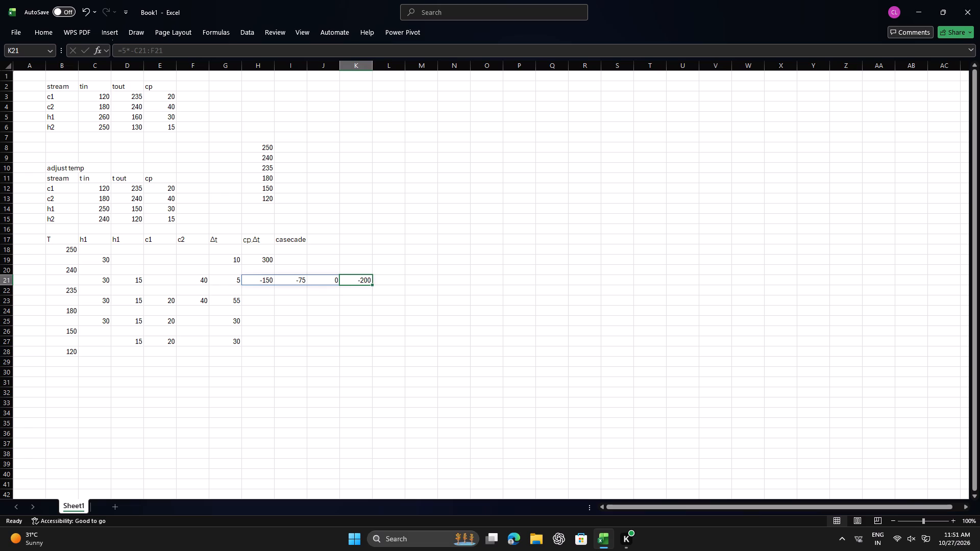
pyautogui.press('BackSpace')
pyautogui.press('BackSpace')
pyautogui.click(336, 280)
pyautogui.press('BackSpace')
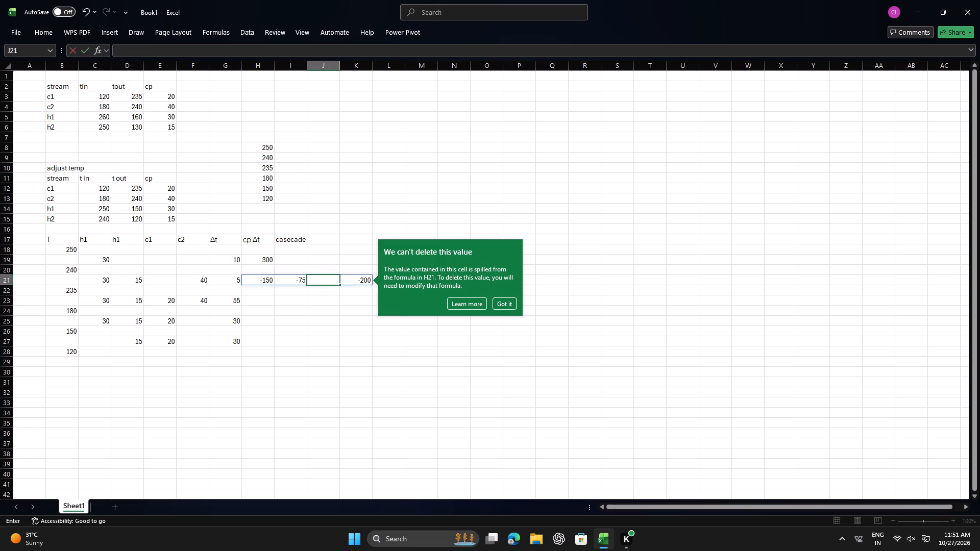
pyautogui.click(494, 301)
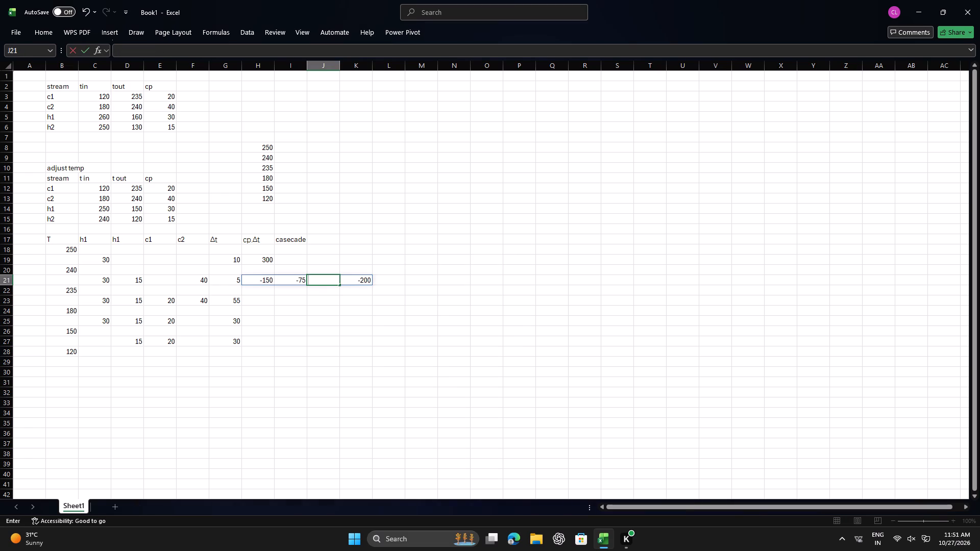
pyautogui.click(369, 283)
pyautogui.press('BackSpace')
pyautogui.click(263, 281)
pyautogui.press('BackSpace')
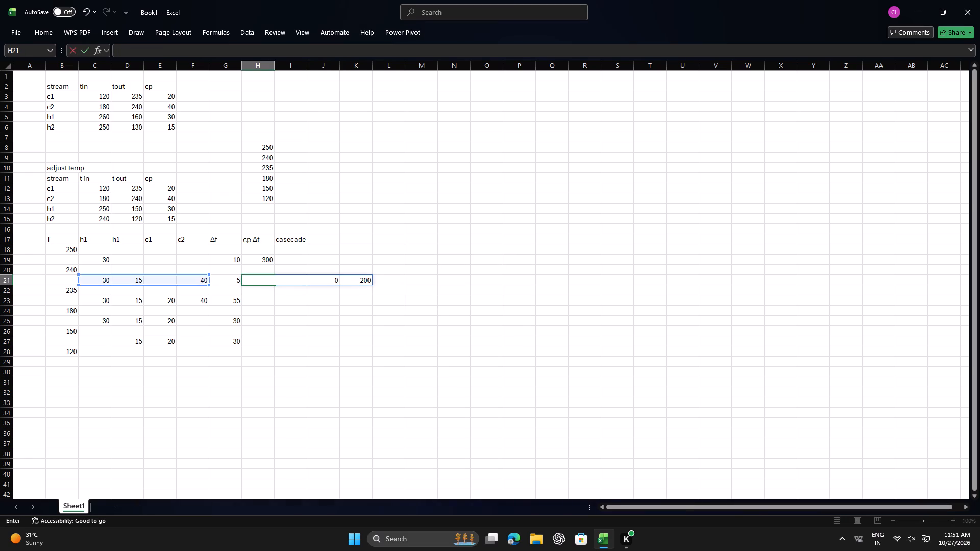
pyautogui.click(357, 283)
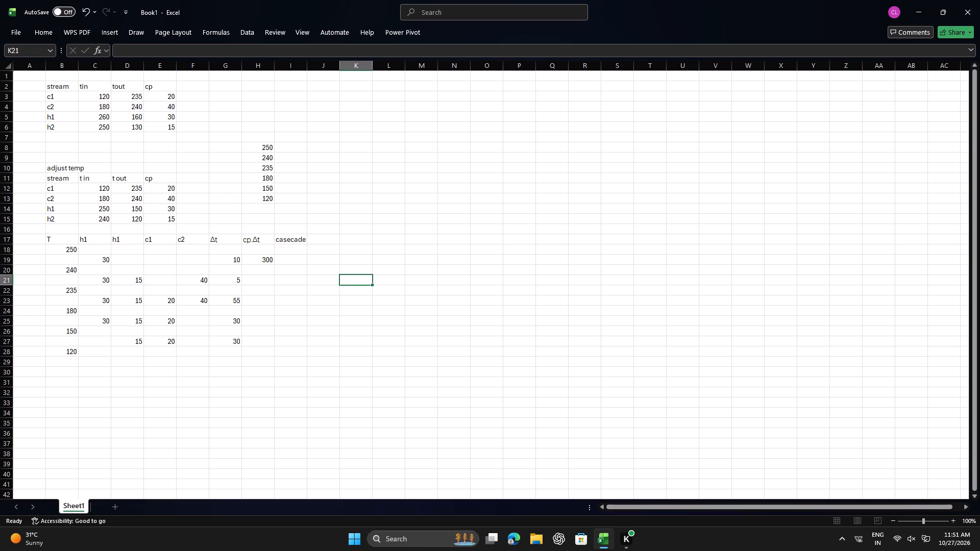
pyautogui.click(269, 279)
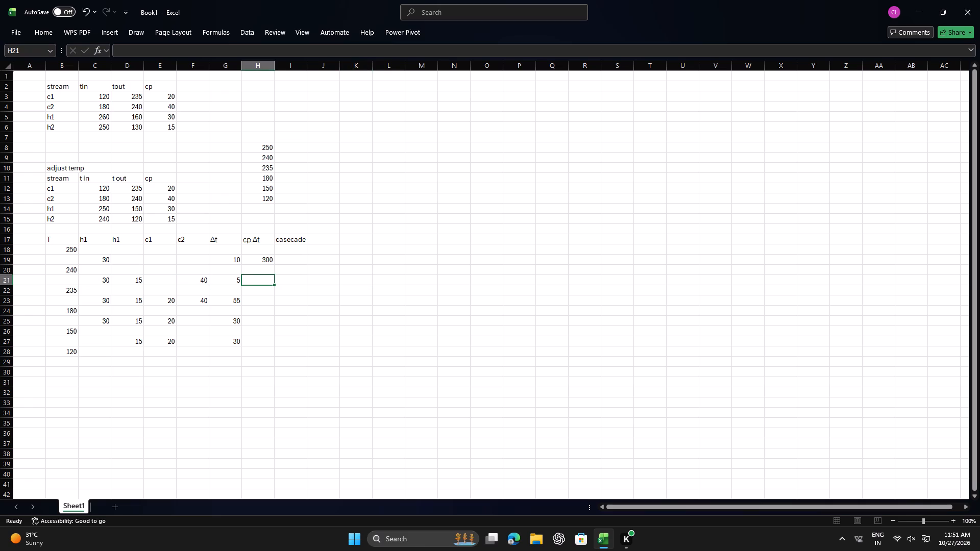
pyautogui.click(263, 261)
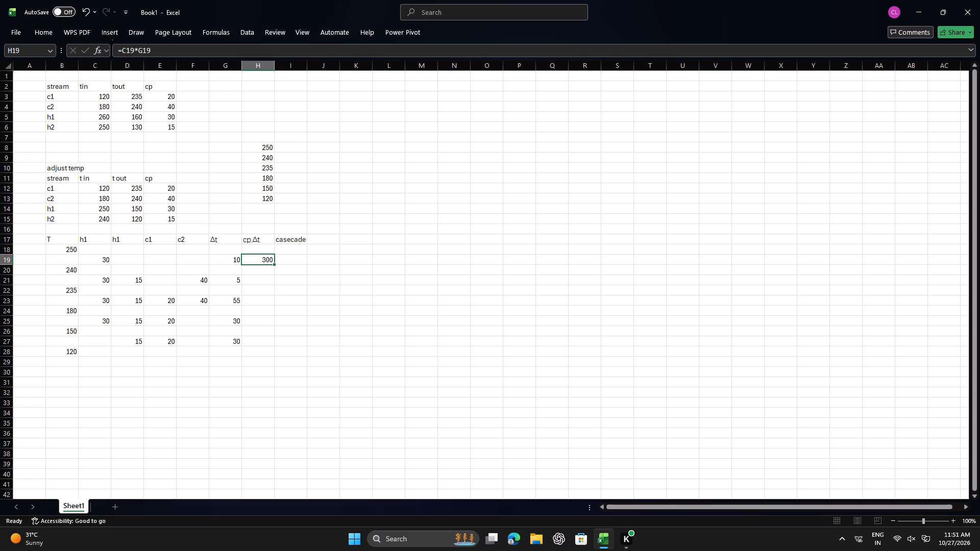
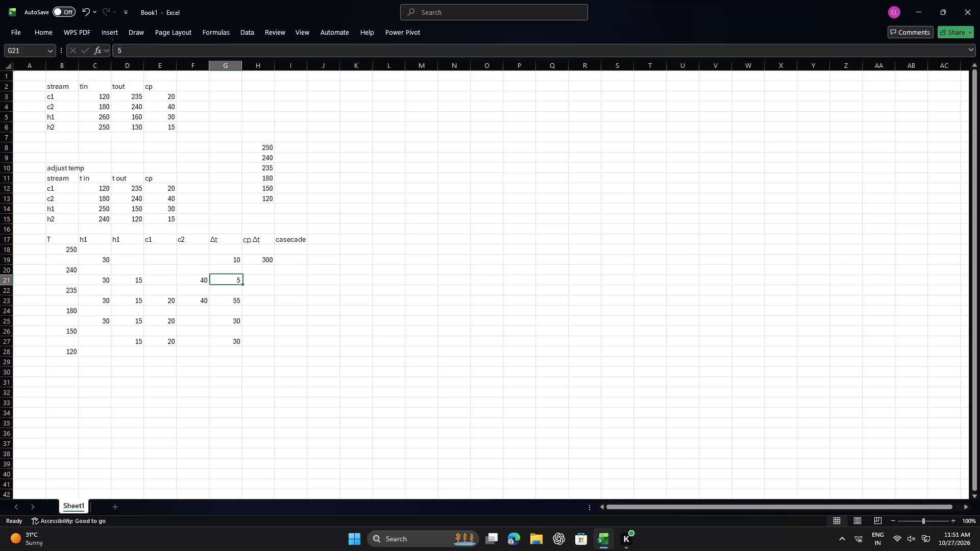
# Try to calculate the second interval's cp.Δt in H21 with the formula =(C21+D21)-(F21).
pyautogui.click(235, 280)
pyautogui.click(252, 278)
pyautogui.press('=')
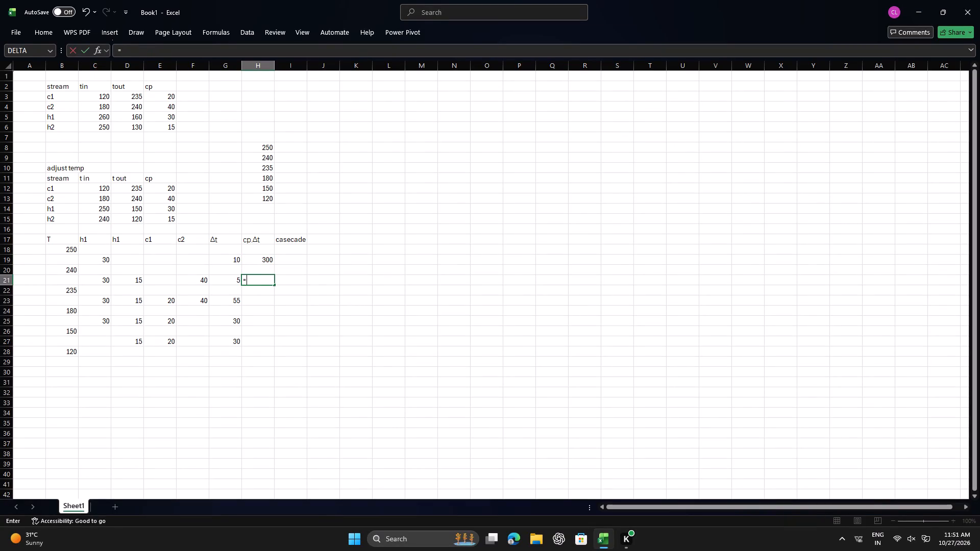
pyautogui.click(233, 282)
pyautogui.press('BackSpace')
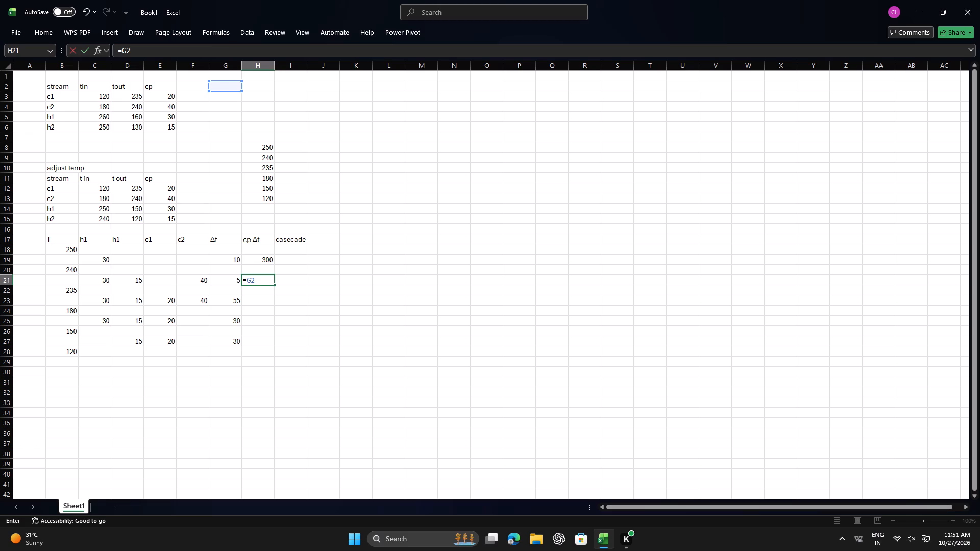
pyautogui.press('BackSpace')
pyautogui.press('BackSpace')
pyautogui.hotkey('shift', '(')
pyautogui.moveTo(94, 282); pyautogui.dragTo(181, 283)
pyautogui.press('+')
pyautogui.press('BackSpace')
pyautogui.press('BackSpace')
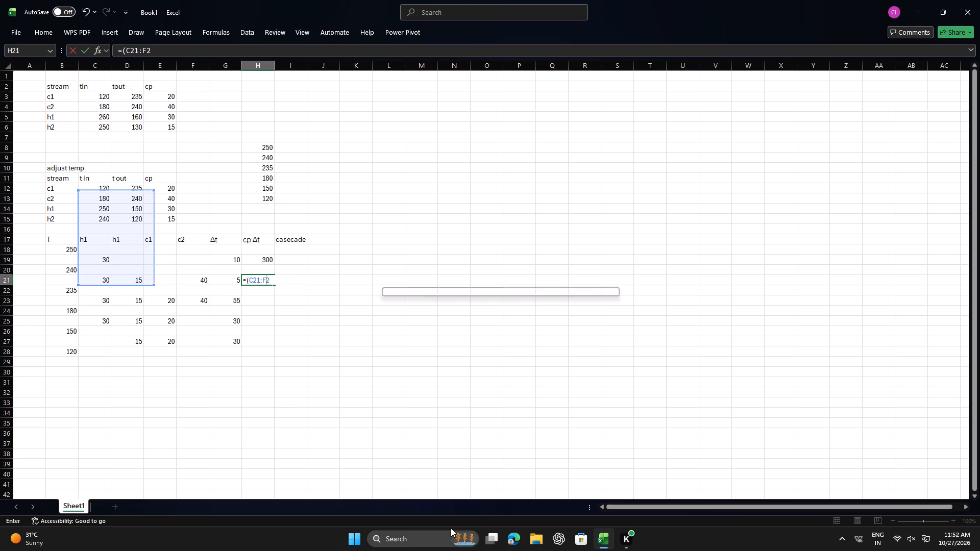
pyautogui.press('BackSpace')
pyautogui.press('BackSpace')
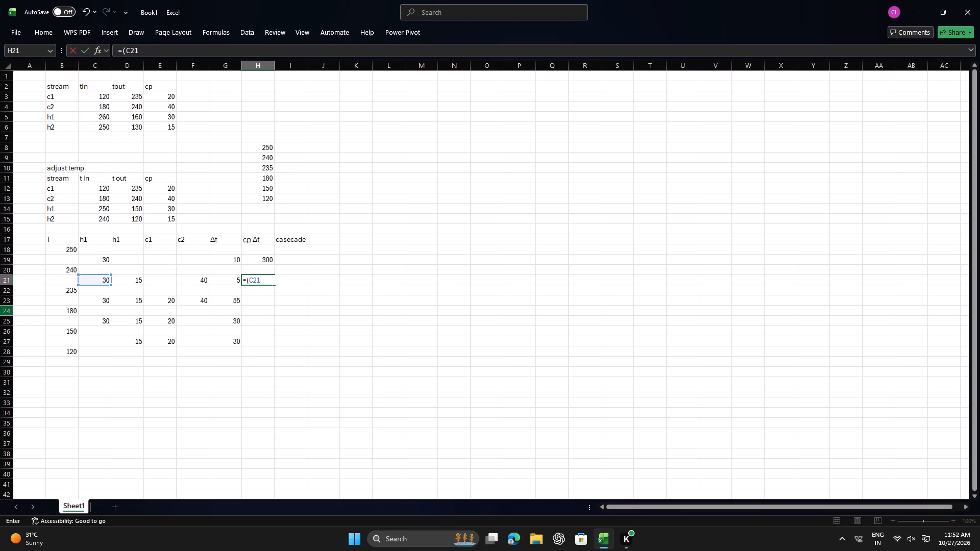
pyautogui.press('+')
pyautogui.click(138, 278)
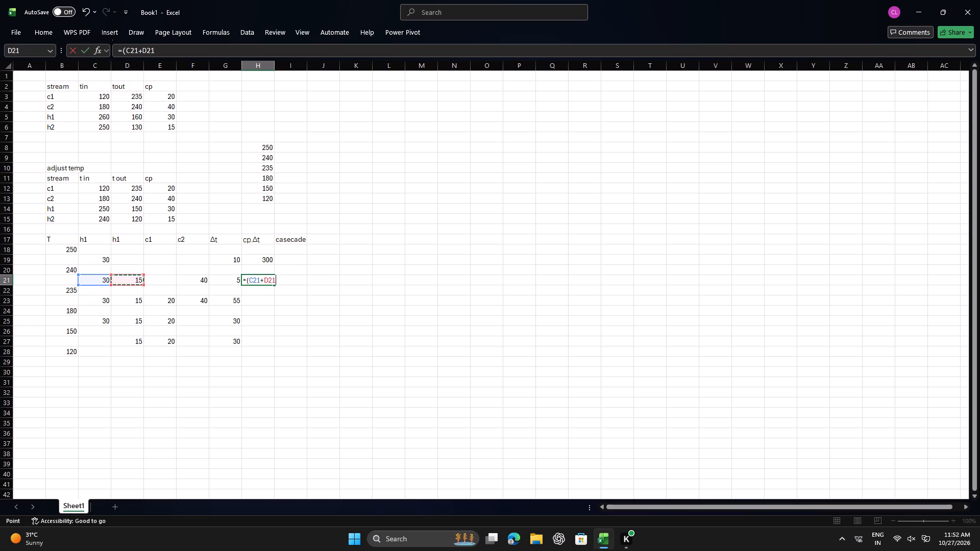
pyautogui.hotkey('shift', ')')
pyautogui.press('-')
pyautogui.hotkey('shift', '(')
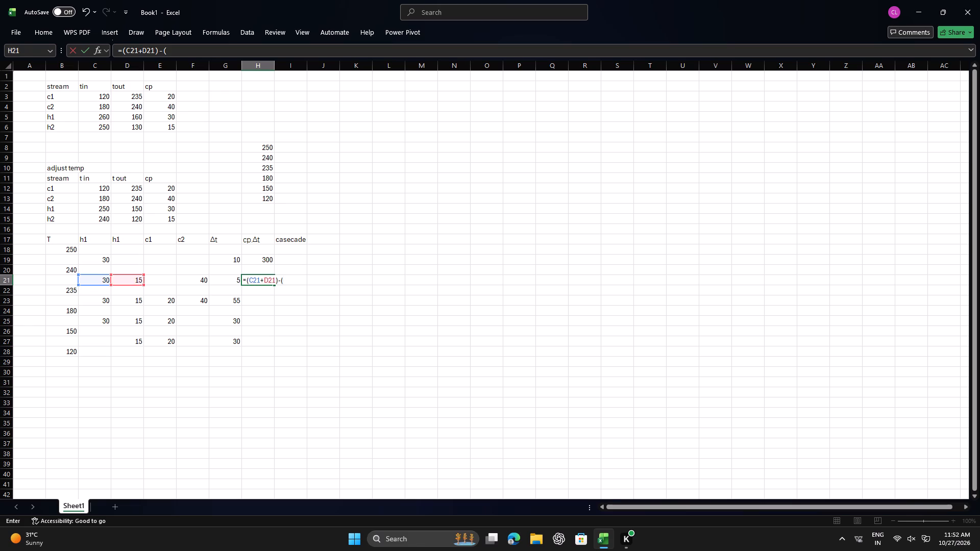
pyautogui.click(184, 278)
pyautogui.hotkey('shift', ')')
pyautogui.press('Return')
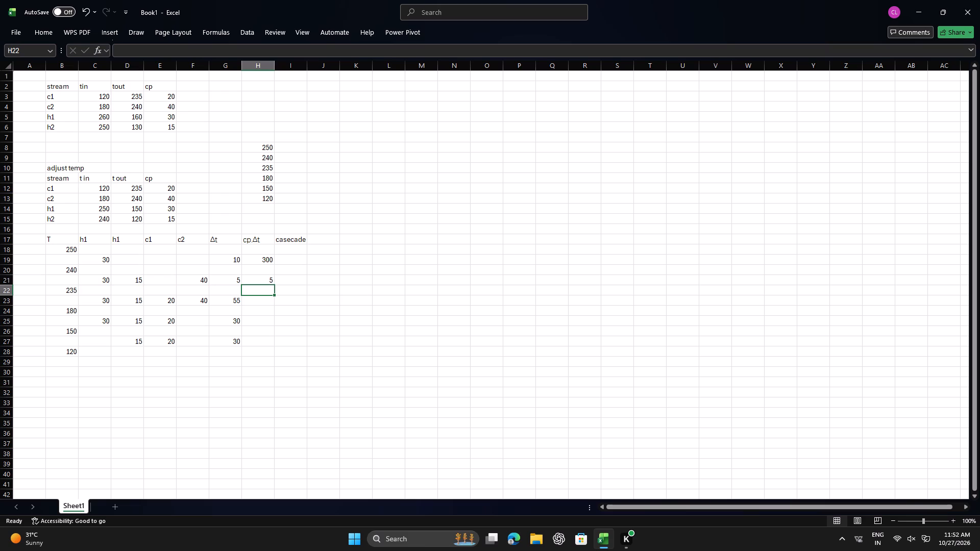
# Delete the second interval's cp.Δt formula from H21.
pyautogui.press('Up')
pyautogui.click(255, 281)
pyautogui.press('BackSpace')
# Enter 25 in H21 as the cp.Δt value for the second temperature interval.
pyautogui.click(256, 281)
pyautogui.click(229, 279)
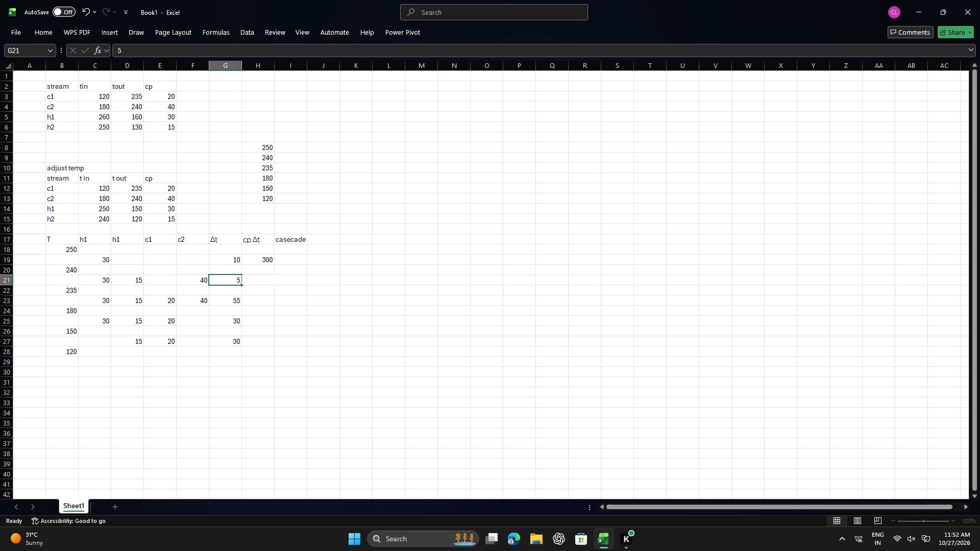
pyautogui.press('Right')
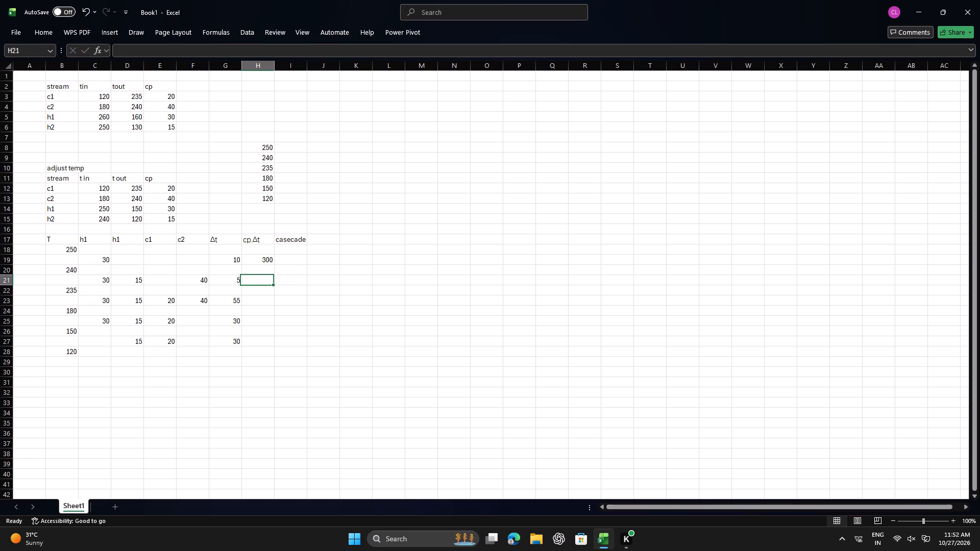
pyautogui.write('25')
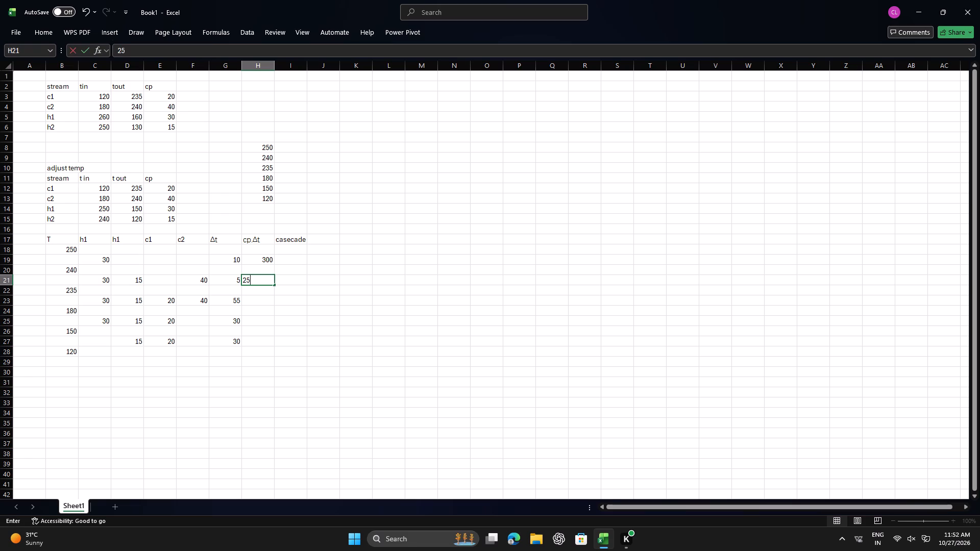
pyautogui.click(261, 302)
pyautogui.press('Down')
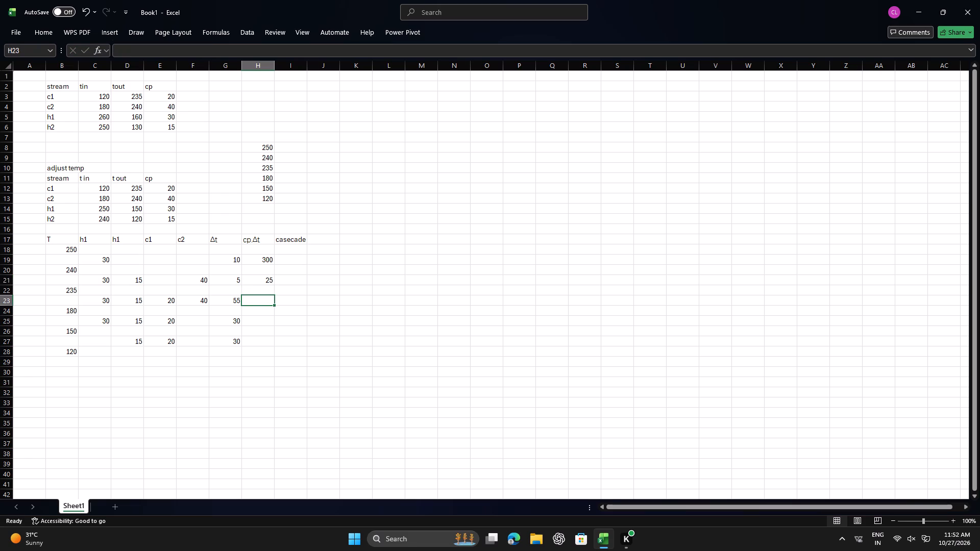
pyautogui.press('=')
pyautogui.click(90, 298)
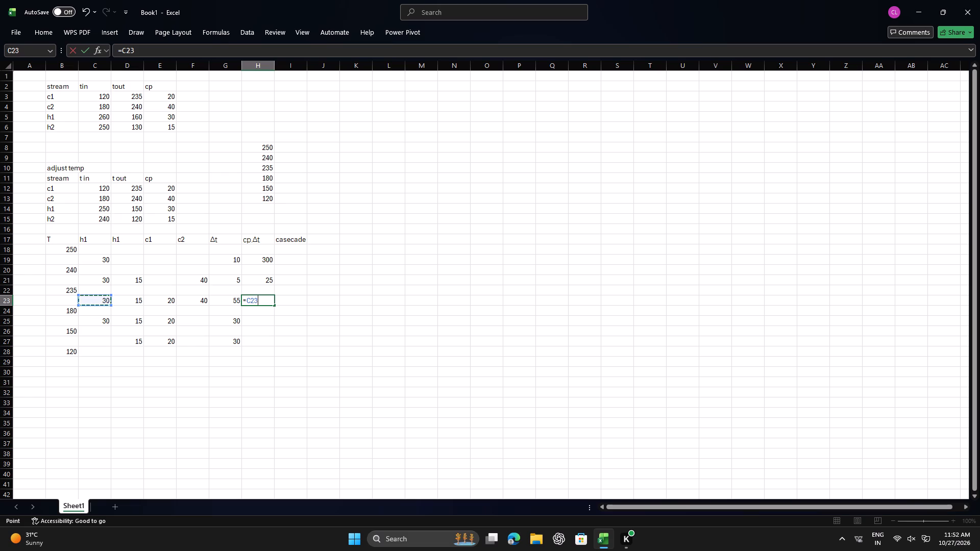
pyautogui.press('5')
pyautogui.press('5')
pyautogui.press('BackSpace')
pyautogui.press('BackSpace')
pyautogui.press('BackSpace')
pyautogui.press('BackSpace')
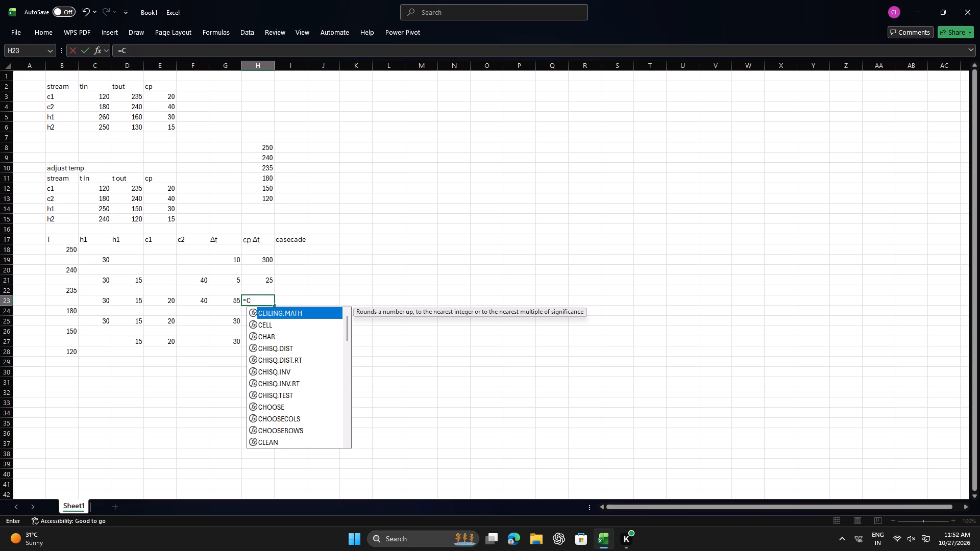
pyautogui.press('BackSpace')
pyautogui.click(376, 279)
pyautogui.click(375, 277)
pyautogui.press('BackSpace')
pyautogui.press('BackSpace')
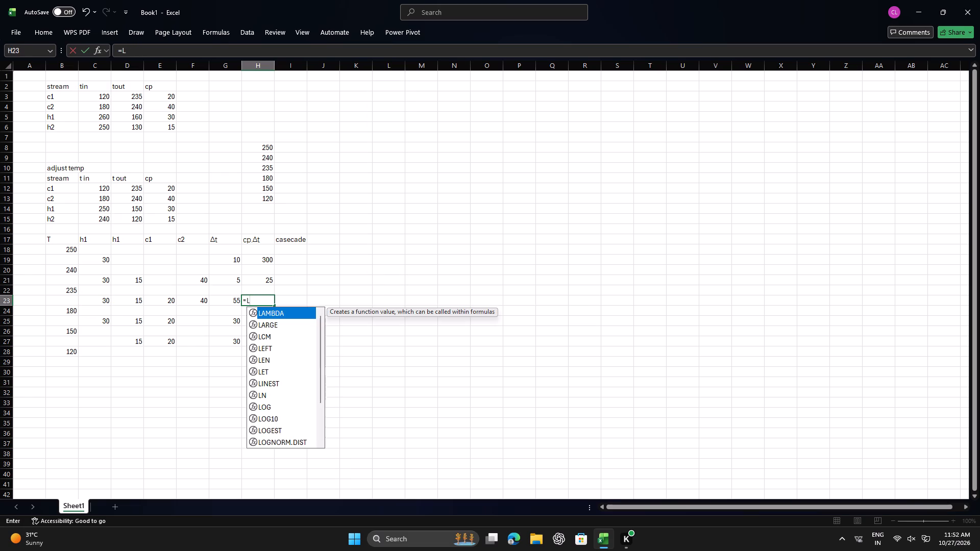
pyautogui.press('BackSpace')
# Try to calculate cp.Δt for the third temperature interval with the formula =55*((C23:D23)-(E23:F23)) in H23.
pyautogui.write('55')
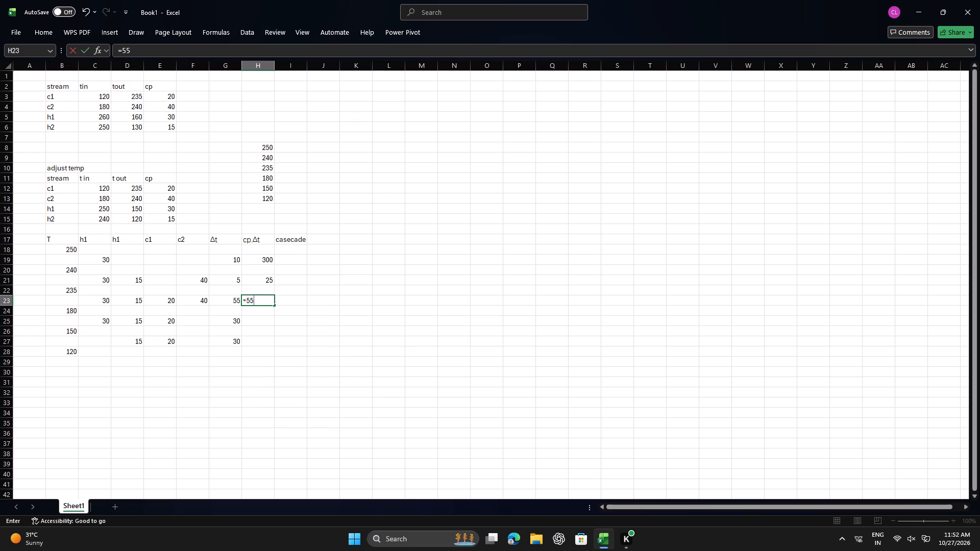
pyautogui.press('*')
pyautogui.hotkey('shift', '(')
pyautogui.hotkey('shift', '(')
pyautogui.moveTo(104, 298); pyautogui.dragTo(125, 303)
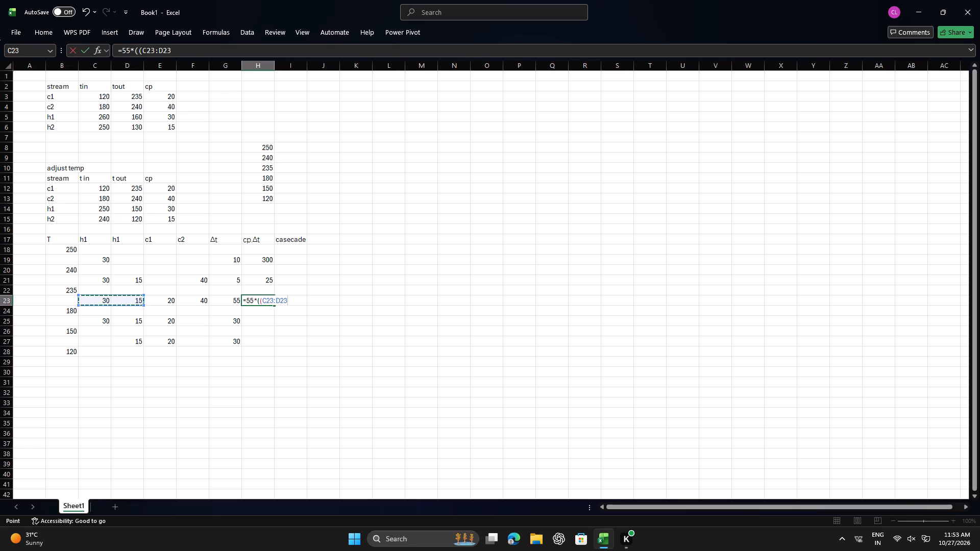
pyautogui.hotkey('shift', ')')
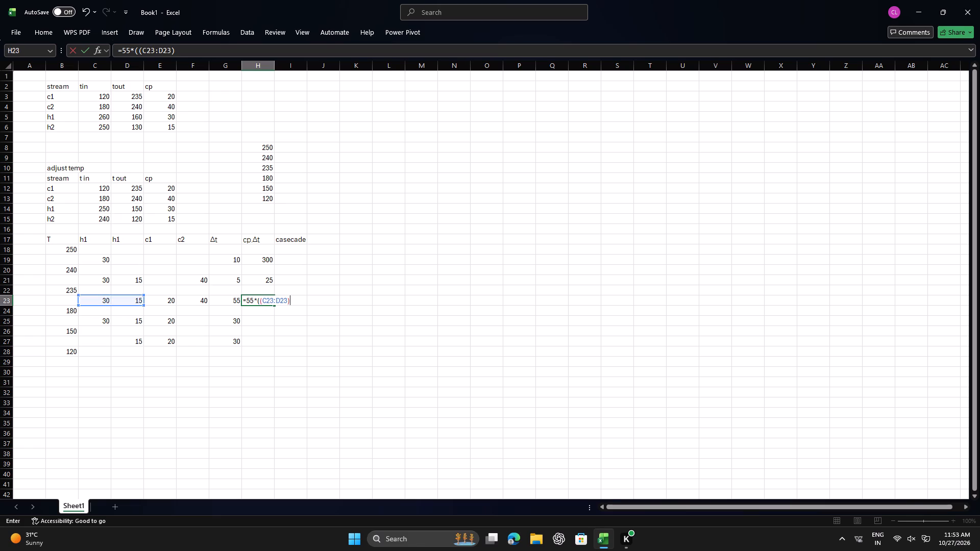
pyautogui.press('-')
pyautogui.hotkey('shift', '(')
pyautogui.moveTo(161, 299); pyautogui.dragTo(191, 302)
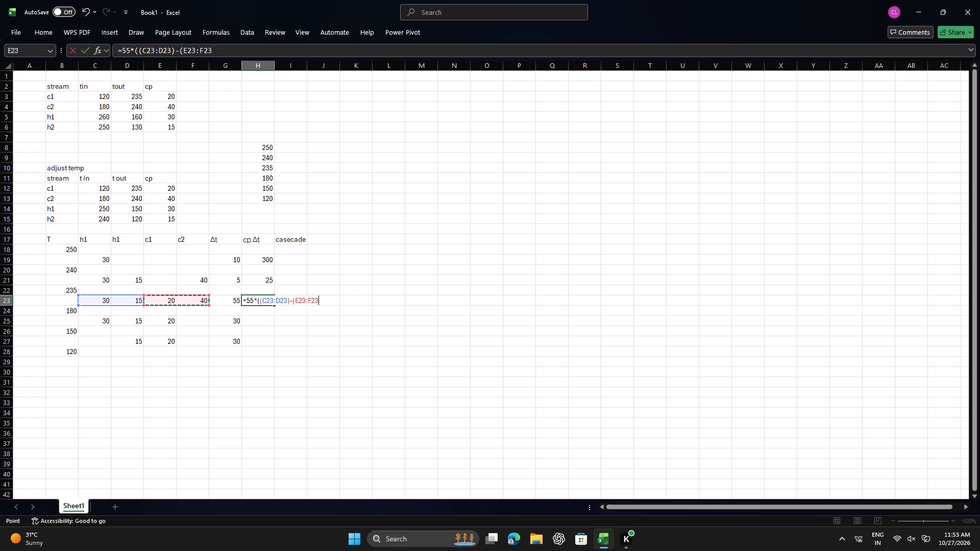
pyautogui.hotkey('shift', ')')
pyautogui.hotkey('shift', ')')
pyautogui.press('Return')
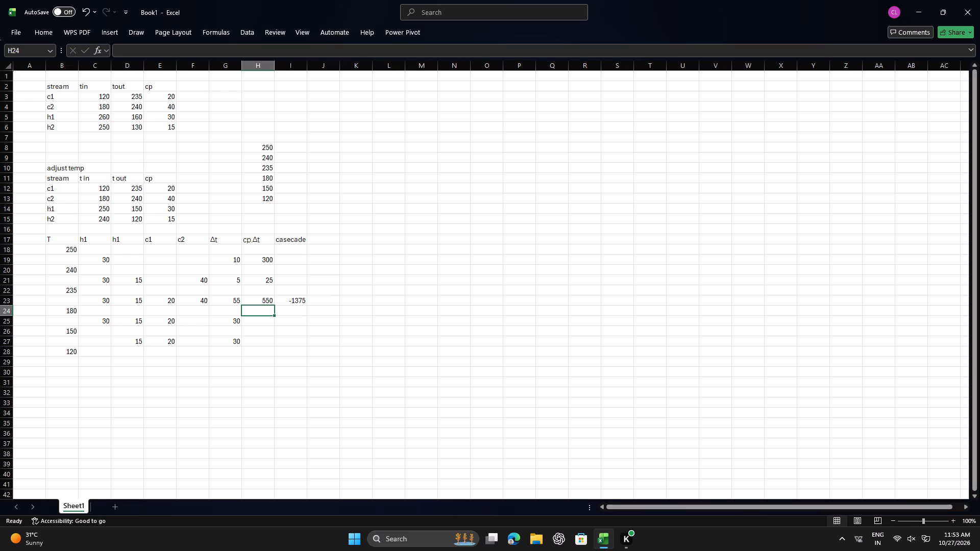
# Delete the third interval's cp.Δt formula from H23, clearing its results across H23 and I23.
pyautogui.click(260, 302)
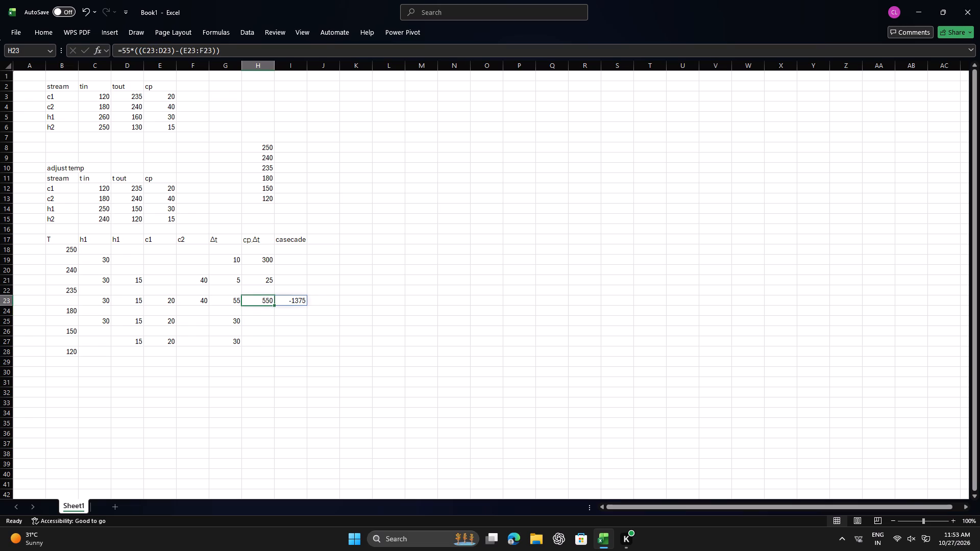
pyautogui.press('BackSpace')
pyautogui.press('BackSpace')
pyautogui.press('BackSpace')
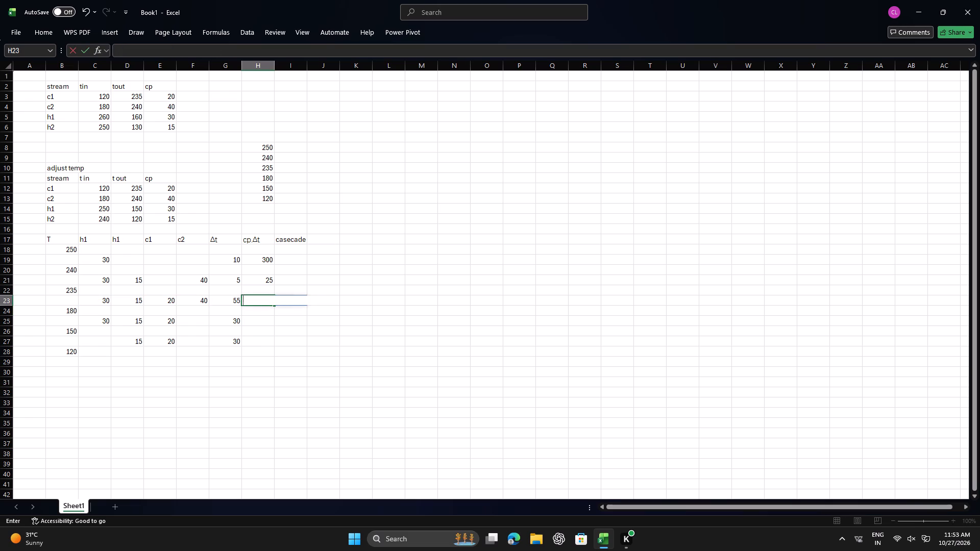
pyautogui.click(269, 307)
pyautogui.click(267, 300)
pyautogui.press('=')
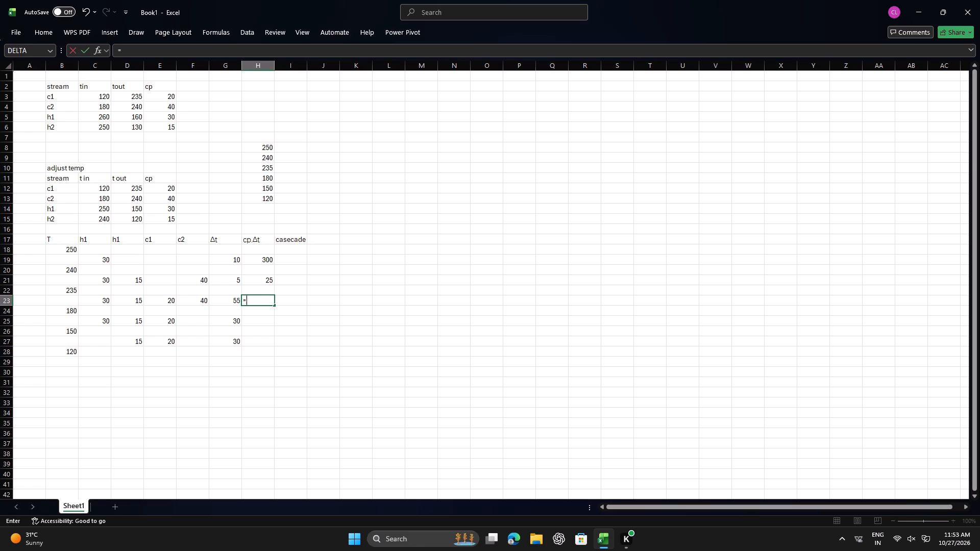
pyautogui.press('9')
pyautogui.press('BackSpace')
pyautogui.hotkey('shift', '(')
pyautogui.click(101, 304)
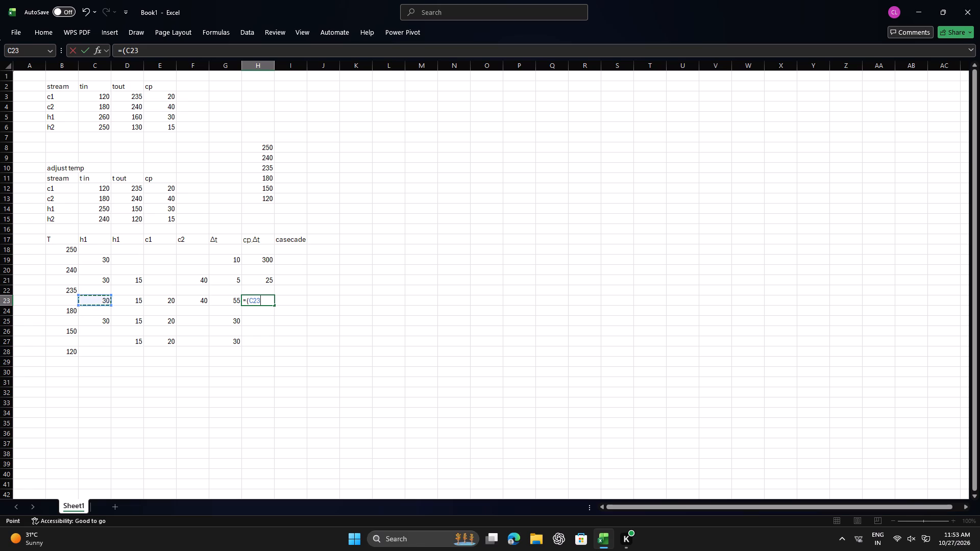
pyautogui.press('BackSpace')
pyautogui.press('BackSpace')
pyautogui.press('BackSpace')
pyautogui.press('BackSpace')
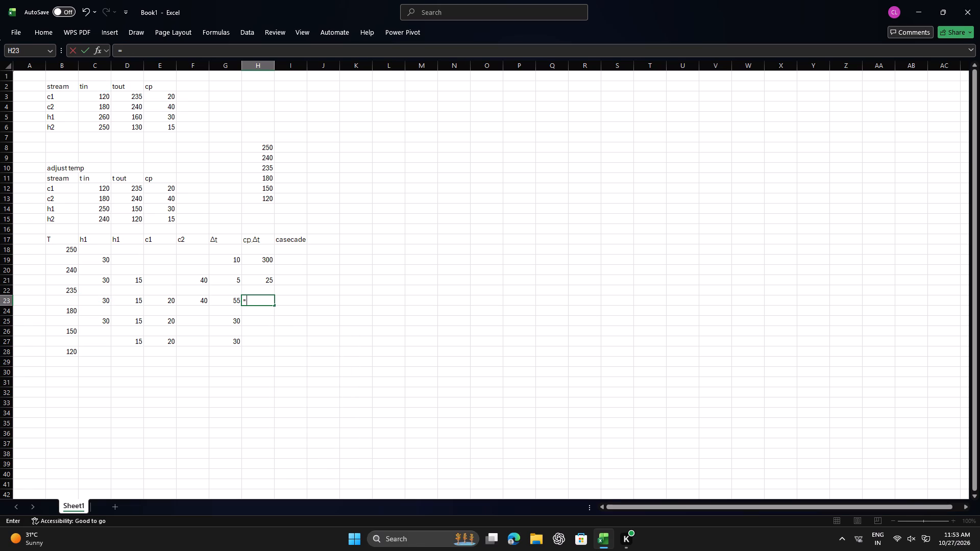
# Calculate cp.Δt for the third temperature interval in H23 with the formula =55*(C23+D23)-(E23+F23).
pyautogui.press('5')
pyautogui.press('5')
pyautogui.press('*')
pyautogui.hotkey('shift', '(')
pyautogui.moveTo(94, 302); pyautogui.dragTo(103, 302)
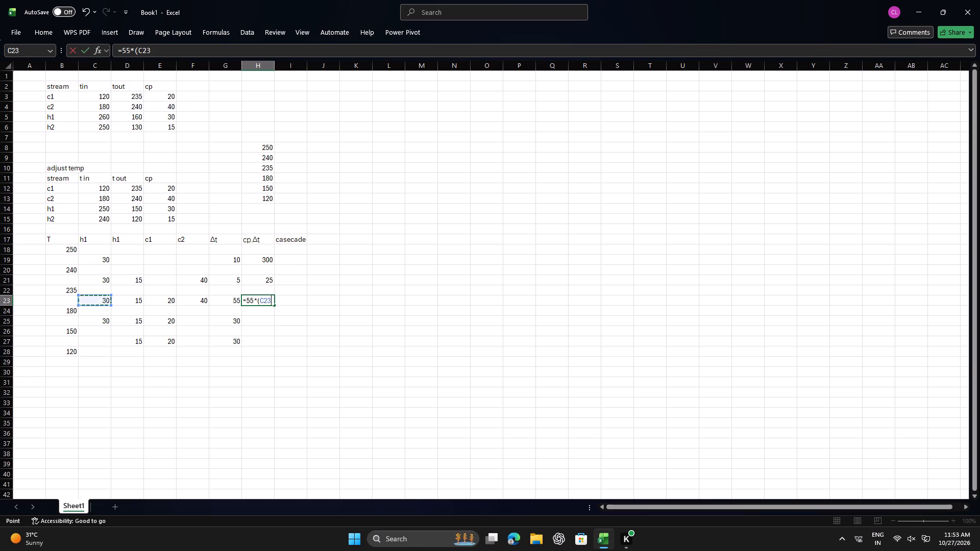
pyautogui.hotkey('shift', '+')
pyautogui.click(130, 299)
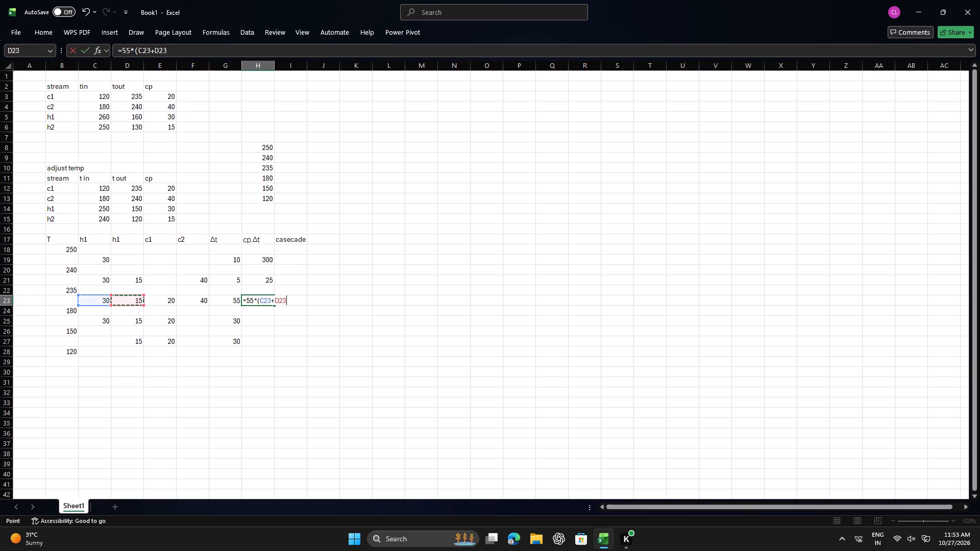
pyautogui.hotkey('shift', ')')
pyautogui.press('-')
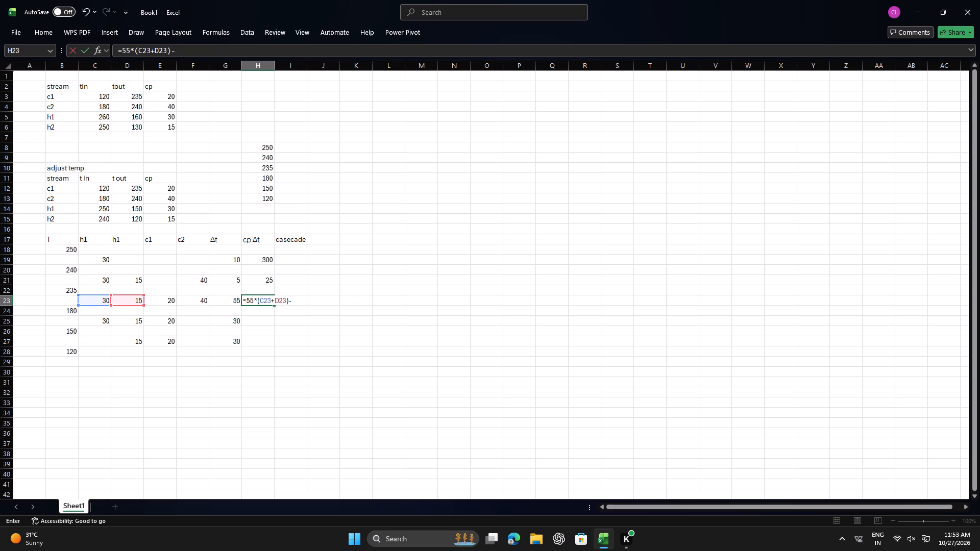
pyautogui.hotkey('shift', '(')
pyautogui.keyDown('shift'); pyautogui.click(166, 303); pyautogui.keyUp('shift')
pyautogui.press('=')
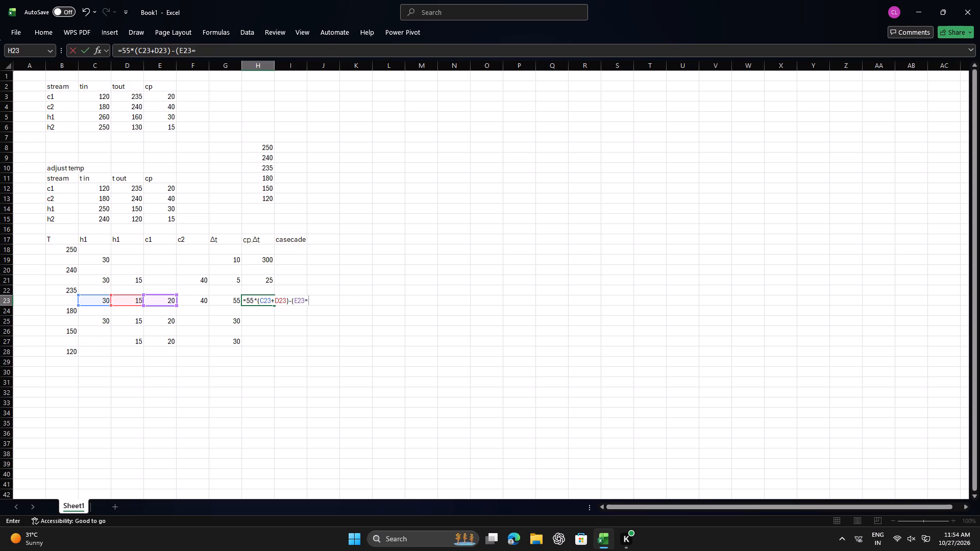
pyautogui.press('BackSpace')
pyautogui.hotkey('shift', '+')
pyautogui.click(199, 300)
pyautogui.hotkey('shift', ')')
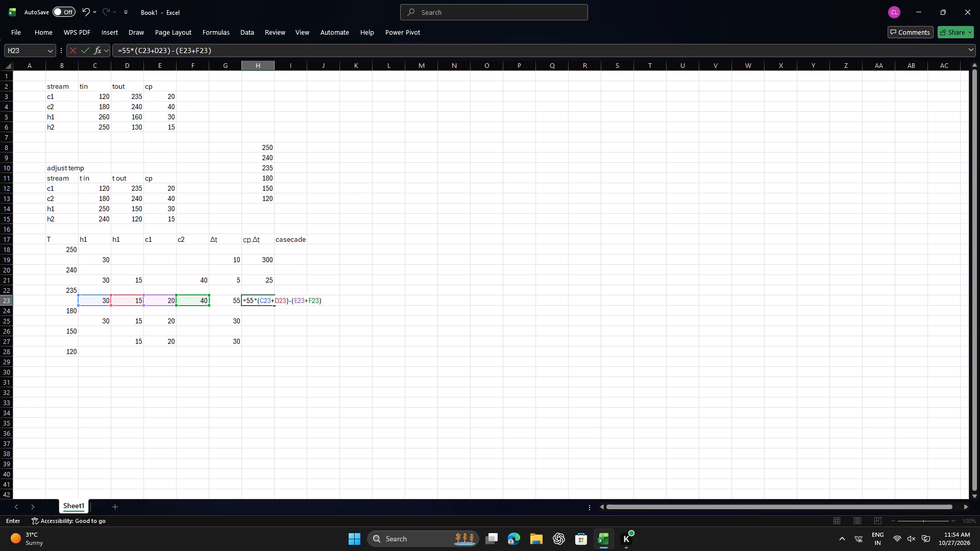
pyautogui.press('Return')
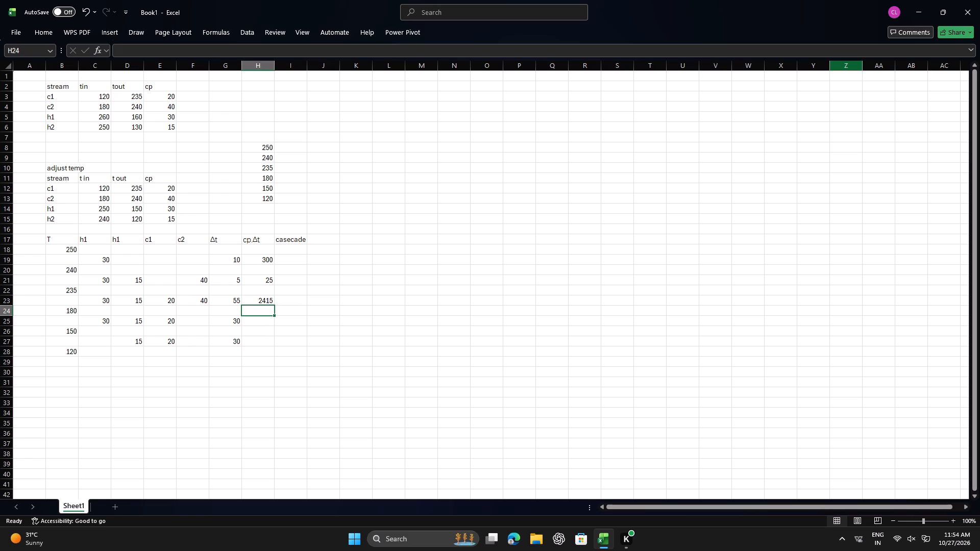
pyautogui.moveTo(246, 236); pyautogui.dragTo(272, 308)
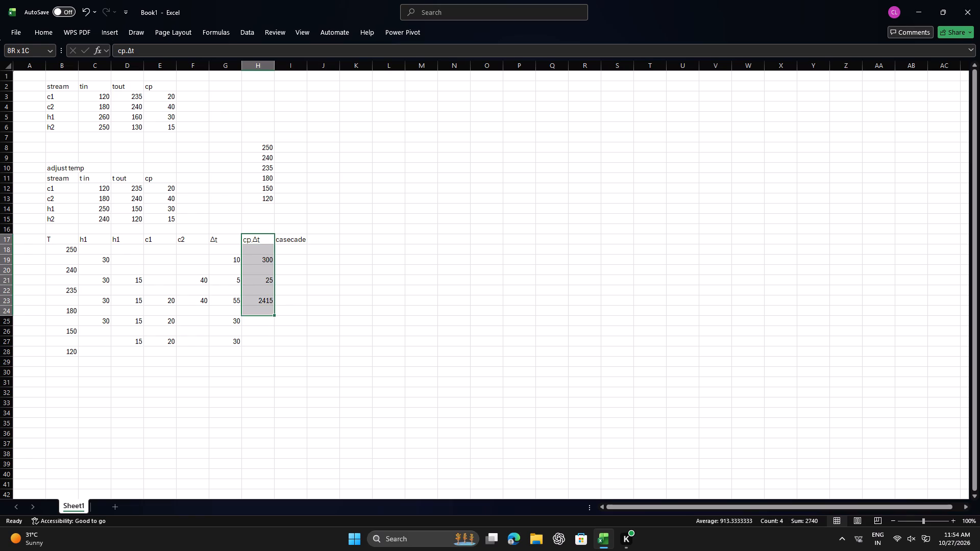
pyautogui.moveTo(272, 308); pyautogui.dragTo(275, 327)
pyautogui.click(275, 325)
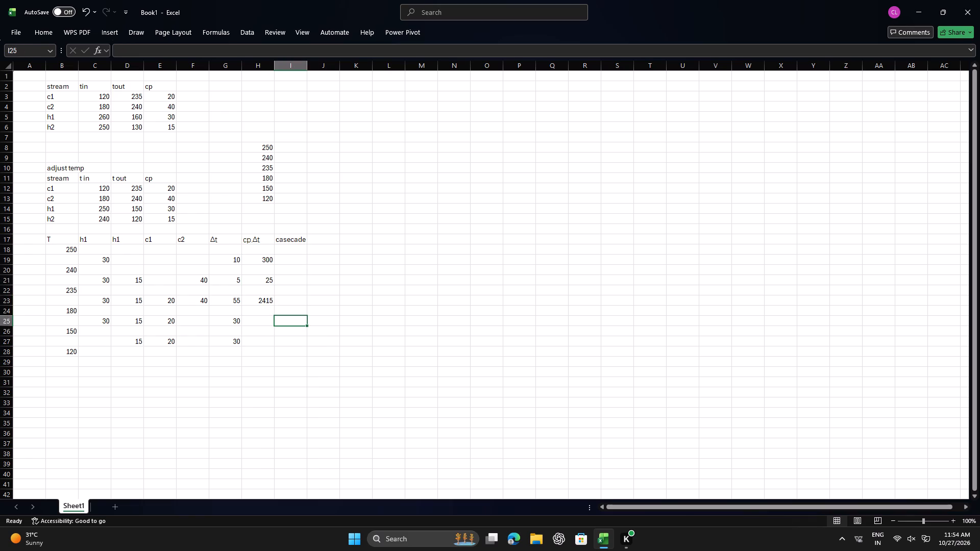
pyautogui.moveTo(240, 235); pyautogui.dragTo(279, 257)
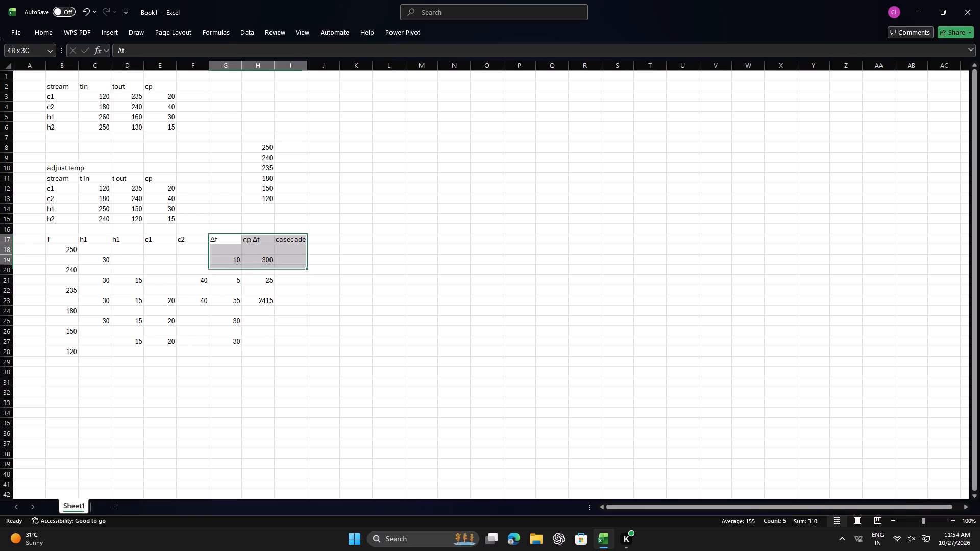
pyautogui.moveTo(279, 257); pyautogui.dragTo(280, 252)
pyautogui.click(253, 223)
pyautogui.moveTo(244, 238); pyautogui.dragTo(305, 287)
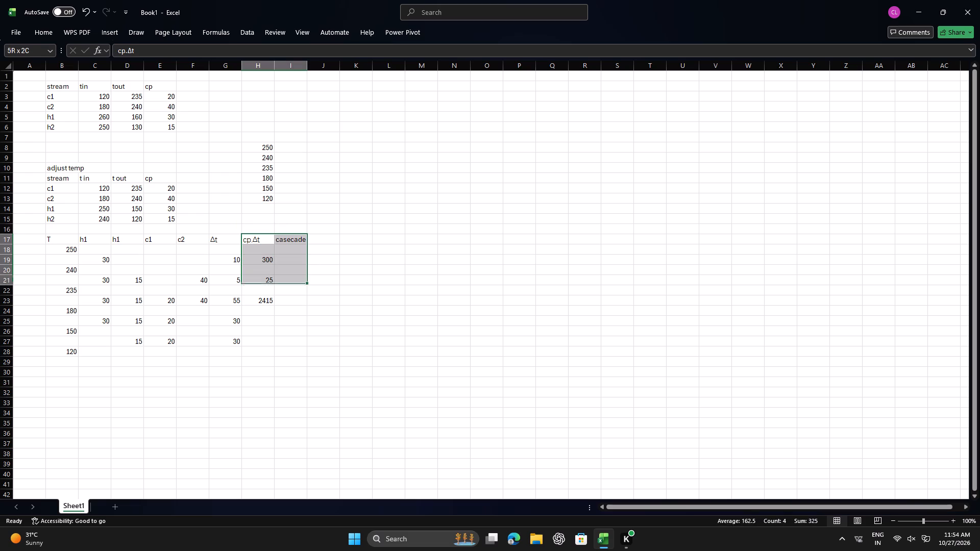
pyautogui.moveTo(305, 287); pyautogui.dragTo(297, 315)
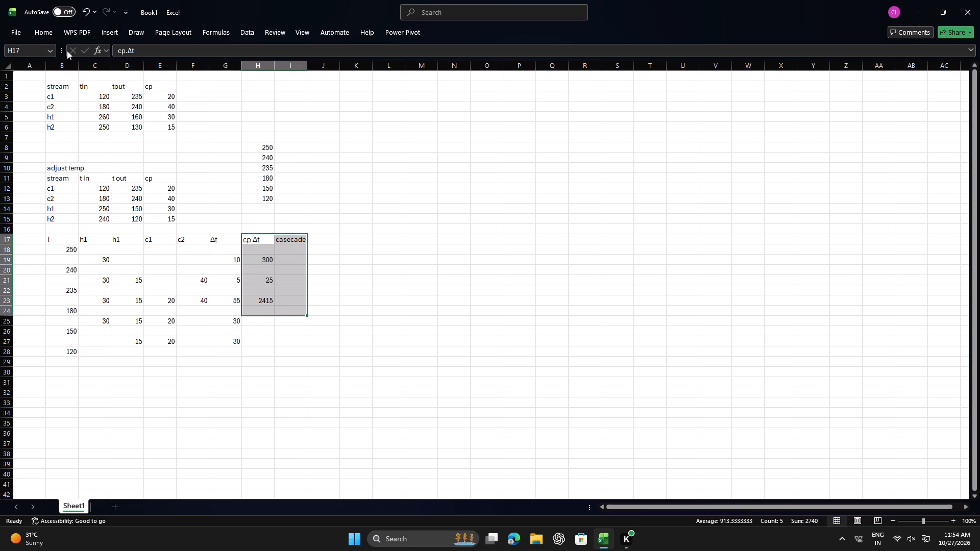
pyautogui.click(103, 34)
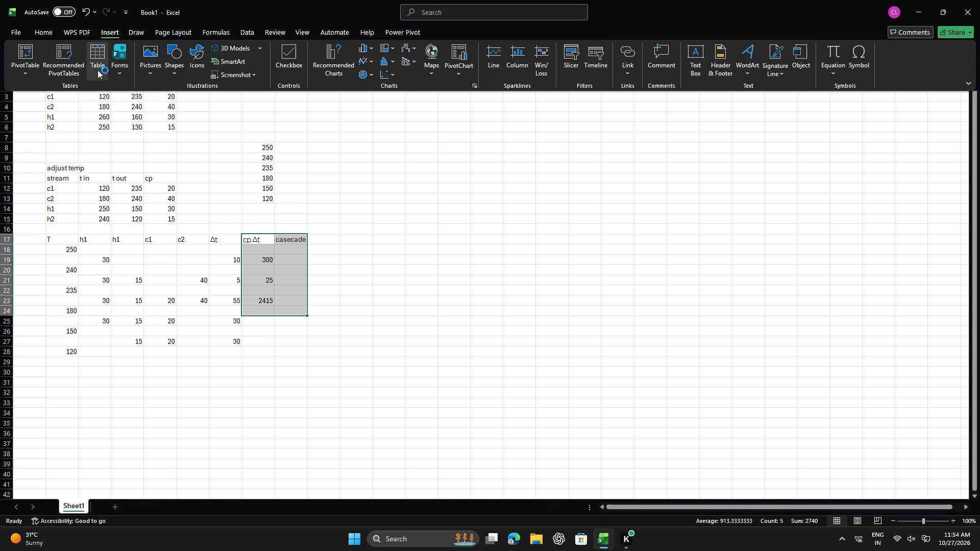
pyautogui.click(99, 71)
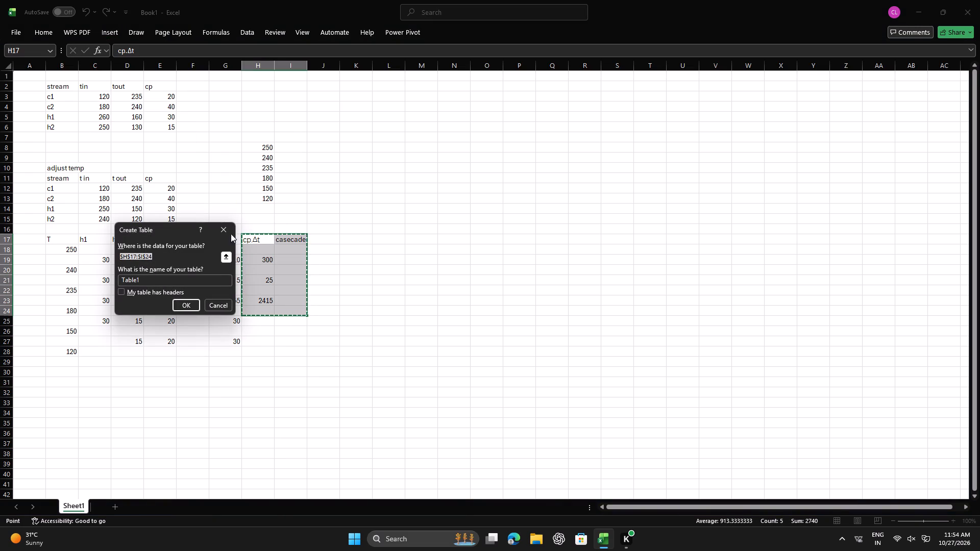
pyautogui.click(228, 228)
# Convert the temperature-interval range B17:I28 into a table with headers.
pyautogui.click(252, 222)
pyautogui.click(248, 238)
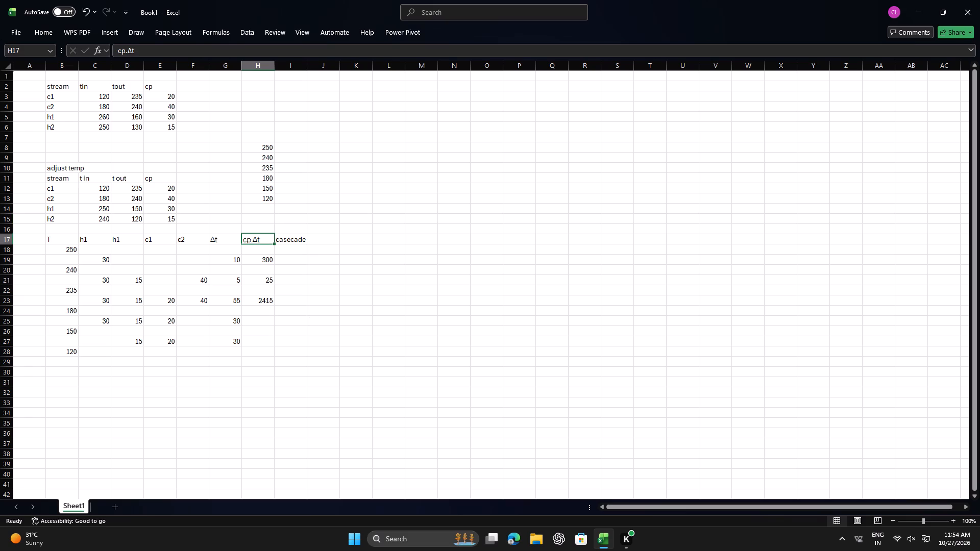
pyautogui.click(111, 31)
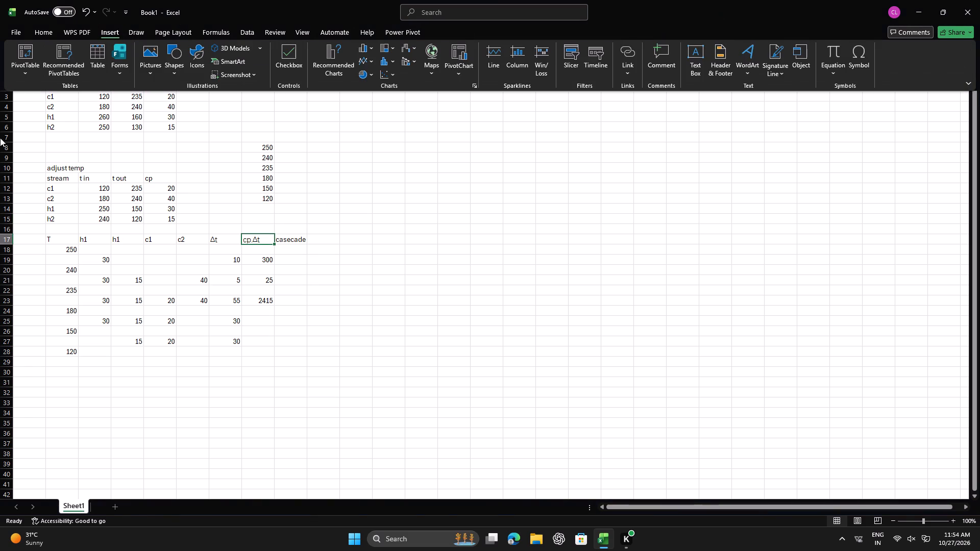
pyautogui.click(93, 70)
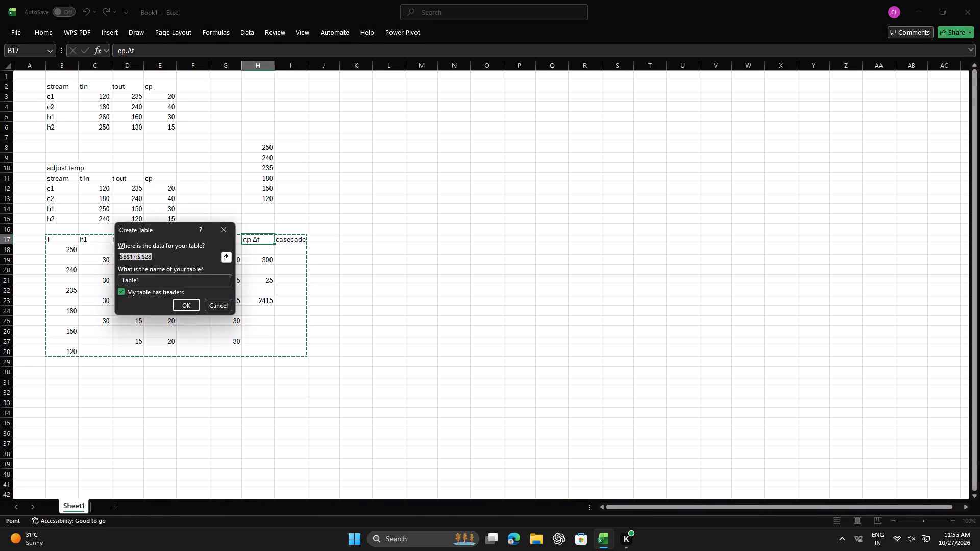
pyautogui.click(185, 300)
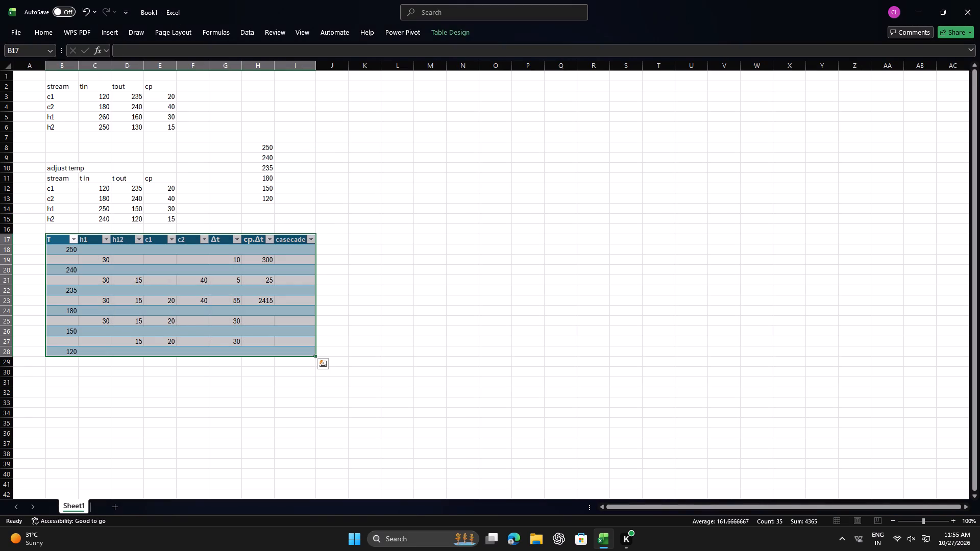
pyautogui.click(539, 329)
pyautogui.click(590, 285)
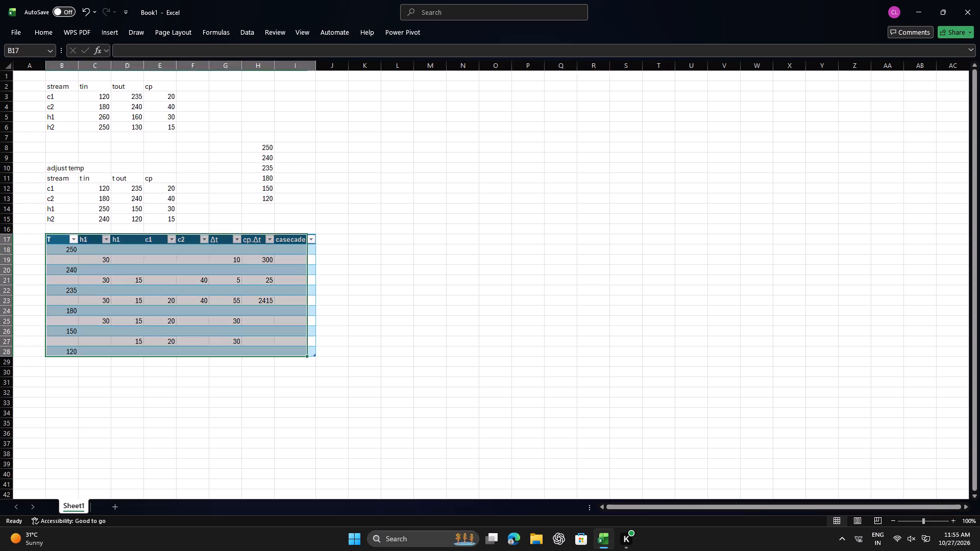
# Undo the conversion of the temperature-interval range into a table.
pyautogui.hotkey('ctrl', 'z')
# Clear the cp.Δt heading from H17 in the temperature-interval table.
pyautogui.hotkey('ctrl', 'x')
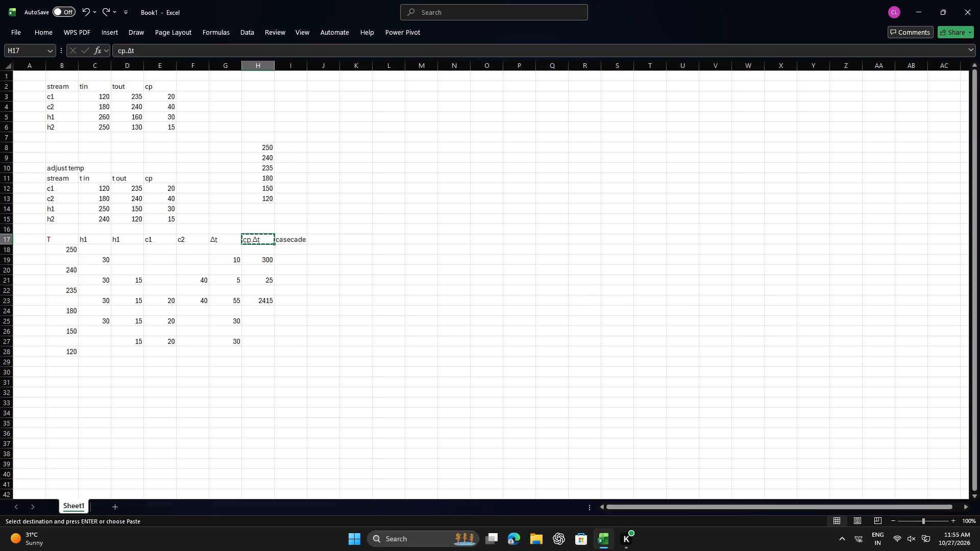
pyautogui.press('BackSpace')
pyautogui.moveTo(252, 240); pyautogui.dragTo(250, 266)
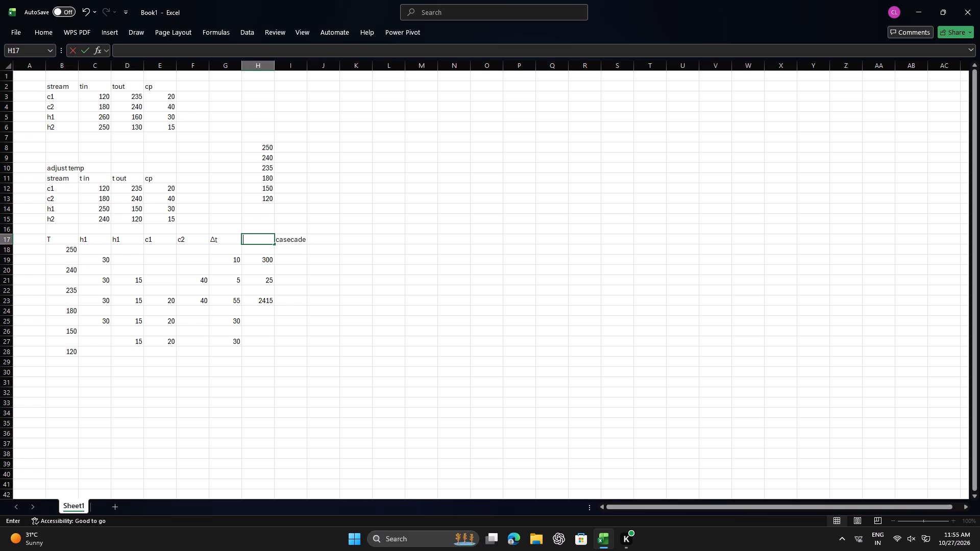
pyautogui.click(276, 220)
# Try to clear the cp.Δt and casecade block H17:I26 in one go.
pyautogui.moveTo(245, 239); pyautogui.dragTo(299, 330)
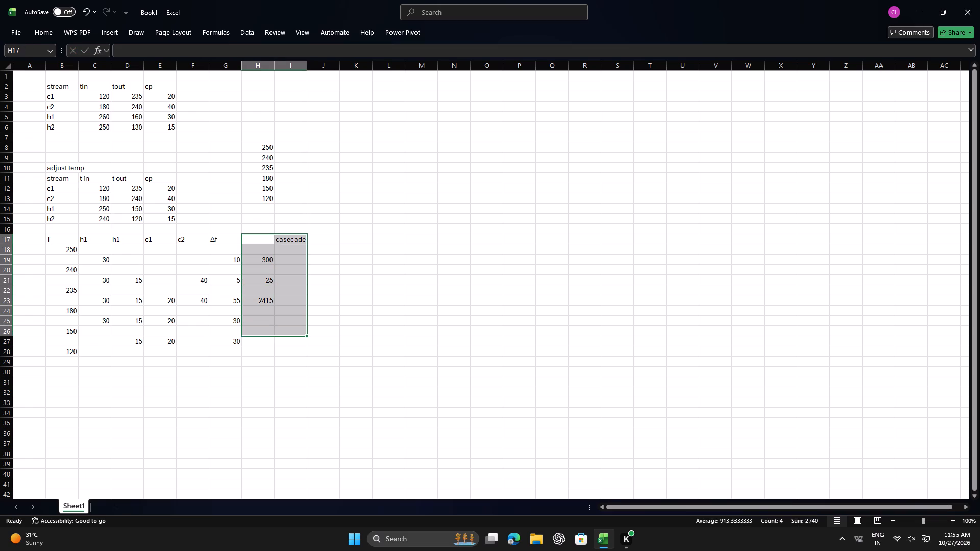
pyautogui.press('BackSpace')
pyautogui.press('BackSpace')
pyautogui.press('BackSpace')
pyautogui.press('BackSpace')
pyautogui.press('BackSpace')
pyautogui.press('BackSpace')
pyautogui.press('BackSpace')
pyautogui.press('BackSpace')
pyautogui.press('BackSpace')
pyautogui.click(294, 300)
# Clear the cp.Δt entries of the first three temperature intervals, in H23, H19 and H21.
pyautogui.click(261, 300)
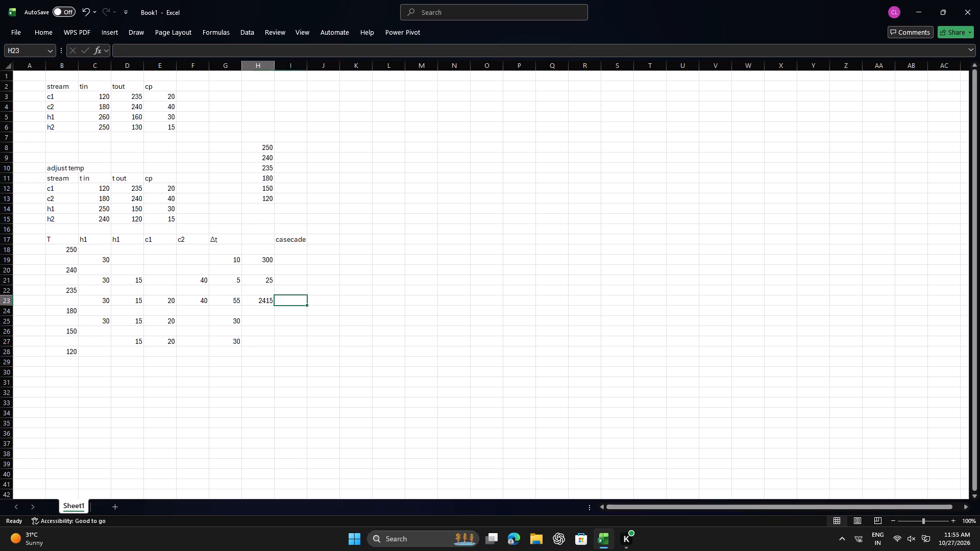
pyautogui.press('BackSpace')
pyautogui.moveTo(273, 262); pyautogui.dragTo(280, 262)
pyautogui.click(297, 257)
pyautogui.press('BackSpace')
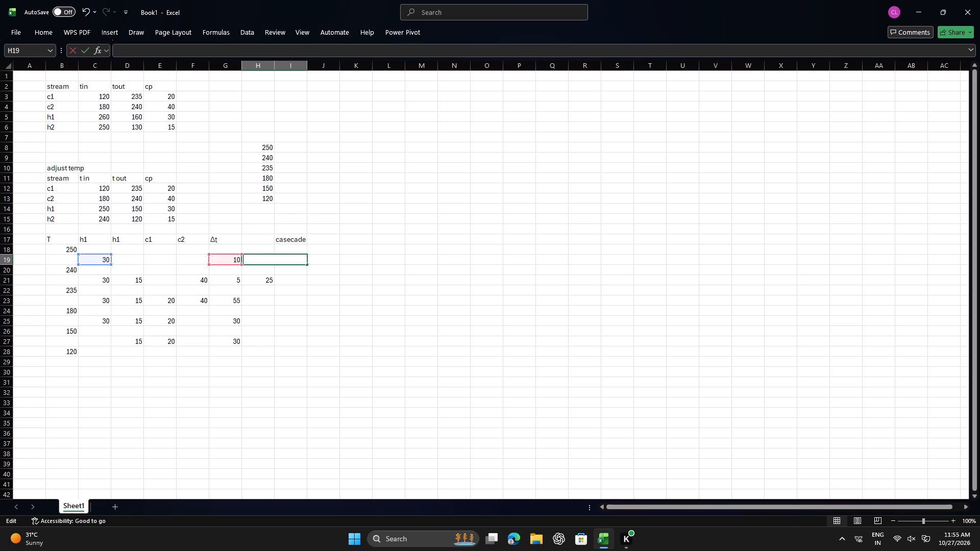
pyautogui.click(275, 285)
pyautogui.click(268, 280)
pyautogui.press('BackSpace')
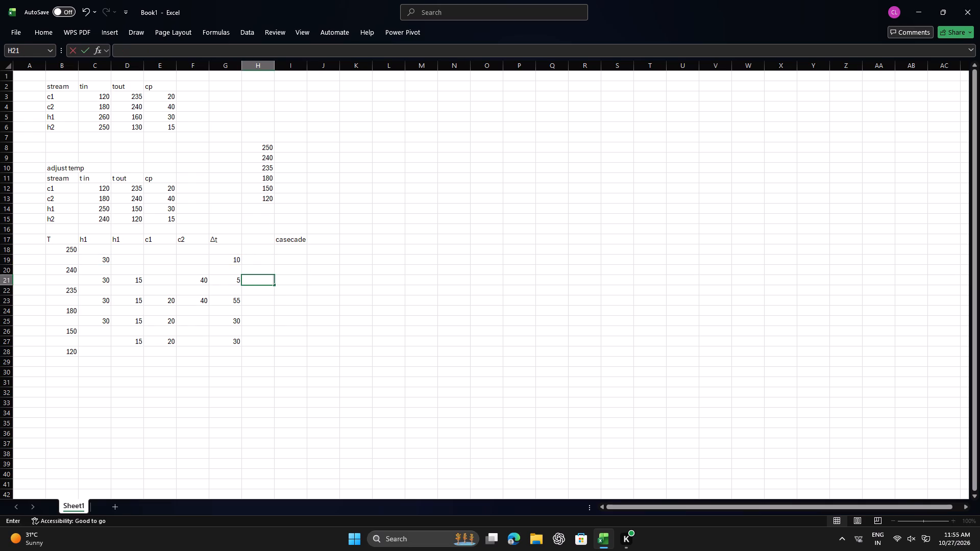
# Clear the casecade heading from I17 in the temperature-interval table.
pyautogui.click(295, 240)
pyautogui.press('BackSpace')
# Enter the heading cp in H17, beside the Δt heading.
pyautogui.click(256, 236)
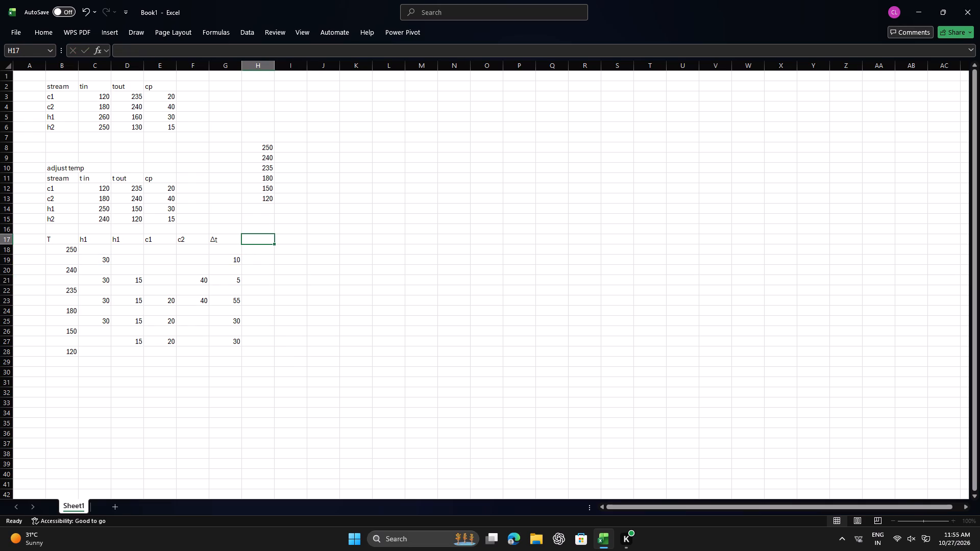
pyautogui.press('c')
pyautogui.press('p')
pyautogui.press('Down')
# Enter the net cp values 30, 5 and -15 for the first three temperature intervals in H19, H21 and H23.
pyautogui.press('Down')
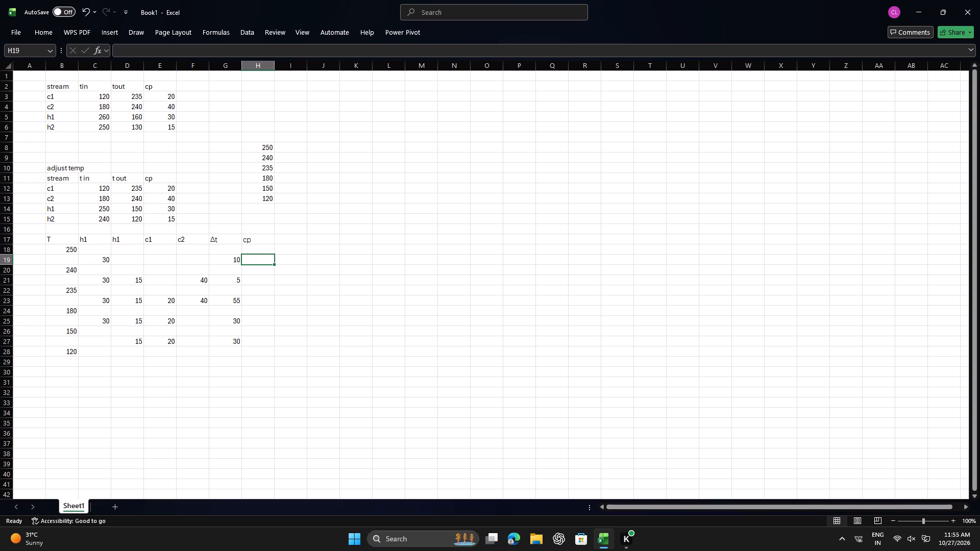
pyautogui.write('30')
pyautogui.press('Return')
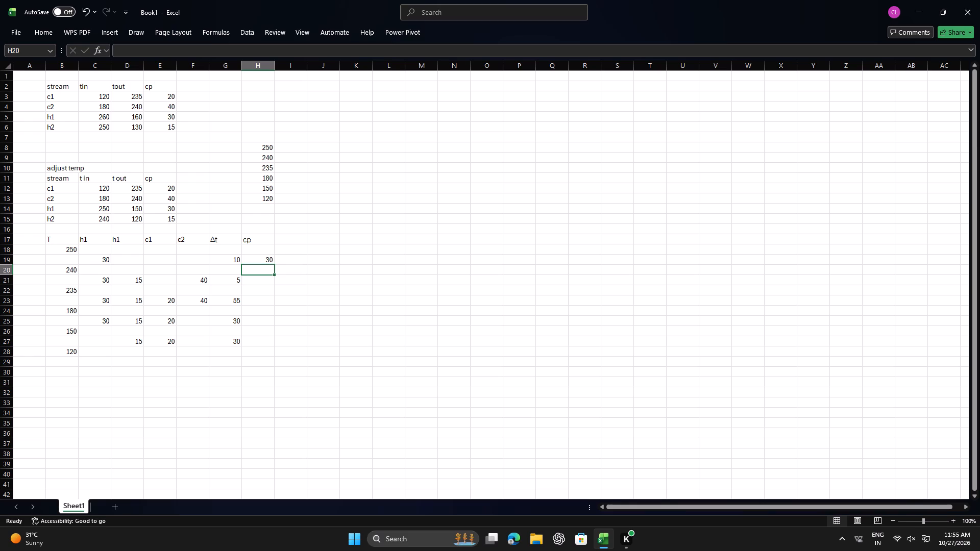
pyautogui.click(261, 285)
pyautogui.click(261, 281)
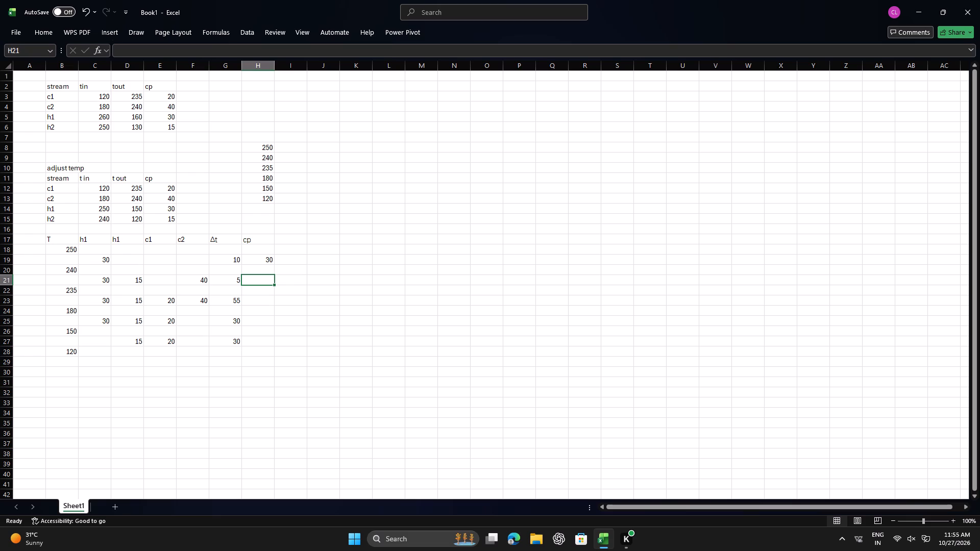
pyautogui.press('5')
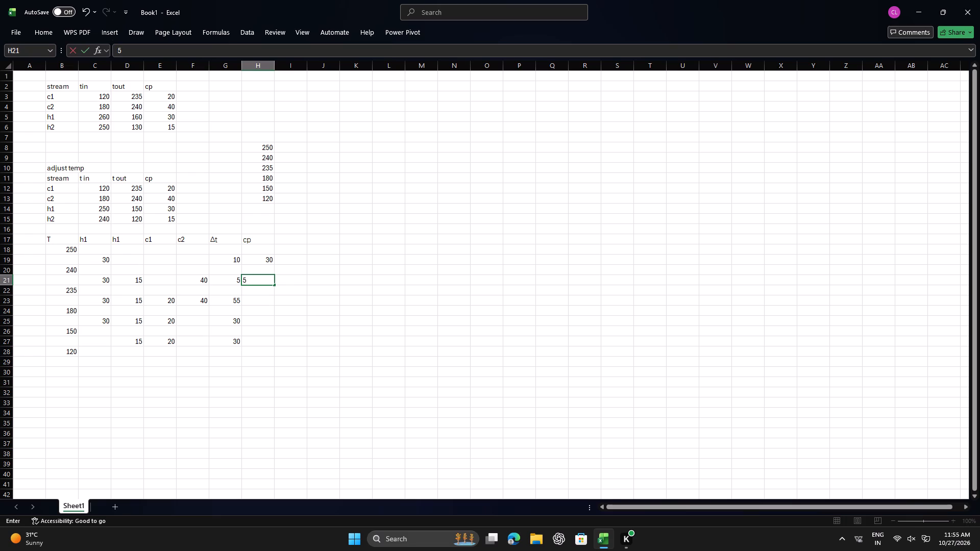
pyautogui.click(249, 300)
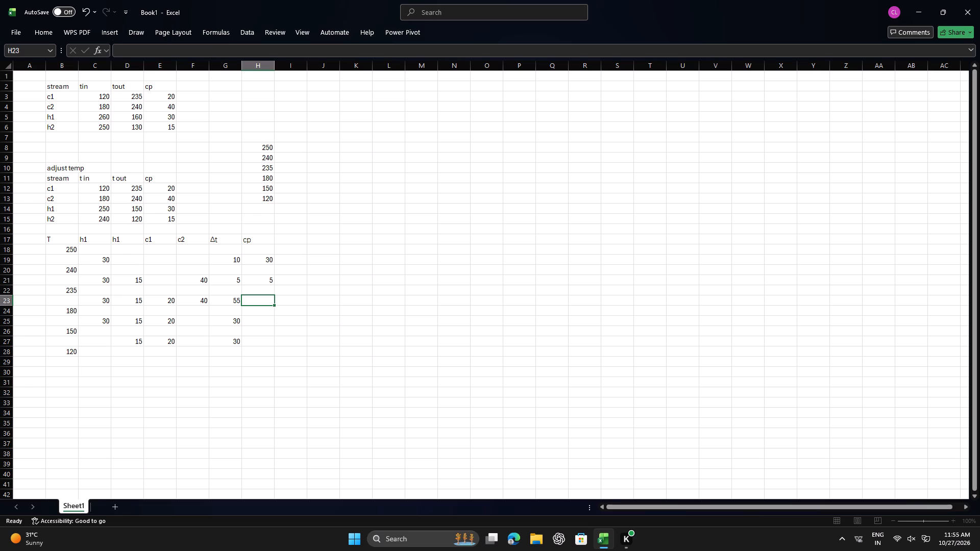
pyautogui.press('-')
pyautogui.write('15')
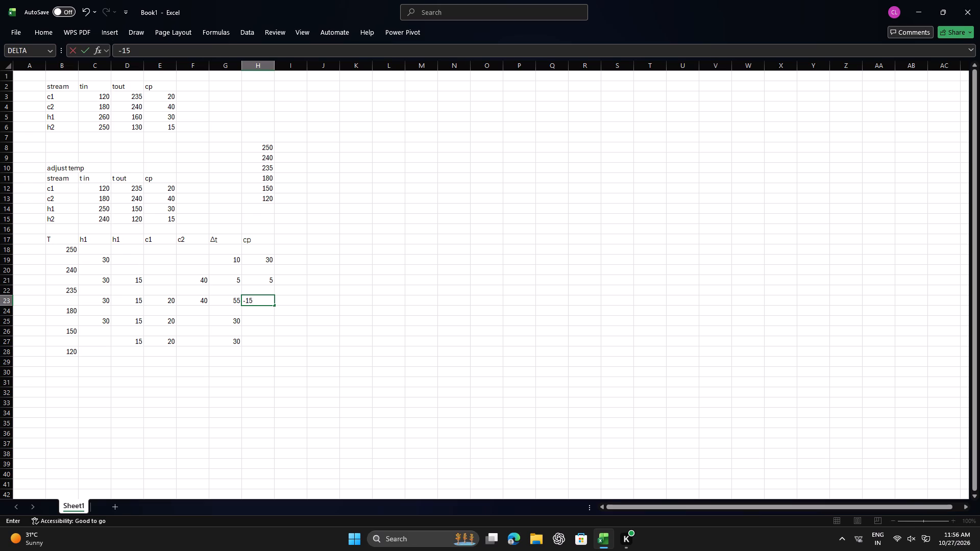
# Enter the net cp values 25 and -5 for the last two temperature intervals in H25 and H27.
pyautogui.click(264, 314)
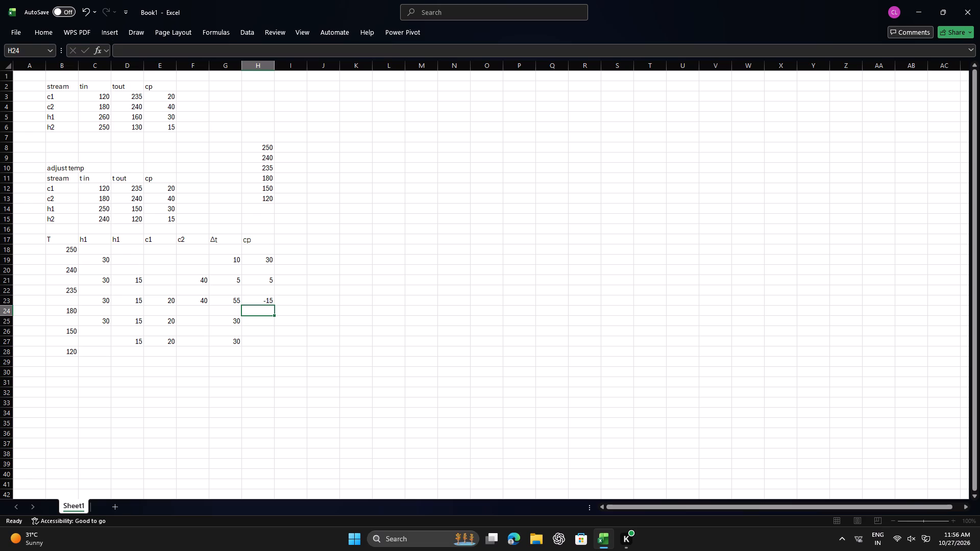
pyautogui.click(265, 320)
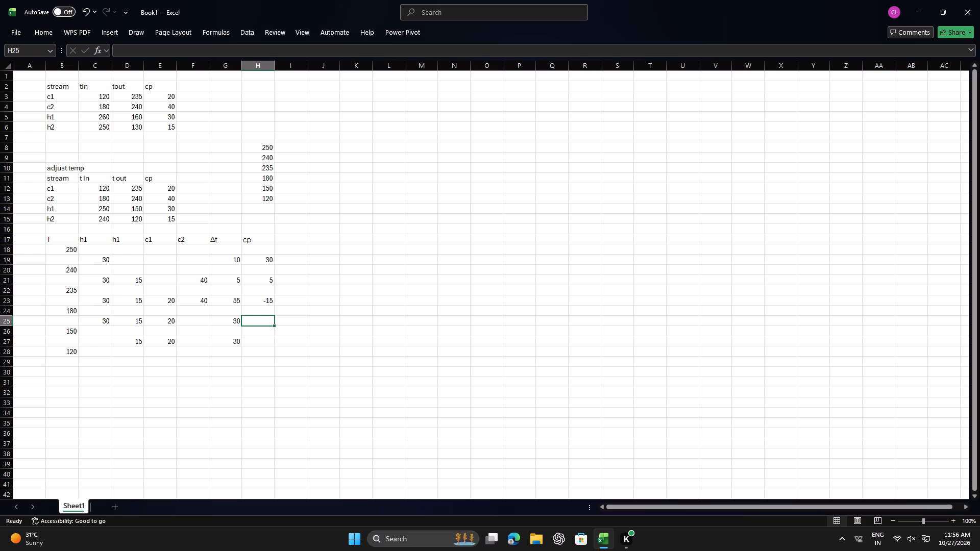
pyautogui.write('25')
pyautogui.click(251, 343)
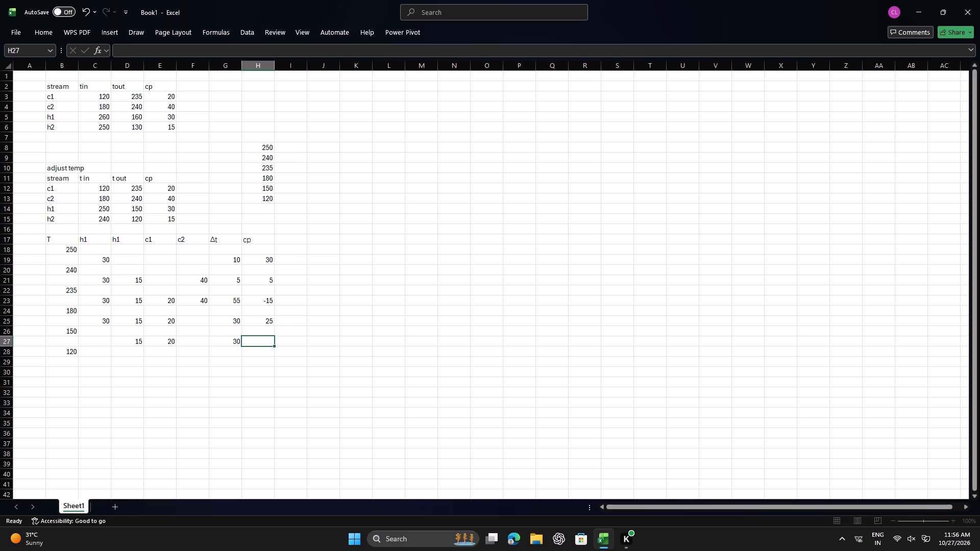
pyautogui.press('-')
pyautogui.press('5')
pyautogui.click(291, 344)
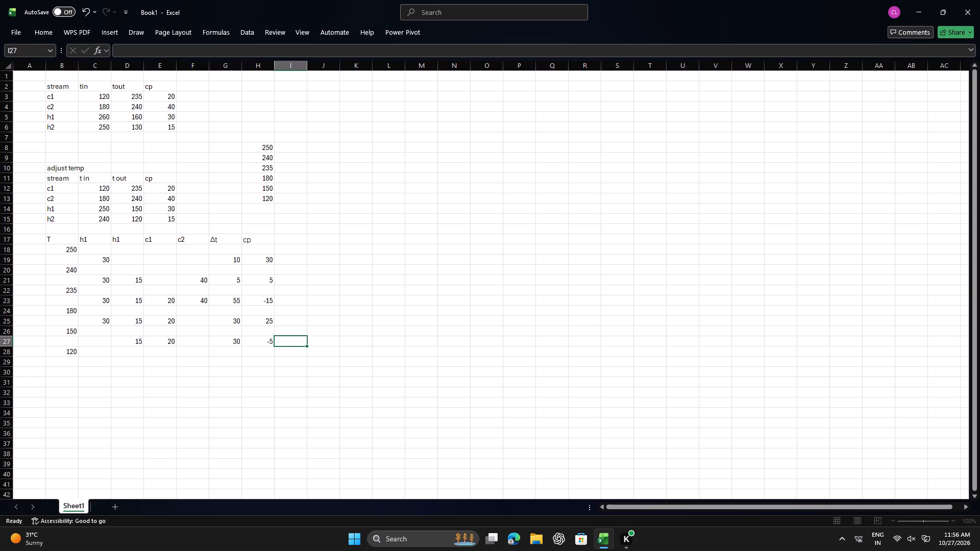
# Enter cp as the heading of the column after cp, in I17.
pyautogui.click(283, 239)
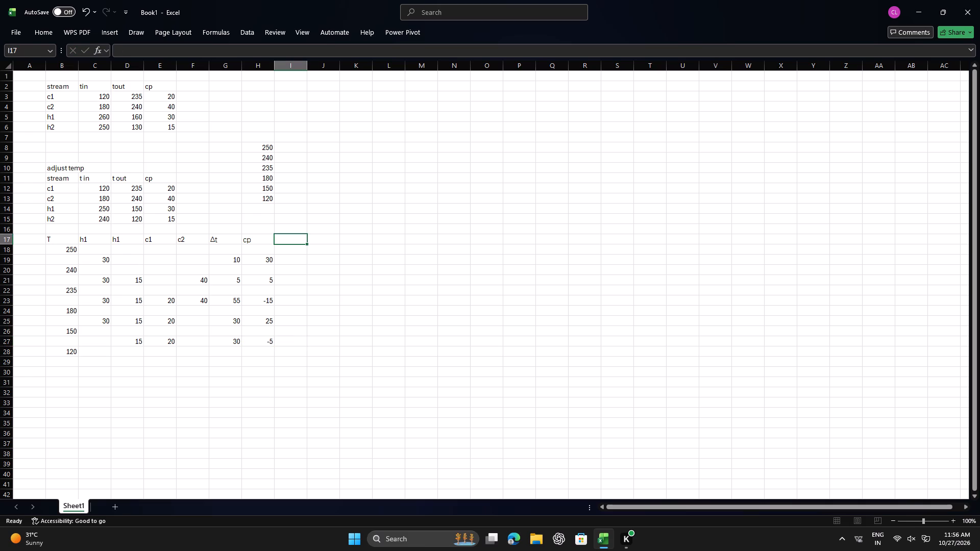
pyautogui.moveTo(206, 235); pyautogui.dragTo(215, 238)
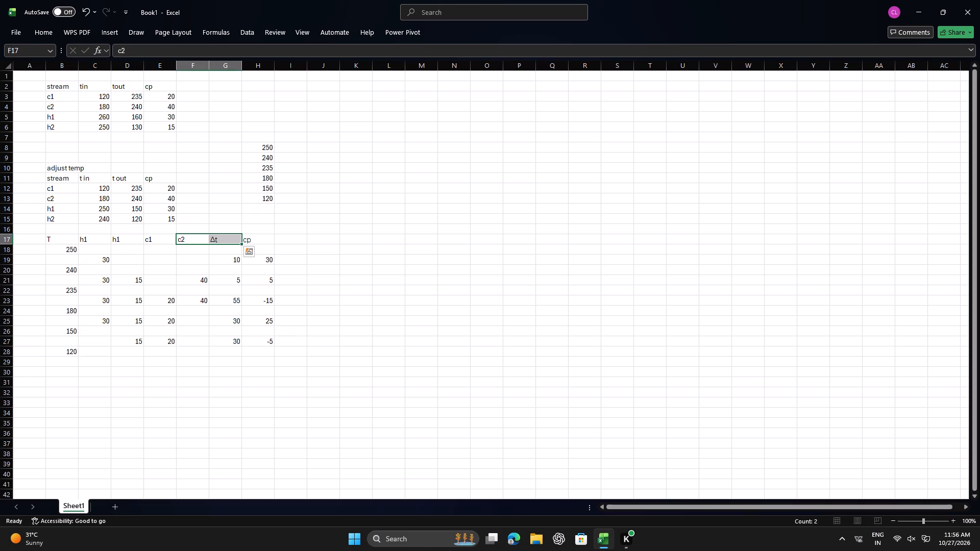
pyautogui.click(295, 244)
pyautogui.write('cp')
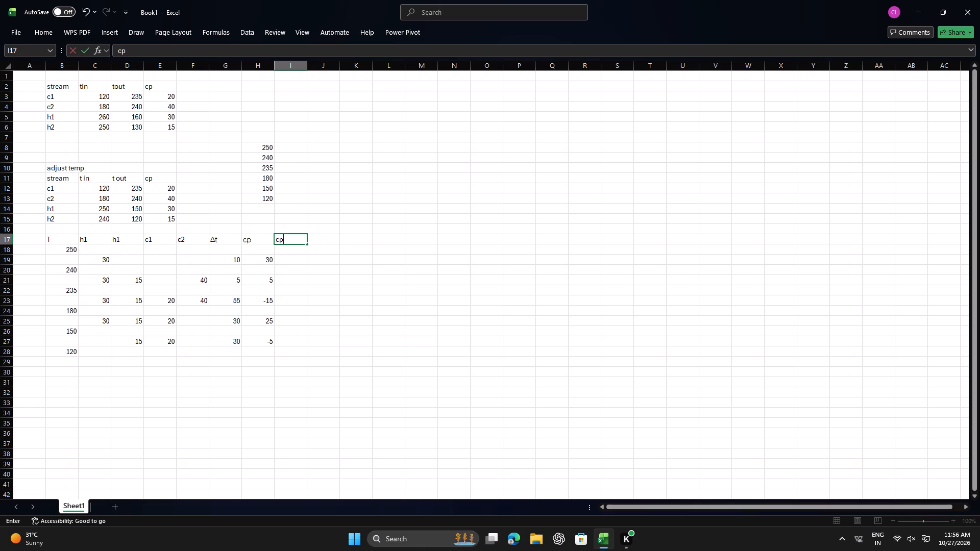
# Copy the Δt heading from G17 into I17.
pyautogui.click(210, 241)
pyautogui.hotkey('ctrl', 'c')
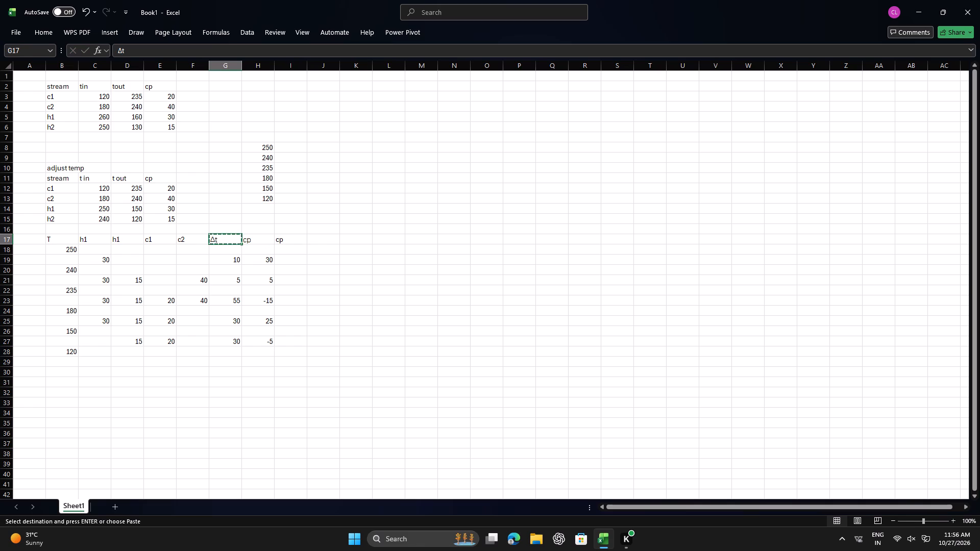
pyautogui.click(296, 238)
pyautogui.hotkey('ctrl', 'v')
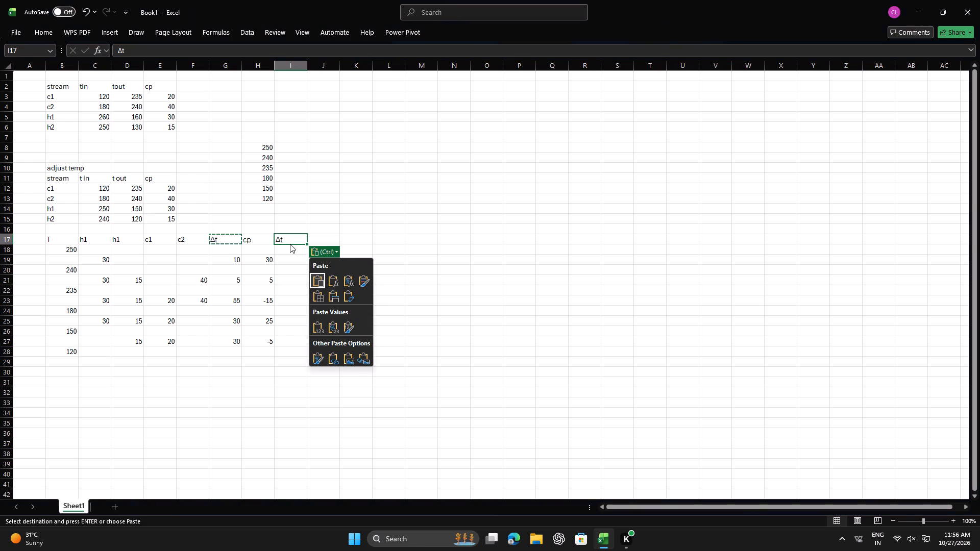
# Add cp in front of the Δt heading in I17 so it reads cpΔt.
pyautogui.click(283, 237)
pyautogui.click(276, 242)
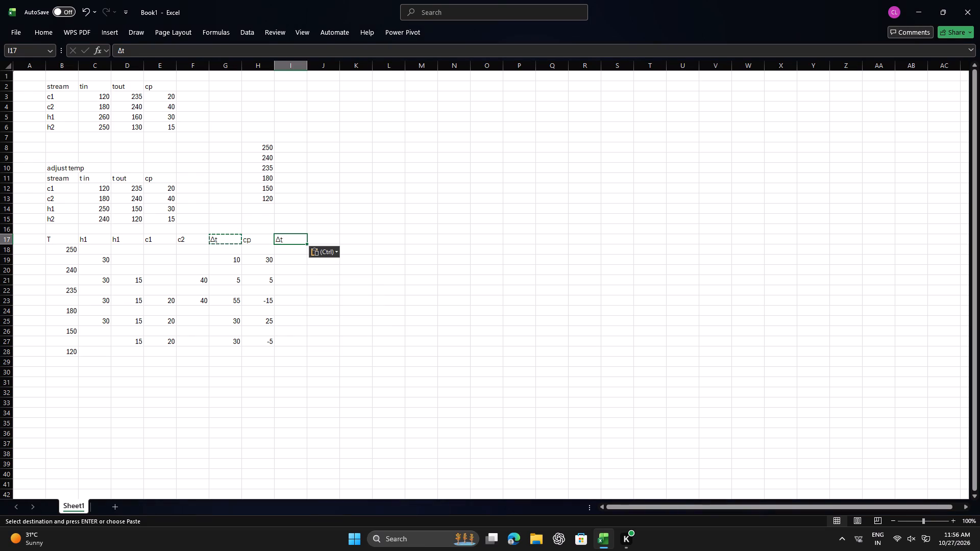
pyautogui.click(279, 236)
pyautogui.doubleClick(280, 240)
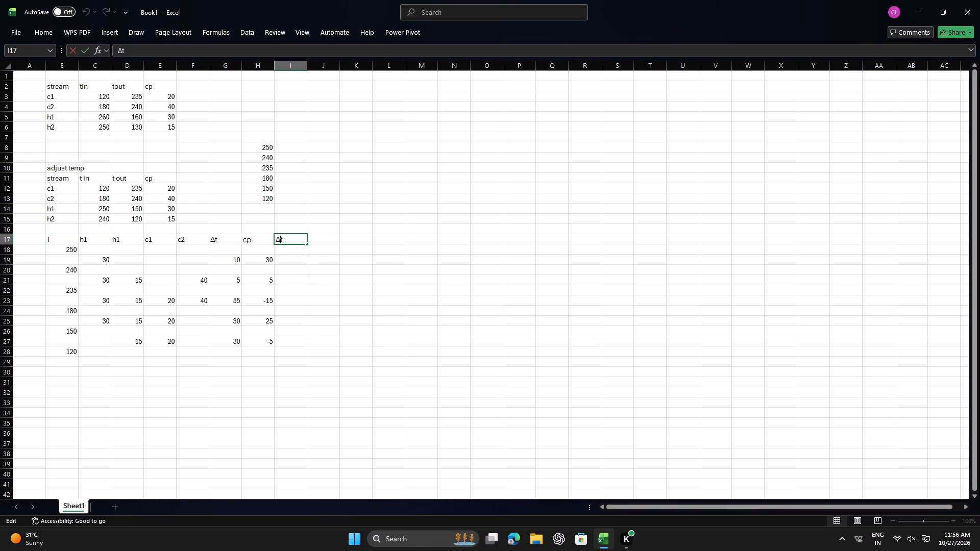
pyautogui.press('Left')
pyautogui.write('cp')
pyautogui.press('Down')
pyautogui.press('Down')
pyautogui.press('Down')
pyautogui.press('Down')
pyautogui.press('Down')
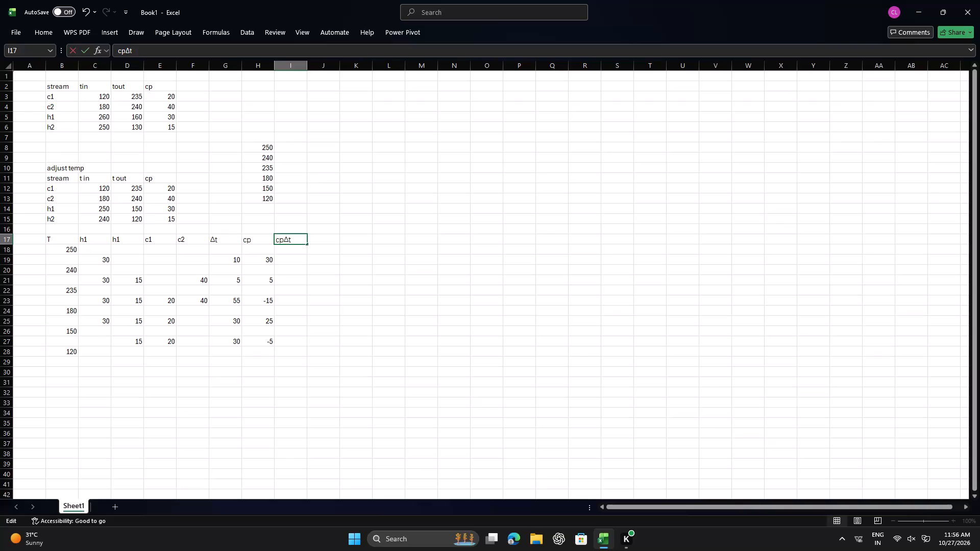
pyautogui.press('Down')
pyautogui.press('Return')
# Enter the cpΔt values 300 and 25 for the first two temperature intervals in I19 and I21.
pyautogui.press('Down')
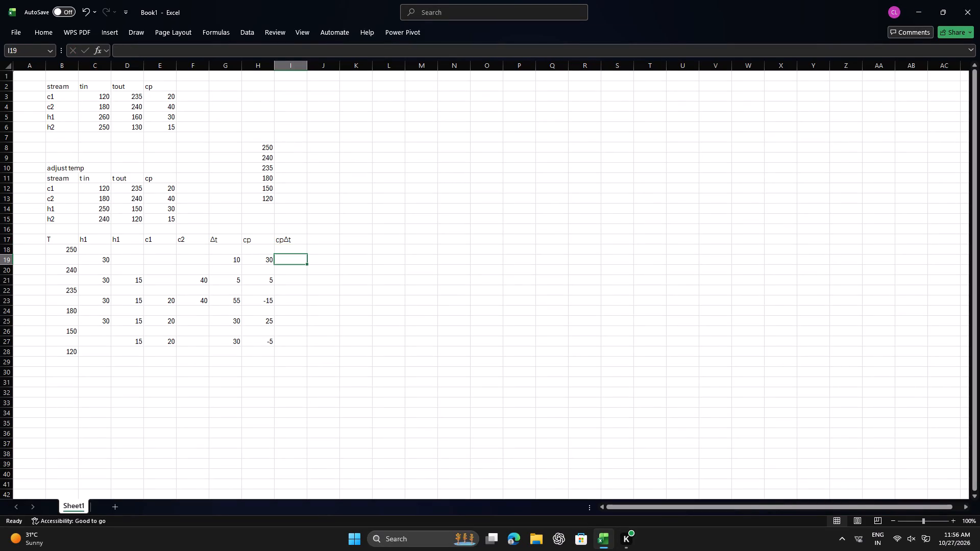
pyautogui.click(288, 257)
pyautogui.write('30')
pyautogui.press('0')
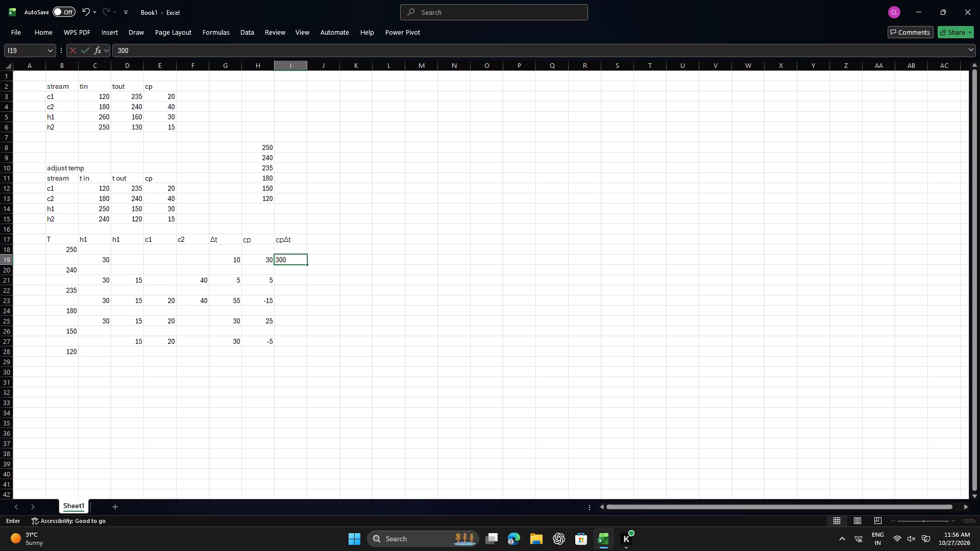
pyautogui.press('Return')
pyautogui.press('Return')
pyautogui.write('25')
pyautogui.press('Return')
# Calculate cpΔt for the 235–180 interval in I23 with the formula =H23*G23.
pyautogui.press('Return')
pyautogui.moveTo(266, 301); pyautogui.dragTo(256, 298)
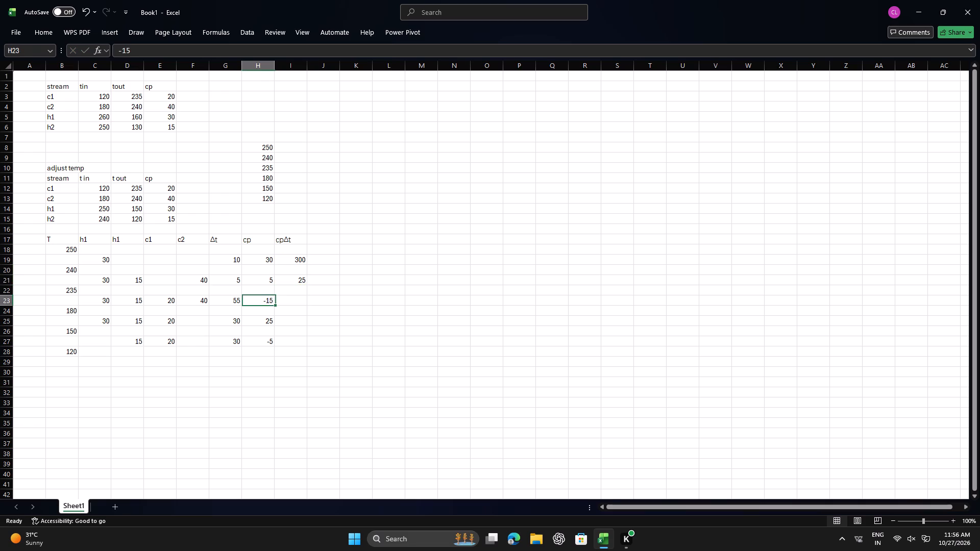
pyautogui.moveTo(256, 298); pyautogui.dragTo(262, 301)
pyautogui.click(276, 303)
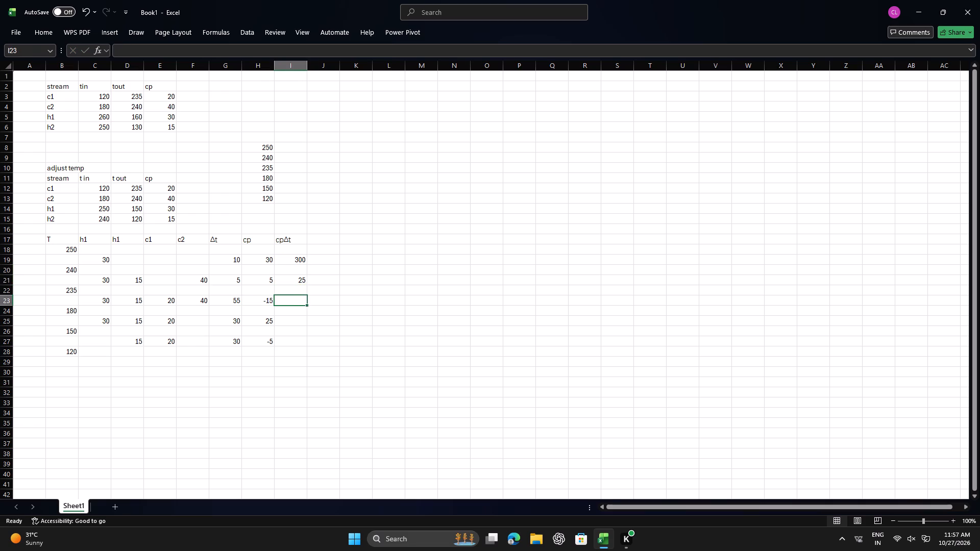
pyautogui.press('=')
pyautogui.click(257, 302)
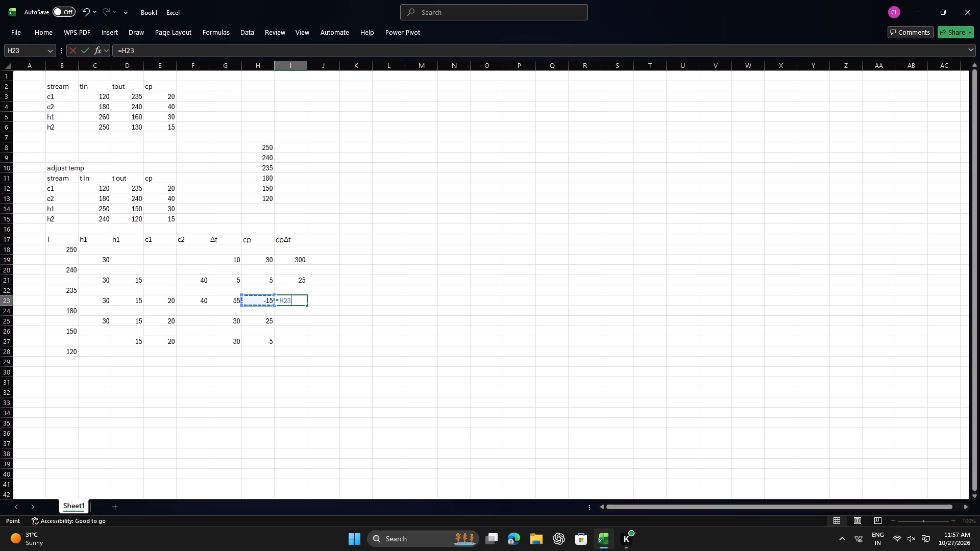
pyautogui.press('*')
pyautogui.click(235, 299)
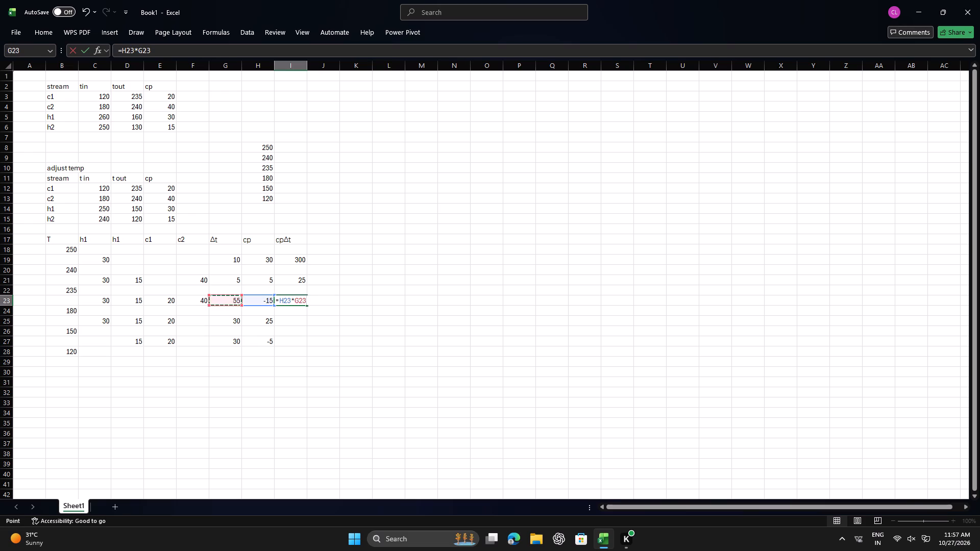
pyautogui.press('Return')
# Calculate cpΔt for the 180–150 interval in I25 with the formula =H25*G25.
pyautogui.click(292, 325)
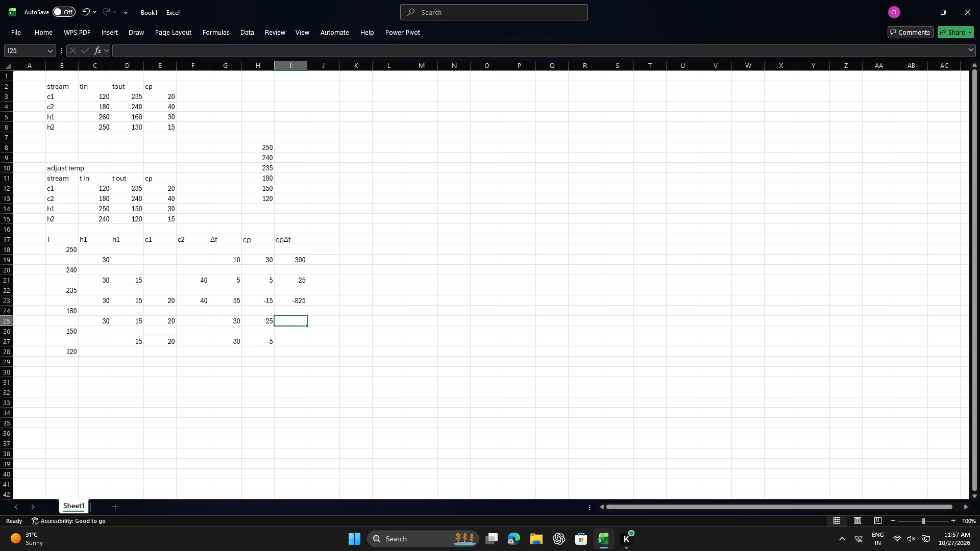
pyautogui.press('=')
pyautogui.click(271, 319)
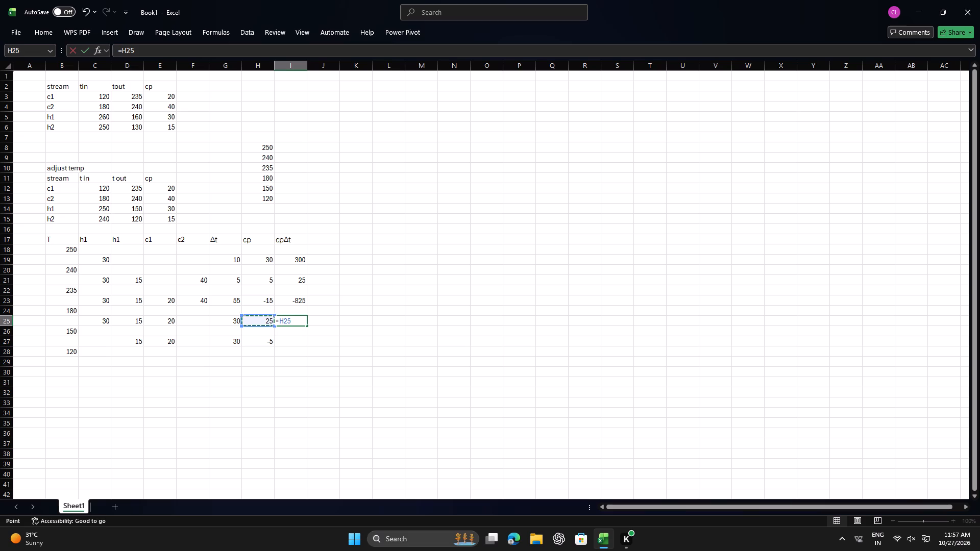
pyautogui.press('*')
pyautogui.click(227, 320)
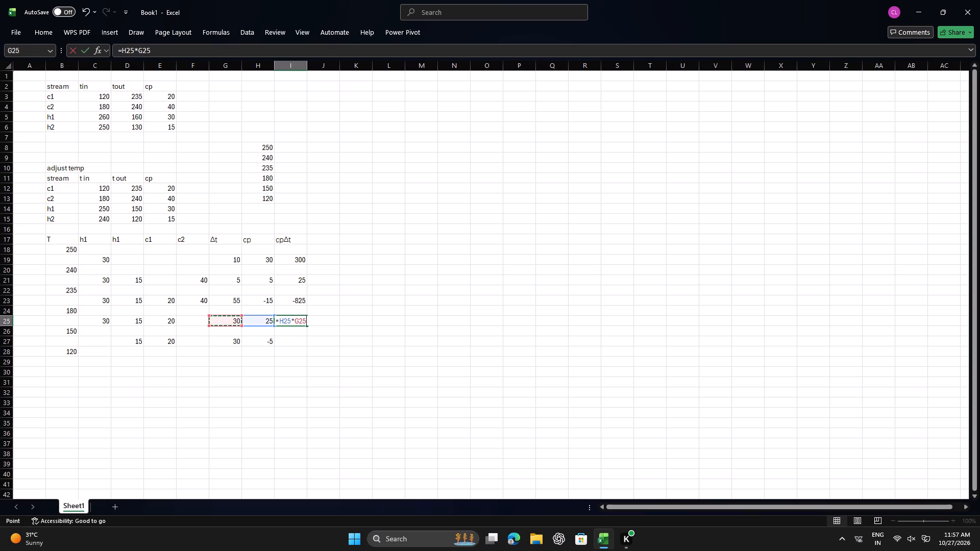
pyautogui.press('Return')
# Enter -150 as the cpΔt value for the 150–120 interval in I27.
pyautogui.click(262, 342)
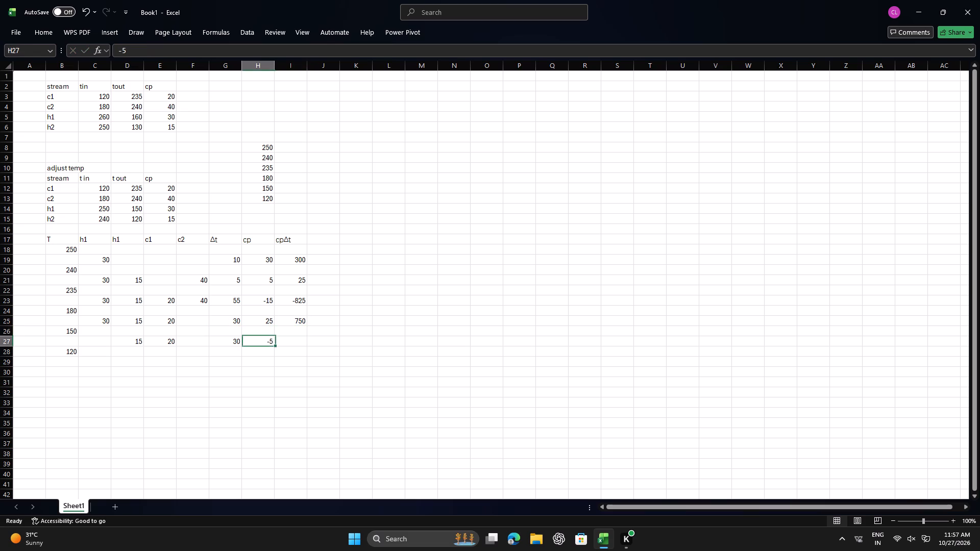
pyautogui.click(290, 346)
pyautogui.click(290, 345)
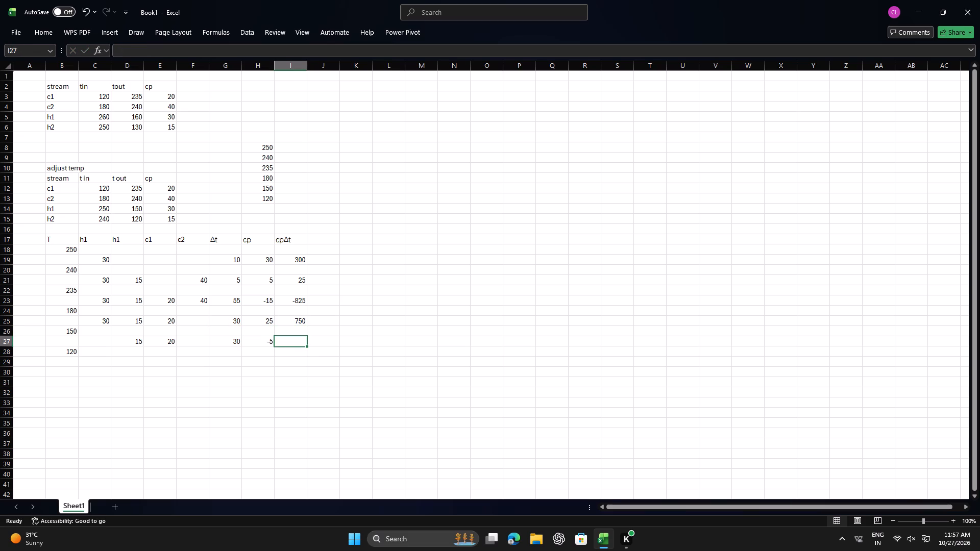
pyautogui.press('-')
pyautogui.write('150')
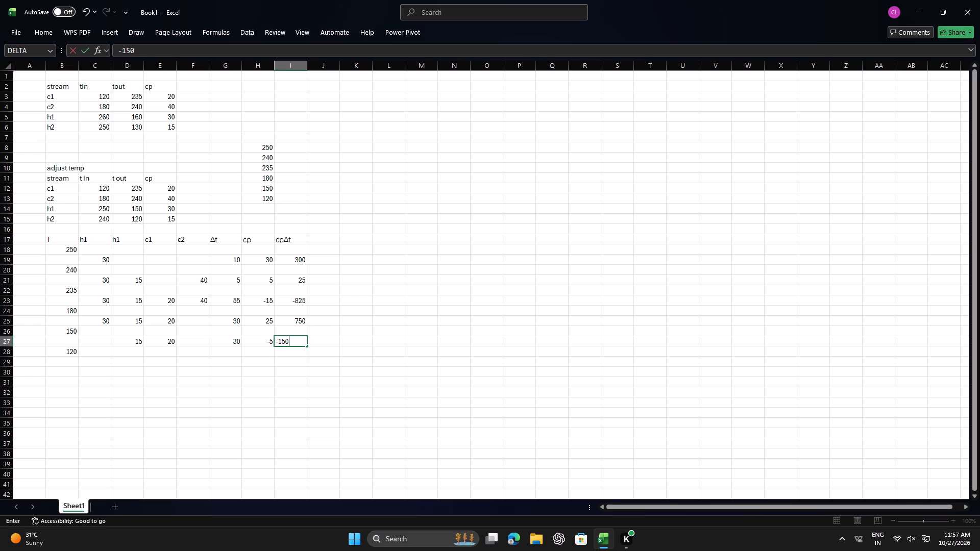
# Add the column heading casesade in J17, next to the cpΔt heading.
pyautogui.click(328, 222)
pyautogui.click(331, 249)
pyautogui.click(327, 246)
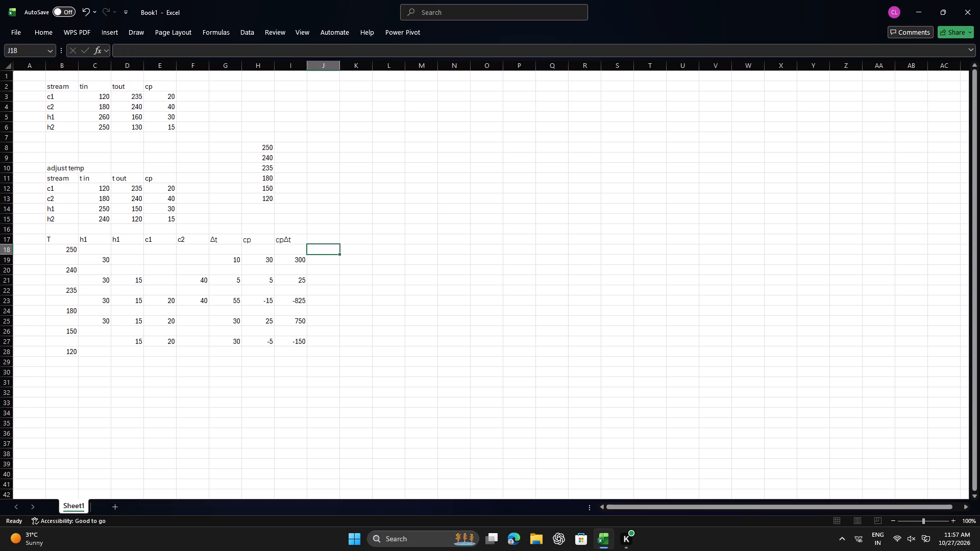
pyautogui.click(318, 240)
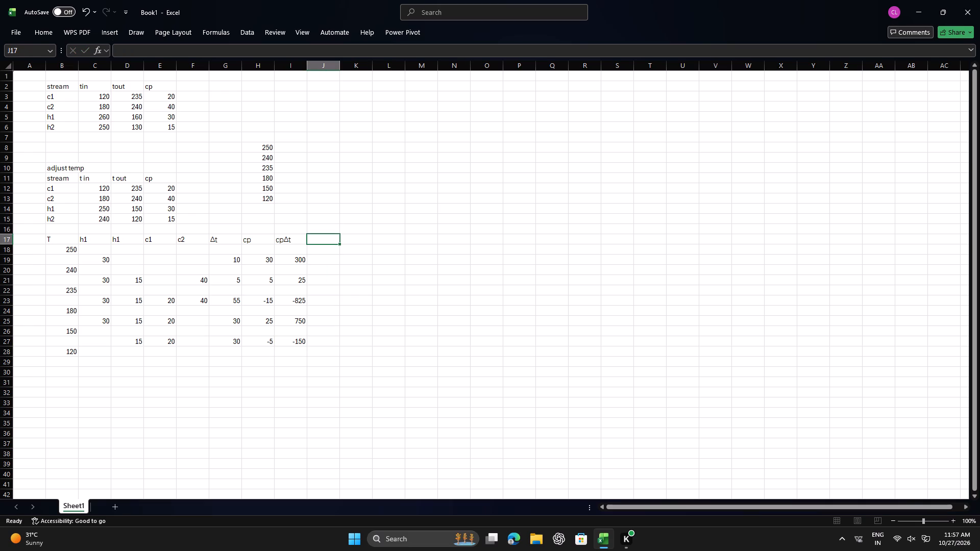
pyautogui.write('casesadew')
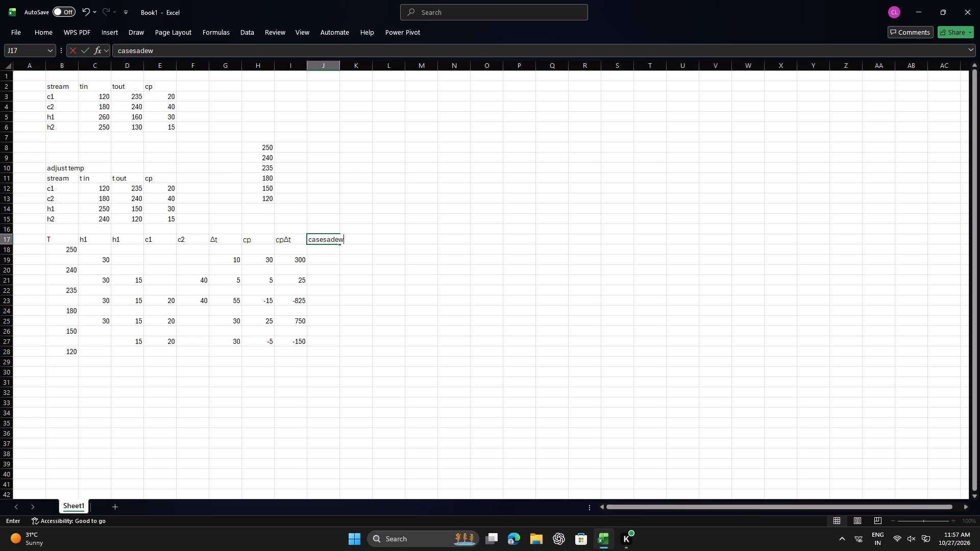
pyautogui.press('BackSpace')
pyautogui.press('Down')
# Enter the first casesade values 0, 300 and 325 in J18, J20 and J22, beside temperatures 250, 240 and 235.
pyautogui.press('Down')
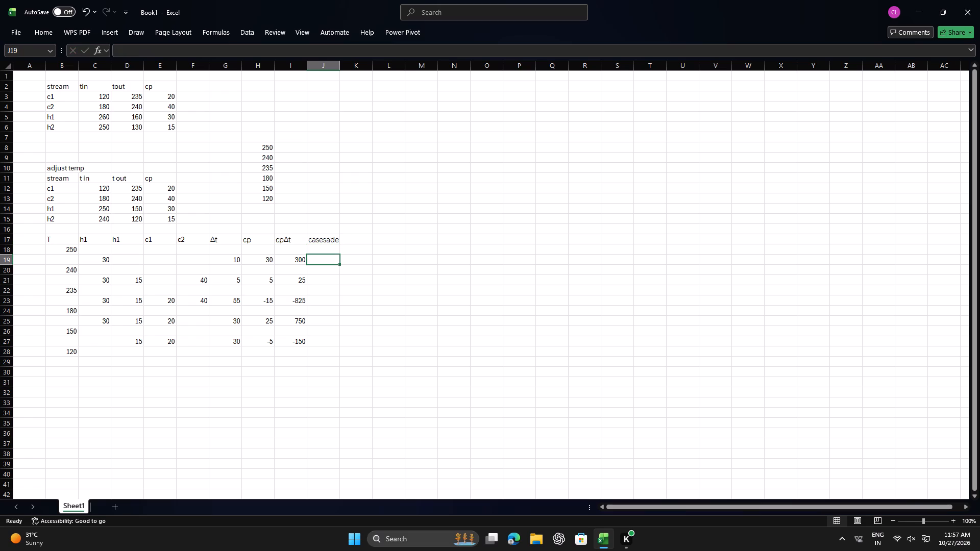
pyautogui.press('Up')
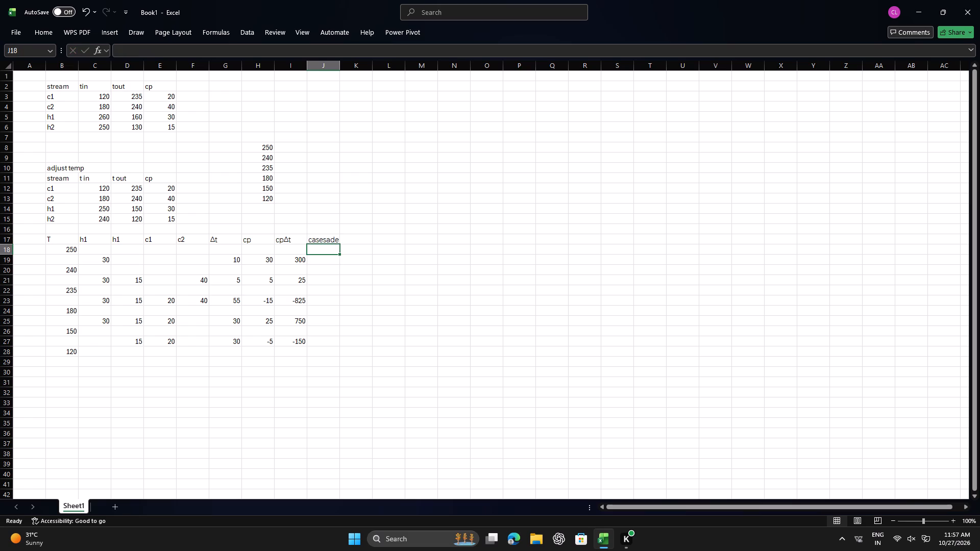
pyautogui.press('0')
pyautogui.press('Return')
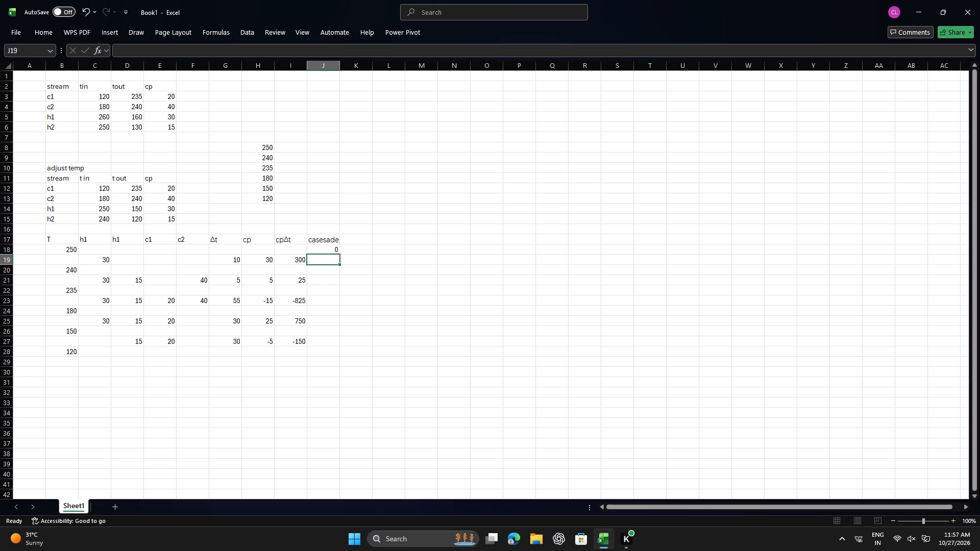
pyautogui.click(343, 273)
pyautogui.click(331, 273)
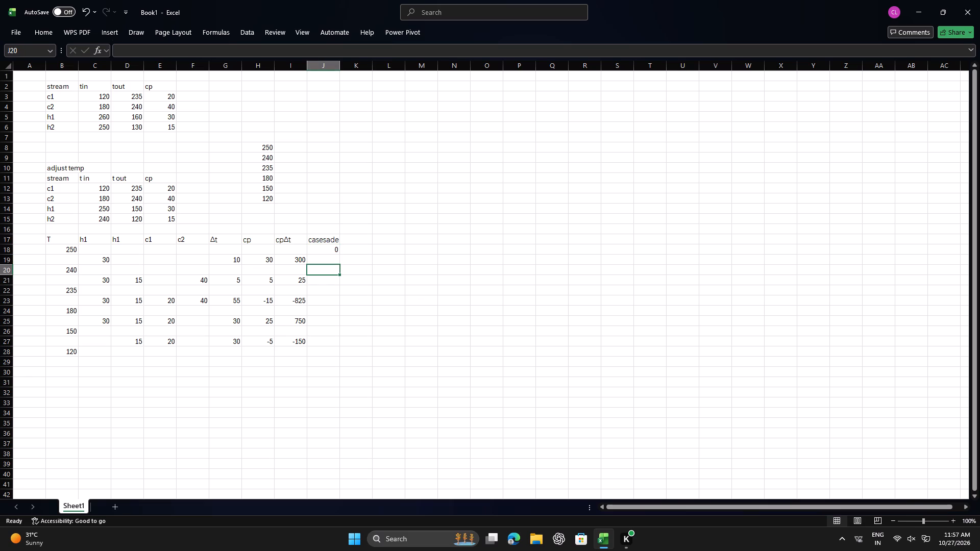
pyautogui.write('300')
pyautogui.click(323, 295)
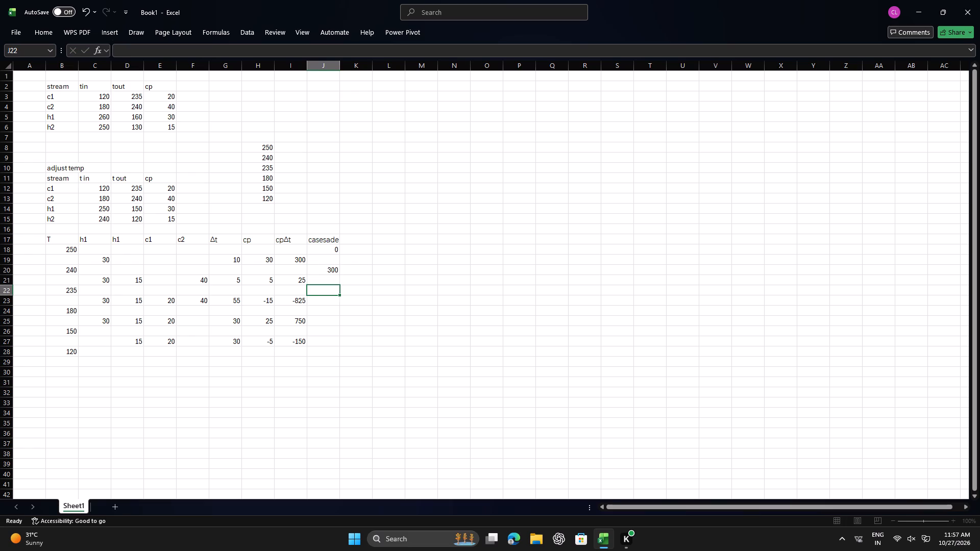
pyautogui.press('3')
pyautogui.press('2')
pyautogui.press('5')
# Calculate the casesade value at temperature 180 in J24 with the formula =J22+I23.
pyautogui.click(329, 308)
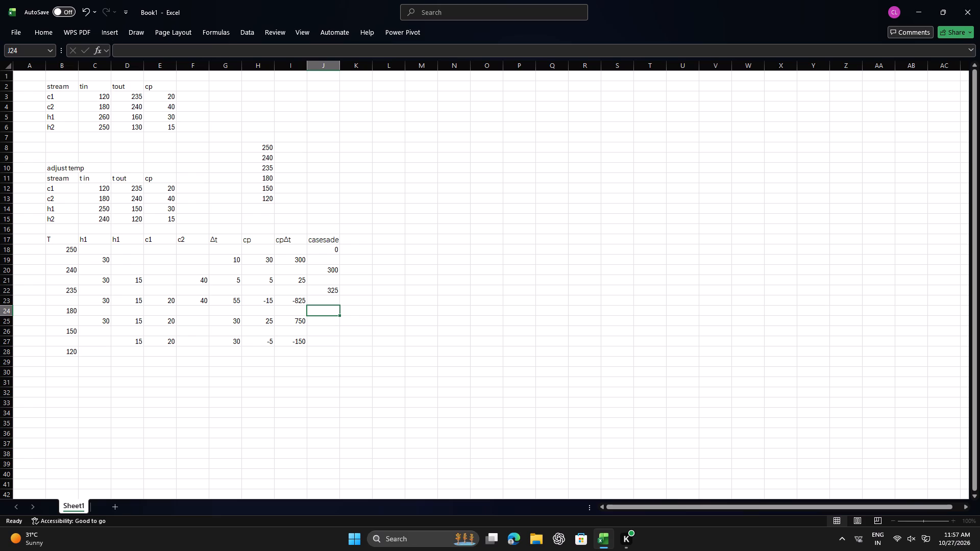
pyautogui.click(313, 313)
pyautogui.press('=')
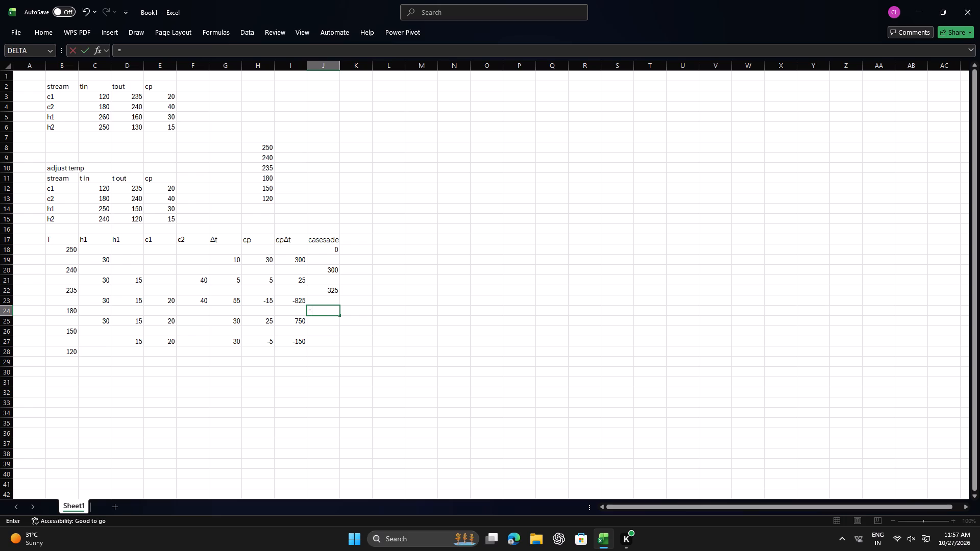
pyautogui.click(328, 294)
pyautogui.press('+')
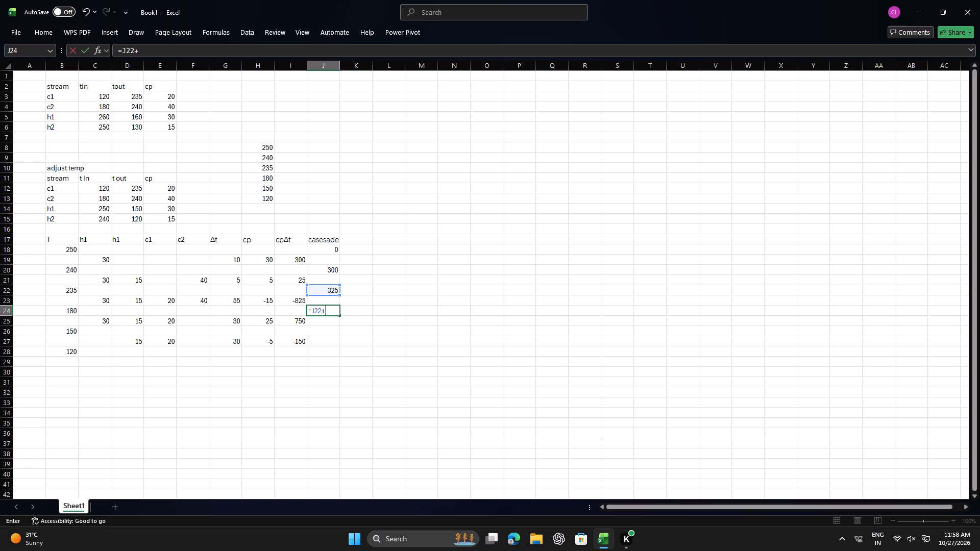
pyautogui.click(301, 300)
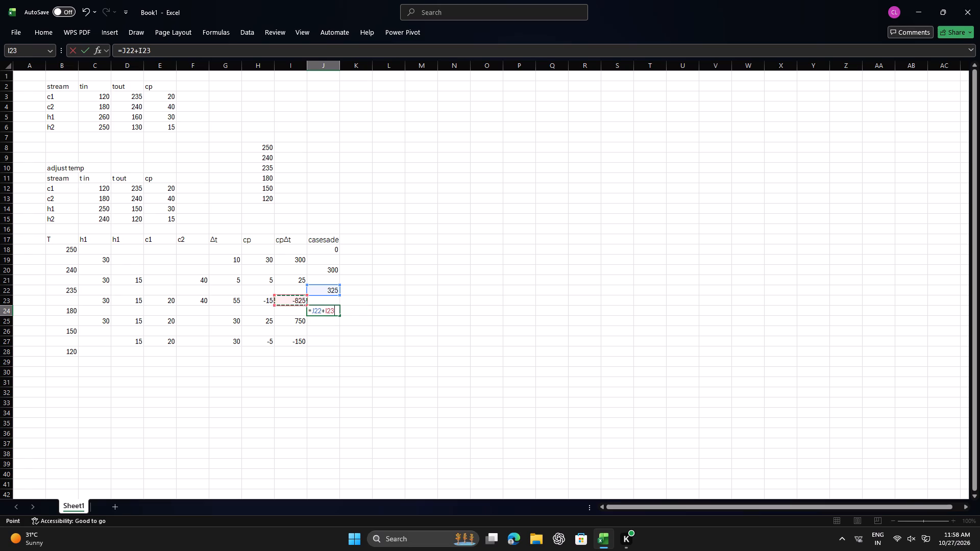
pyautogui.press('Return')
# Calculate the casesade value at temperature 150 in J26 with the formula =J24+I25.
pyautogui.click(319, 331)
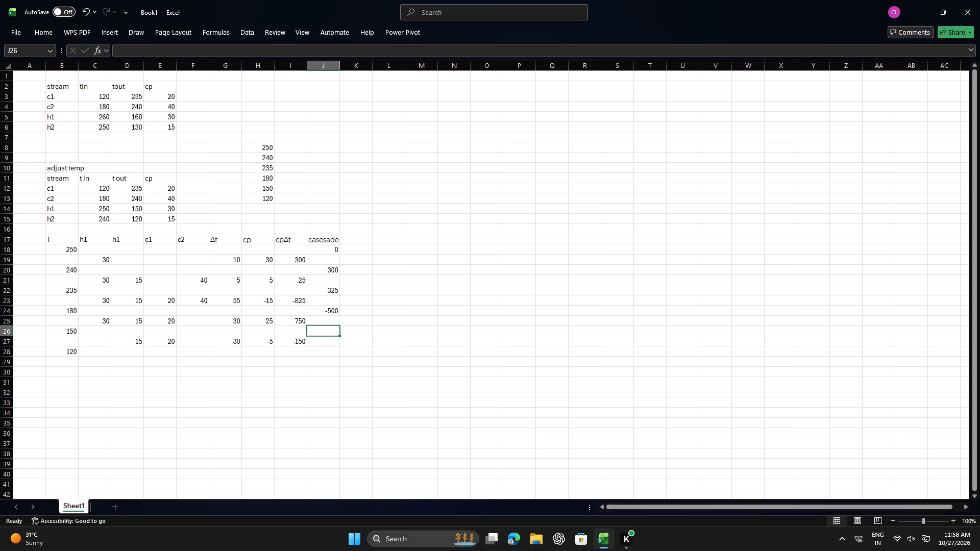
pyautogui.press('=')
pyautogui.click(317, 313)
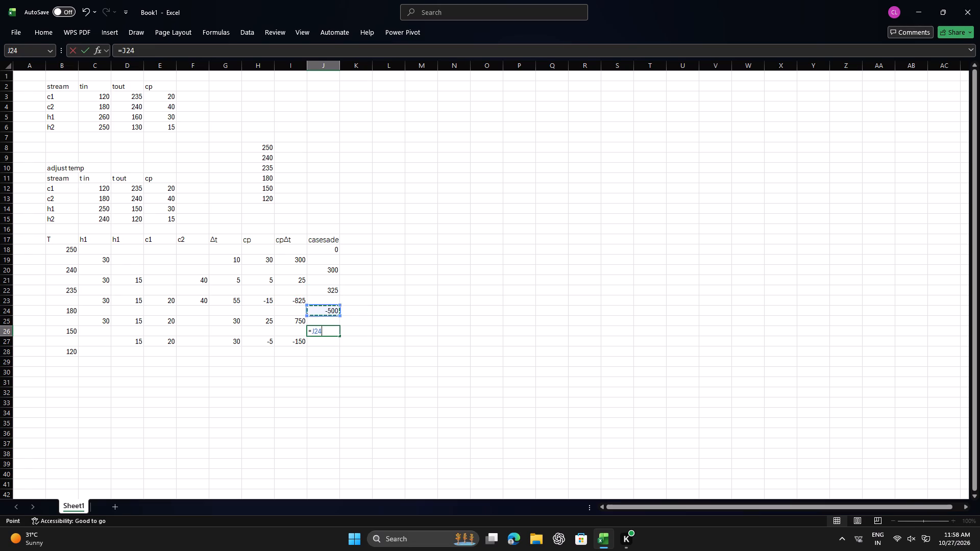
pyautogui.press('+')
pyautogui.click(293, 321)
pyautogui.press('Return')
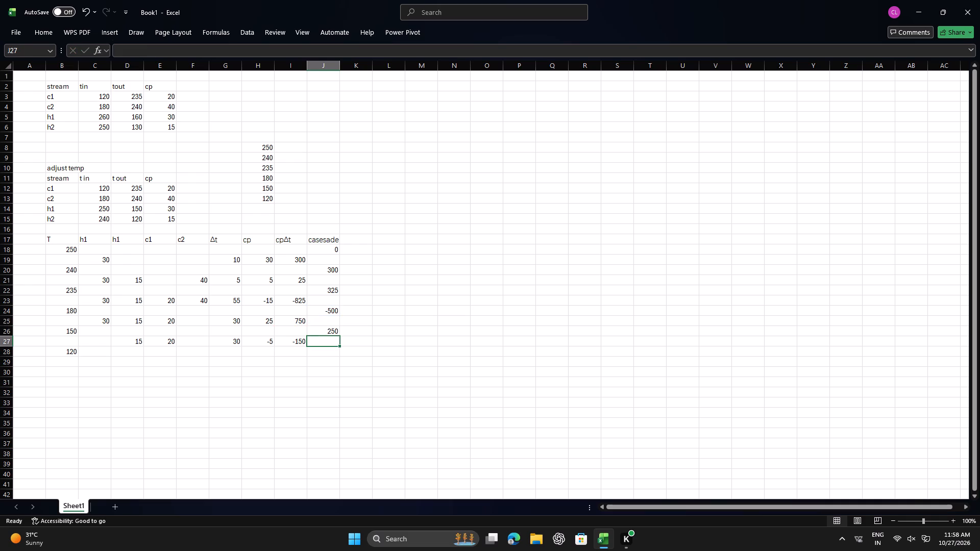
# Calculate the casesade value at temperature 120 in J28 with the formula =J26+I27.
pyautogui.click(321, 350)
pyautogui.click(325, 336)
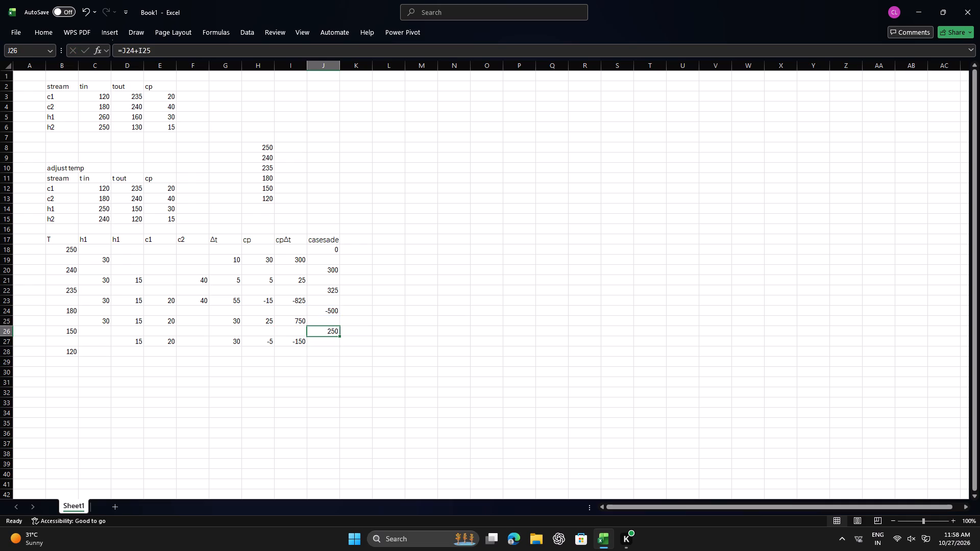
pyautogui.click(316, 350)
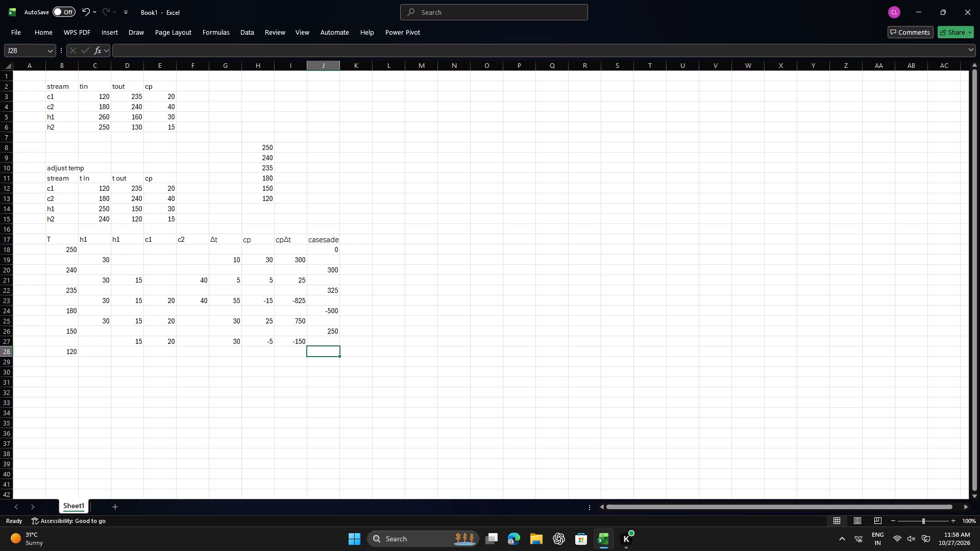
pyautogui.press('=')
pyautogui.click(325, 332)
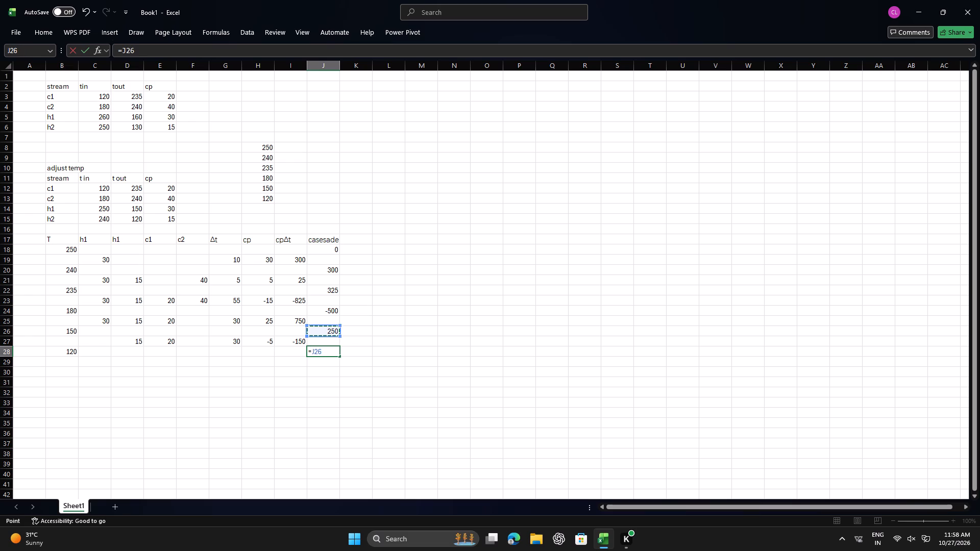
pyautogui.press('+')
pyautogui.click(290, 342)
pyautogui.press('Return')
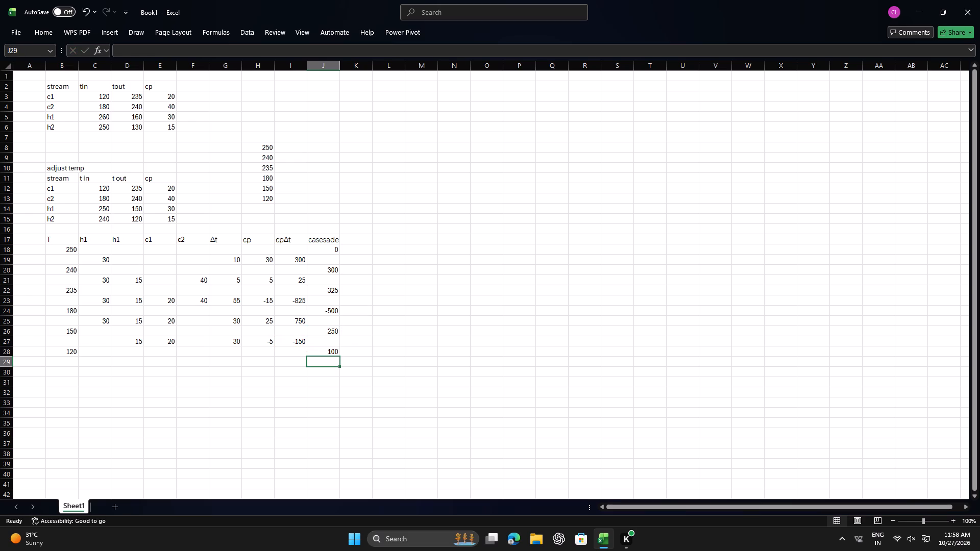
# Add the column heading finalcasesade in K17, next to the casesade heading.
pyautogui.click(353, 242)
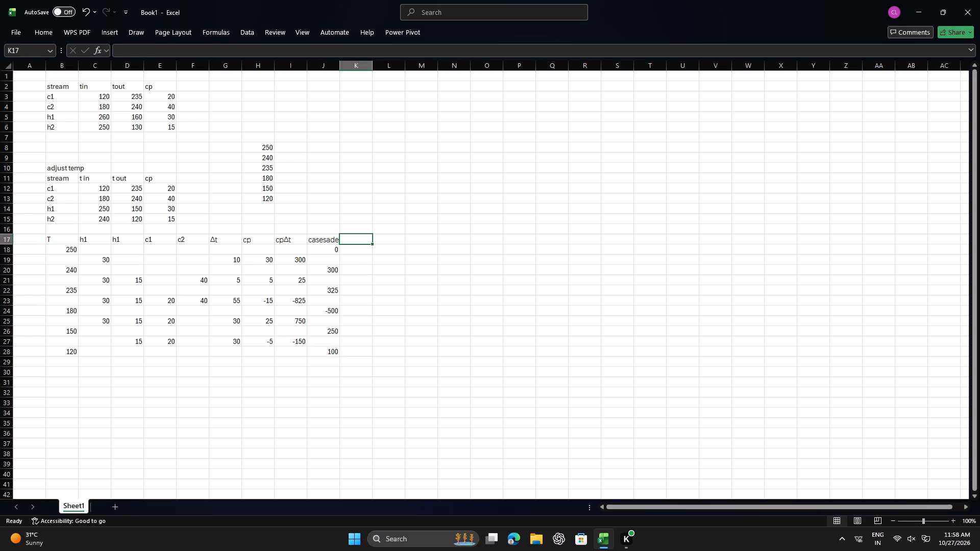
pyautogui.write('fin')
pyautogui.press('a')
pyautogui.press('l')
pyautogui.press('c')
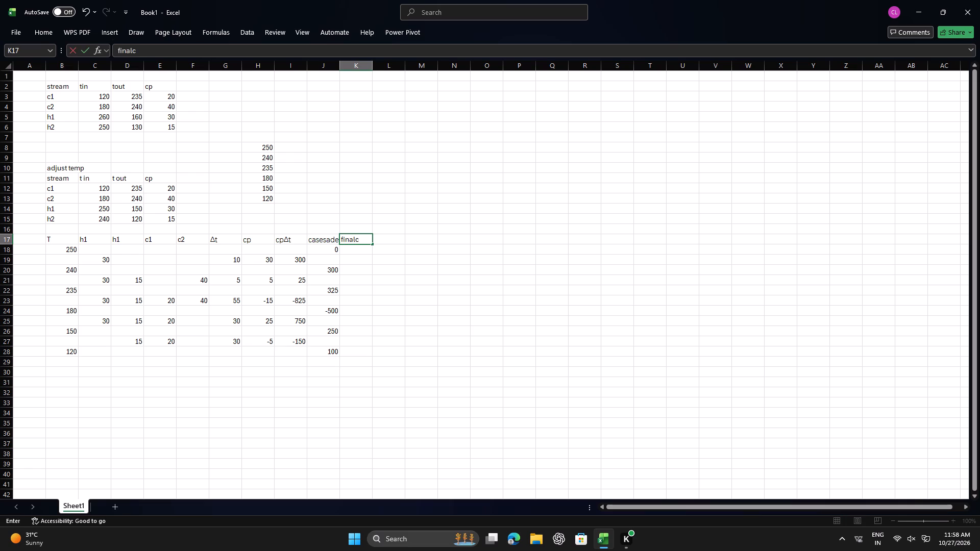
pyautogui.press('a')
pyautogui.write('se')
pyautogui.press('s')
pyautogui.write('ade')
# Enter 500 as the finalcasesade value at temperature 250 in K18.
pyautogui.press('Return')
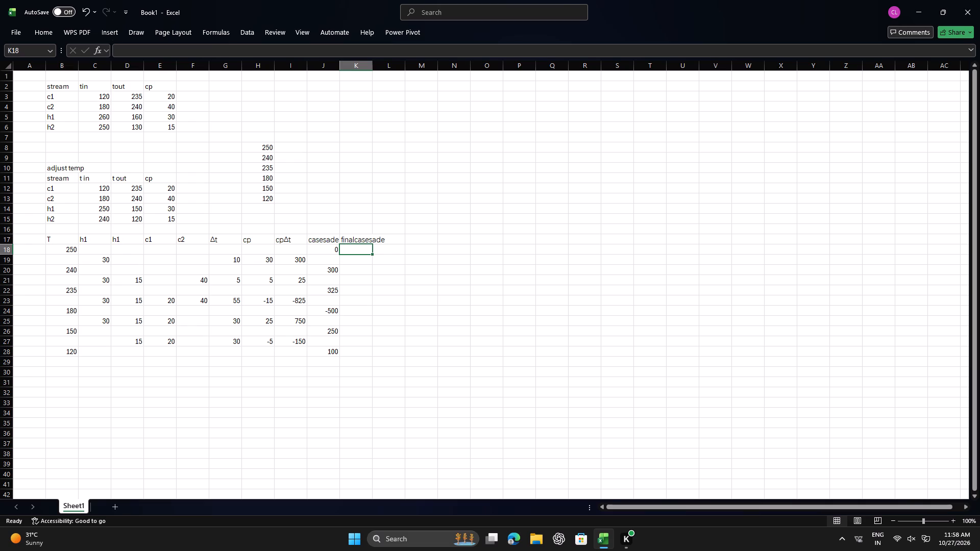
pyautogui.click(365, 254)
pyautogui.write('500')
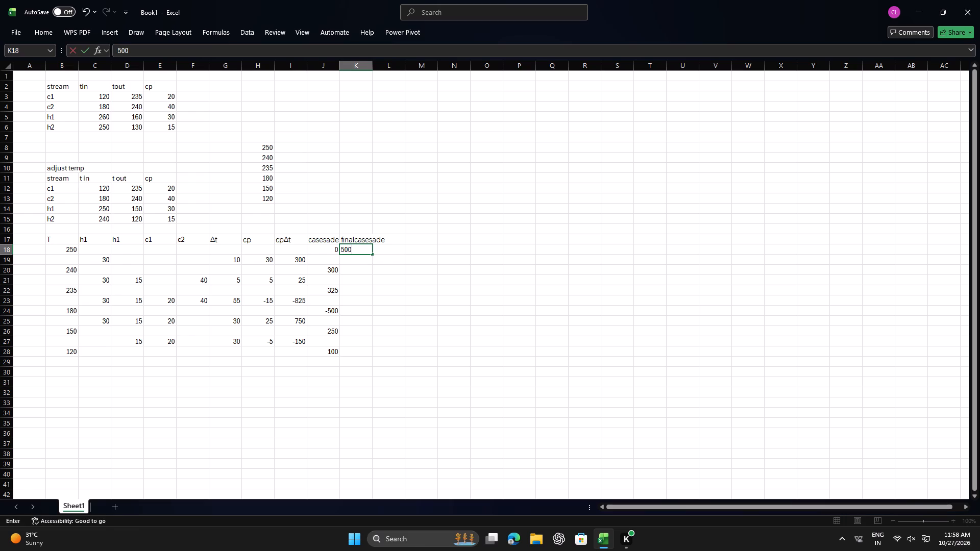
pyautogui.press('Return')
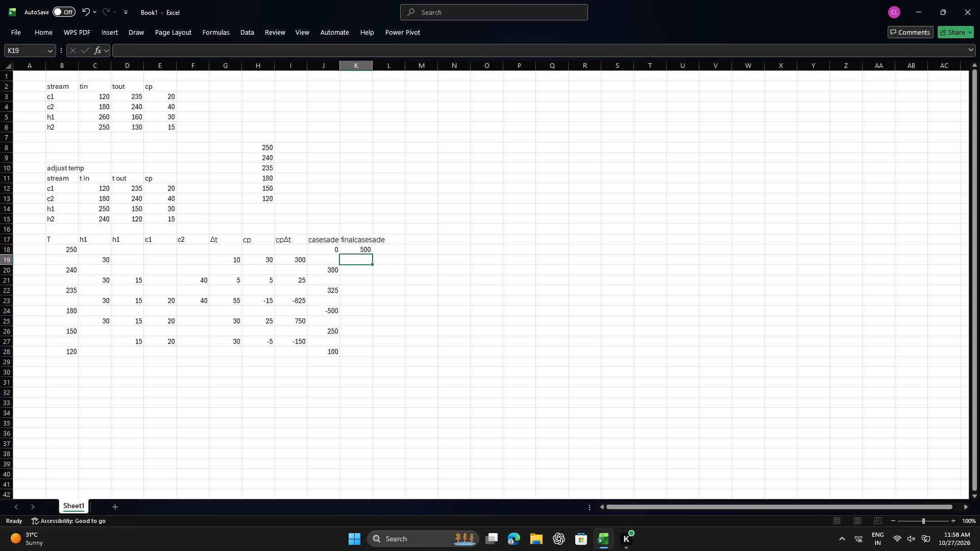
# Enter the finalcasesade values 800 at temperature 240 in K20 and 825 at temperature 235 in K22.
pyautogui.click(371, 271)
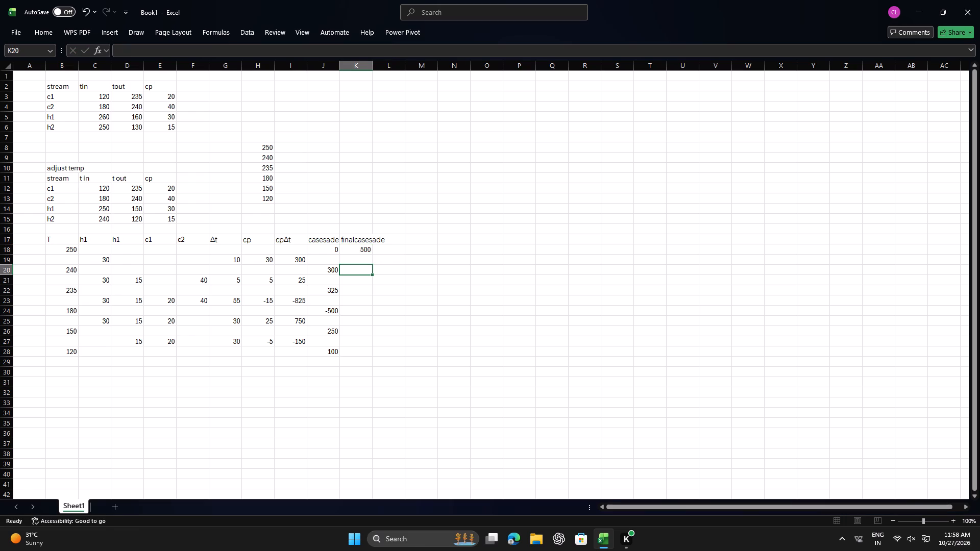
pyautogui.click(366, 263)
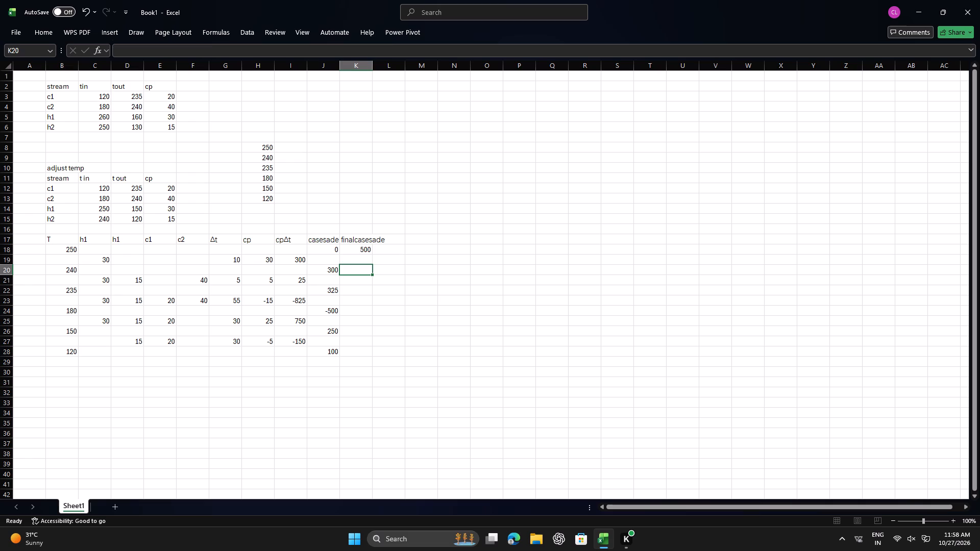
pyautogui.click(362, 252)
pyautogui.click(366, 265)
pyautogui.click(361, 275)
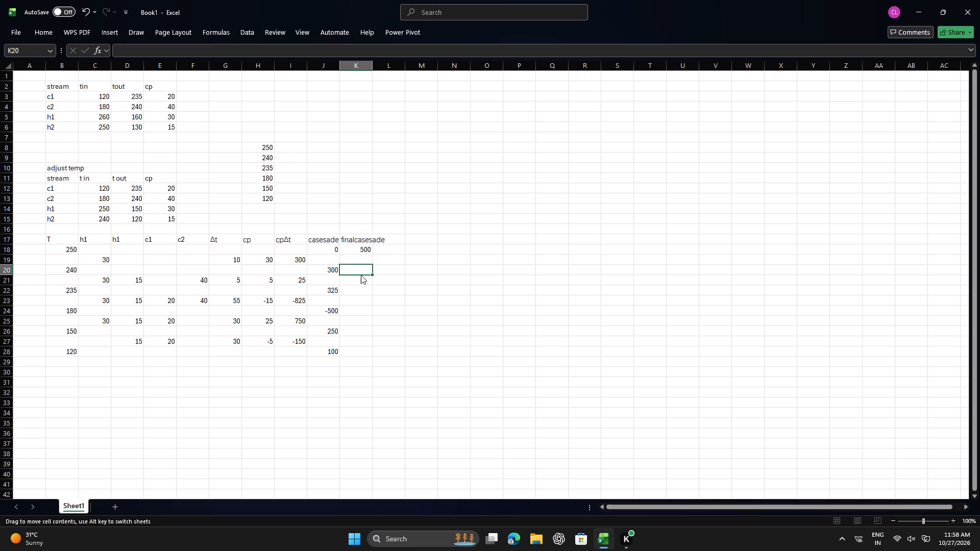
pyautogui.click(358, 282)
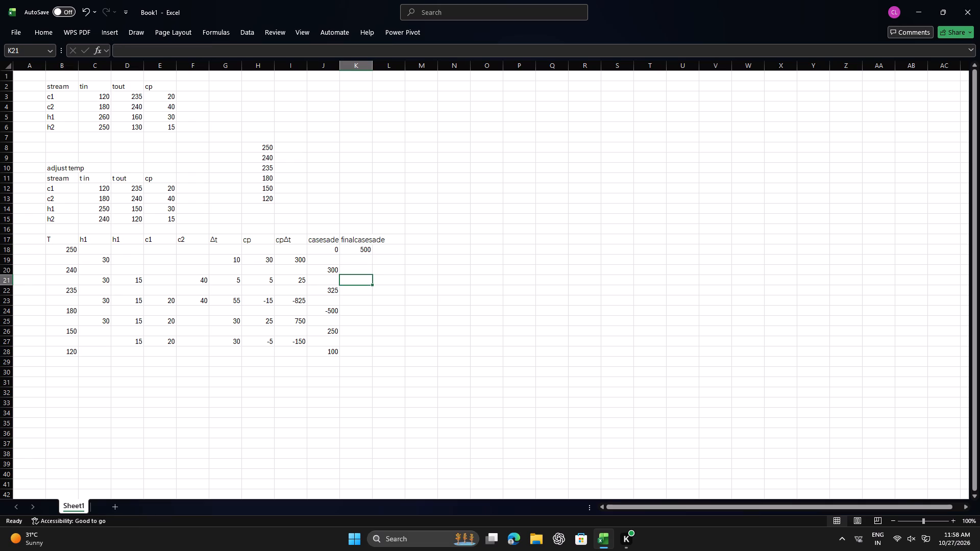
pyautogui.click(355, 267)
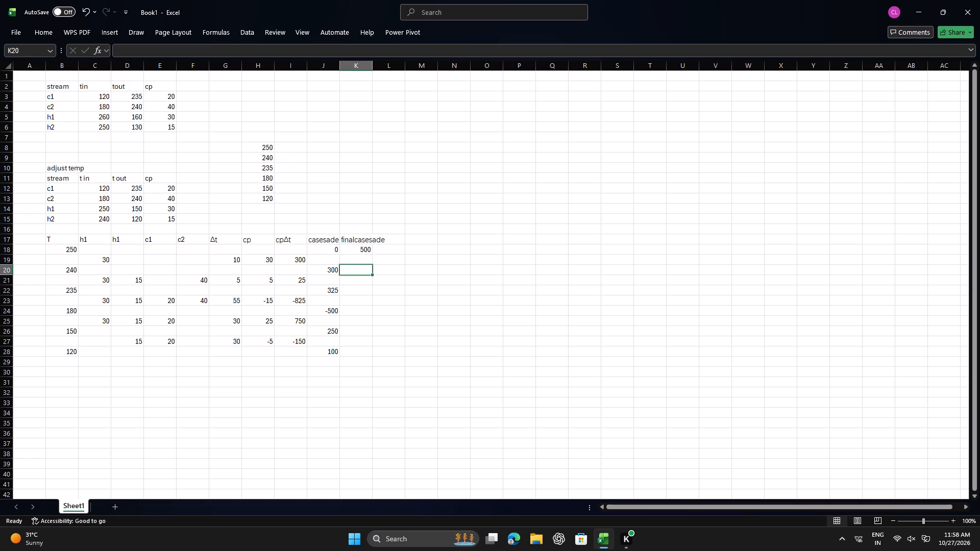
pyautogui.press('8')
pyautogui.write('00')
pyautogui.press('Return')
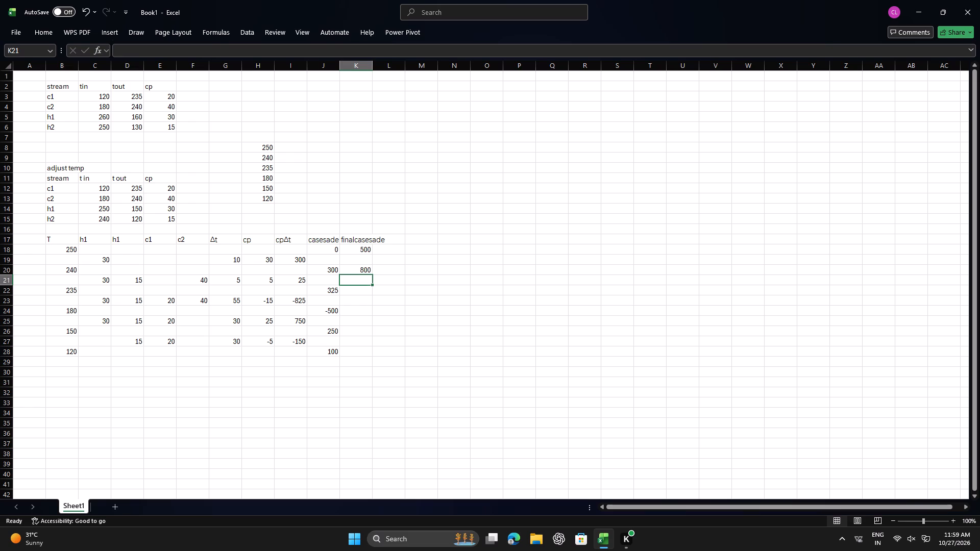
pyautogui.click(357, 294)
pyautogui.write('825')
pyautogui.press('Return')
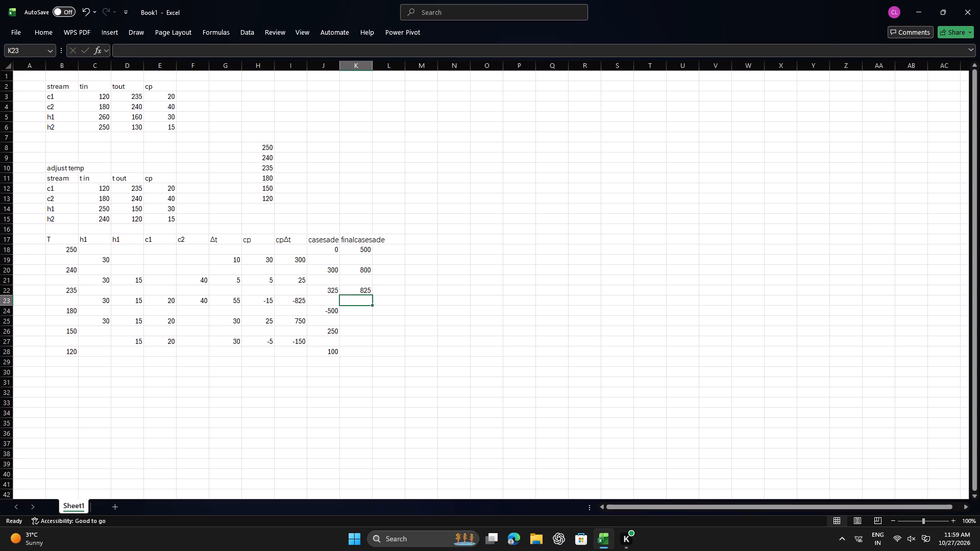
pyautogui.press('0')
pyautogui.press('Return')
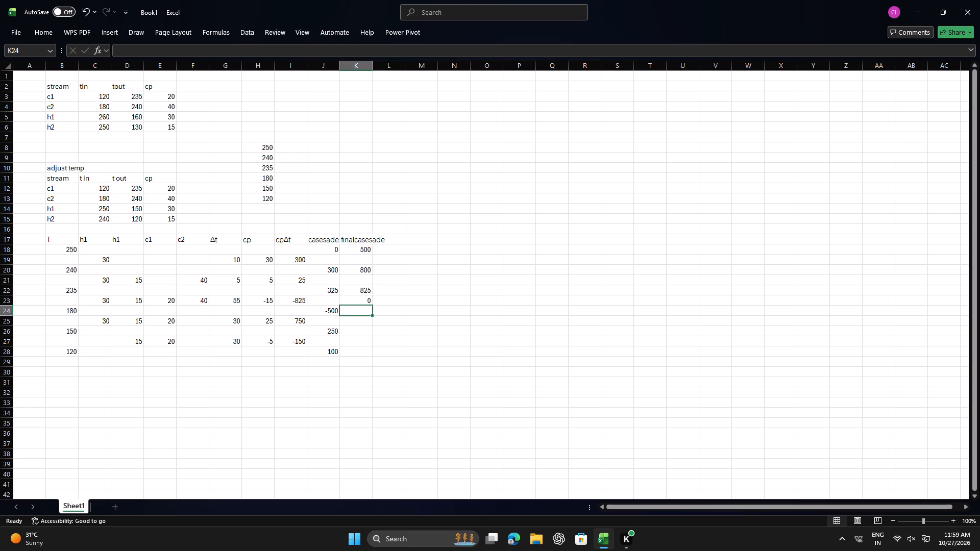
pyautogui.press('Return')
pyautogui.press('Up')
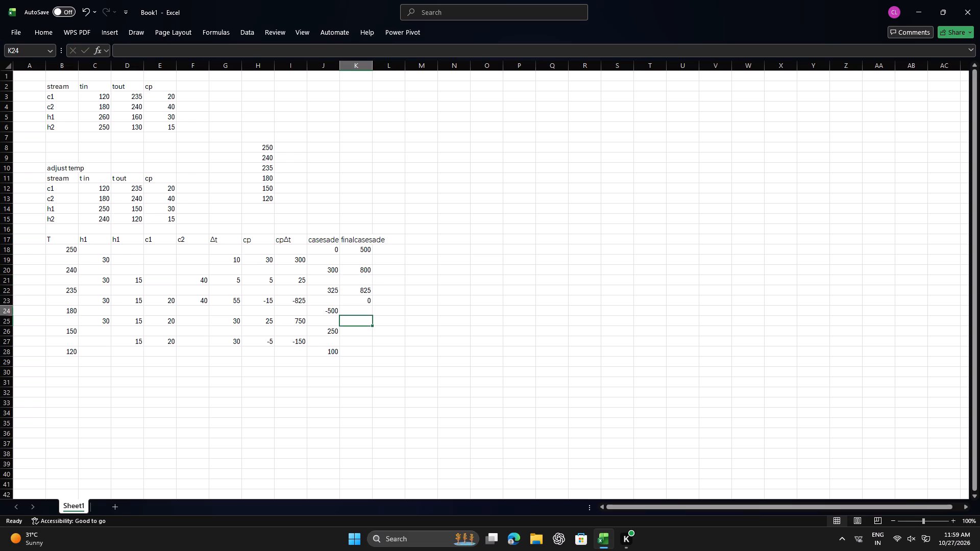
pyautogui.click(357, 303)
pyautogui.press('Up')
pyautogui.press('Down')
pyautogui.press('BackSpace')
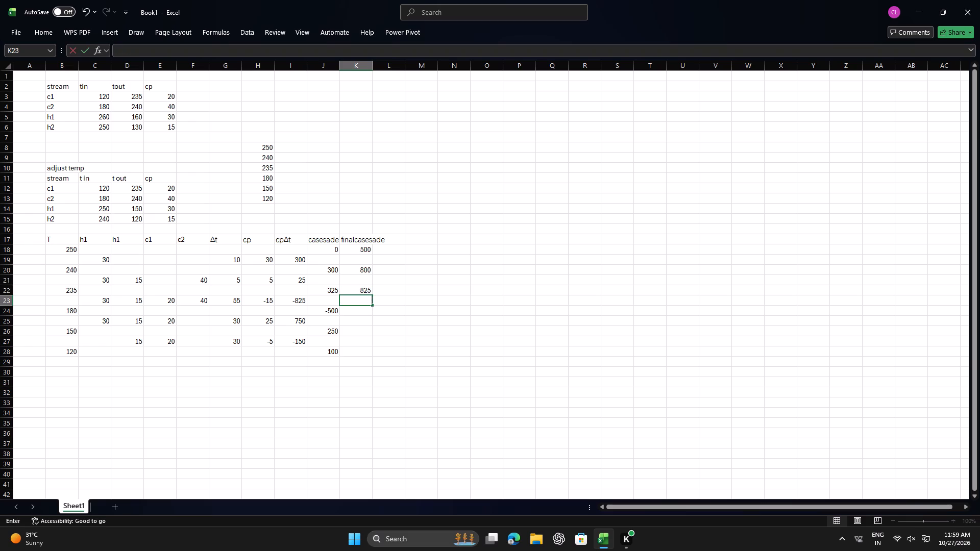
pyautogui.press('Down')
# Enter 0 as the finalcasesade value at temperature 180 in K24.
pyautogui.press('0')
pyautogui.press('Return')
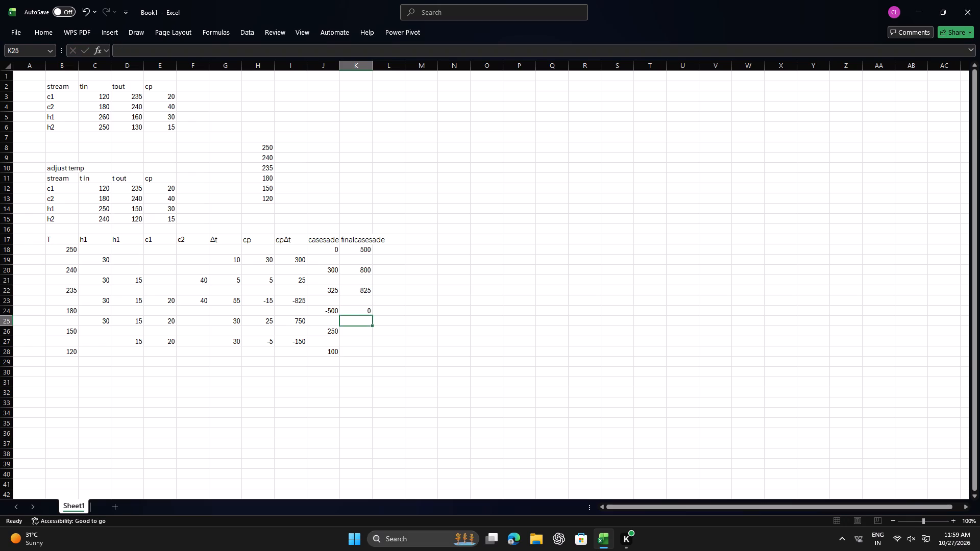
# Enter the finalcasesade values 750 at temperature 150 in K26 and 600 at temperature 120 in K28.
pyautogui.click(360, 335)
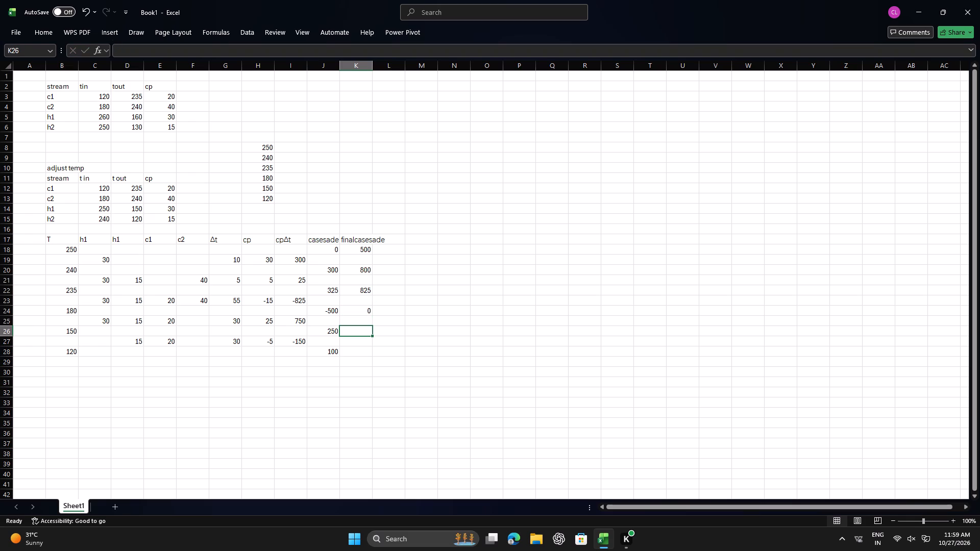
pyautogui.write('75')
pyautogui.press('0')
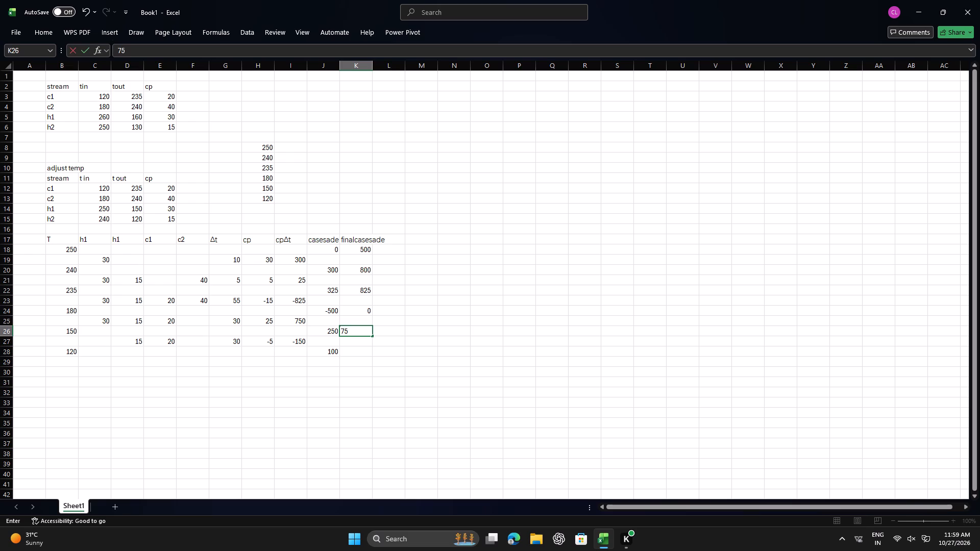
pyautogui.press('Return')
pyautogui.click(360, 346)
pyautogui.moveTo(360, 346); pyautogui.dragTo(358, 357)
pyautogui.press('Return')
pyautogui.press('6')
pyautogui.press('0')
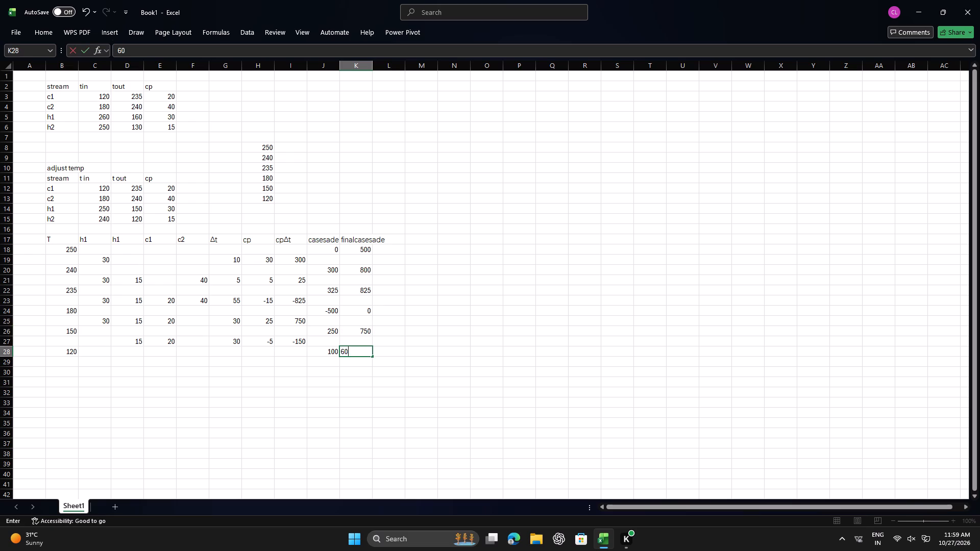
pyautogui.press('0')
pyautogui.press('Return')
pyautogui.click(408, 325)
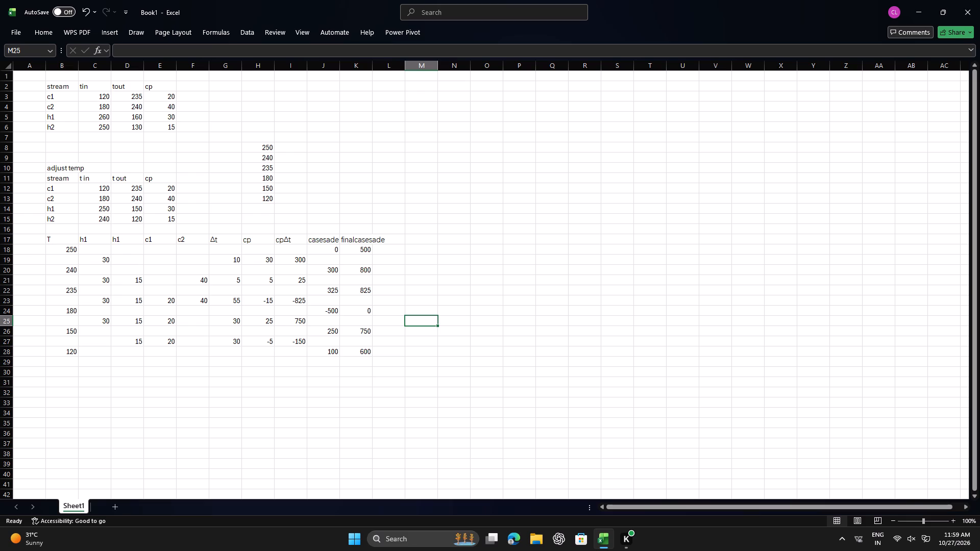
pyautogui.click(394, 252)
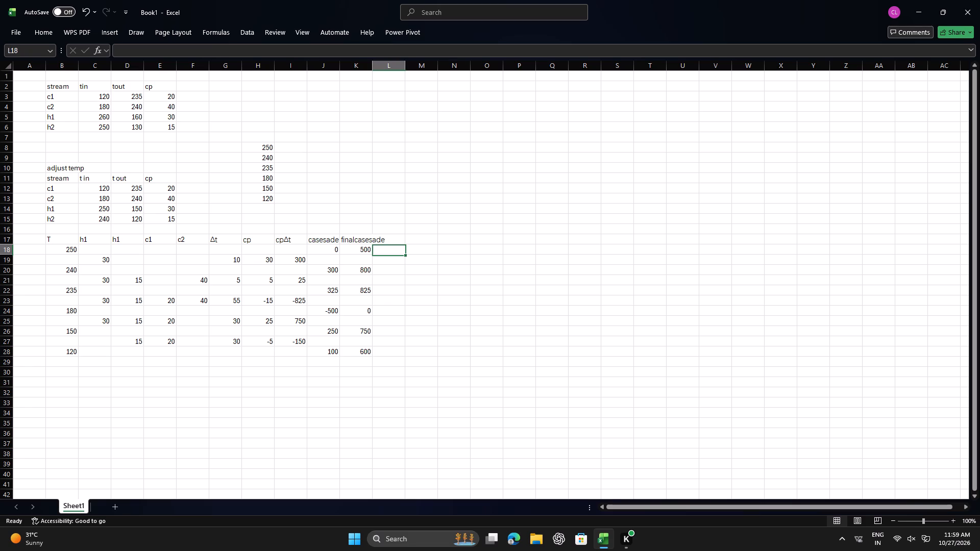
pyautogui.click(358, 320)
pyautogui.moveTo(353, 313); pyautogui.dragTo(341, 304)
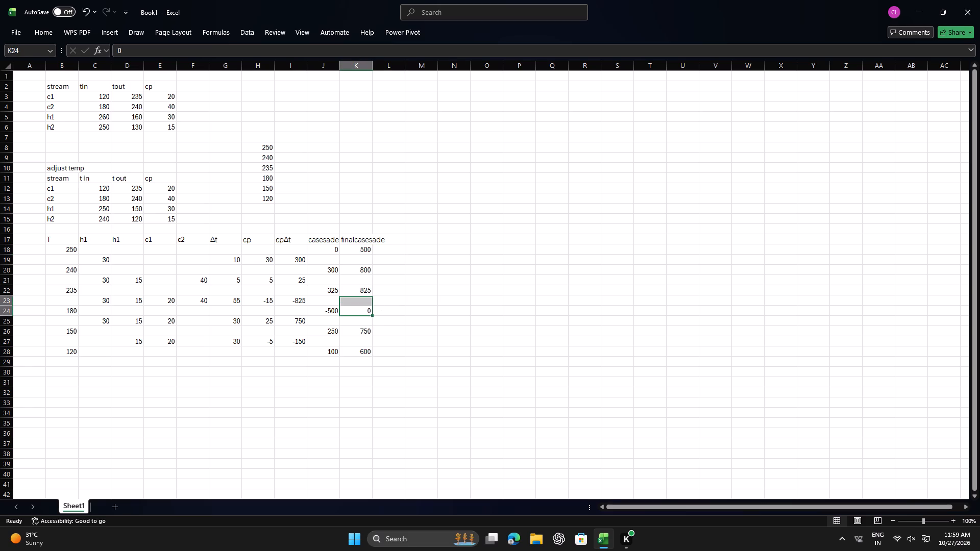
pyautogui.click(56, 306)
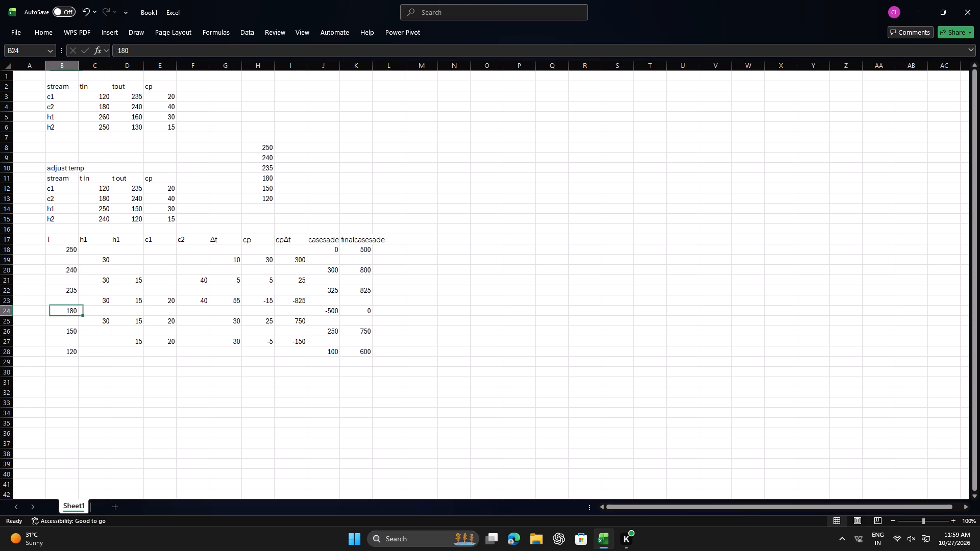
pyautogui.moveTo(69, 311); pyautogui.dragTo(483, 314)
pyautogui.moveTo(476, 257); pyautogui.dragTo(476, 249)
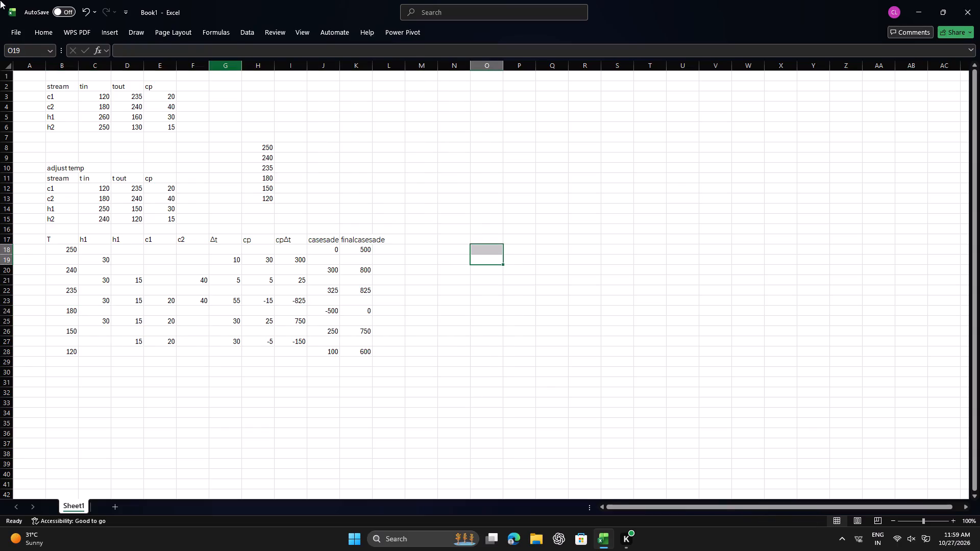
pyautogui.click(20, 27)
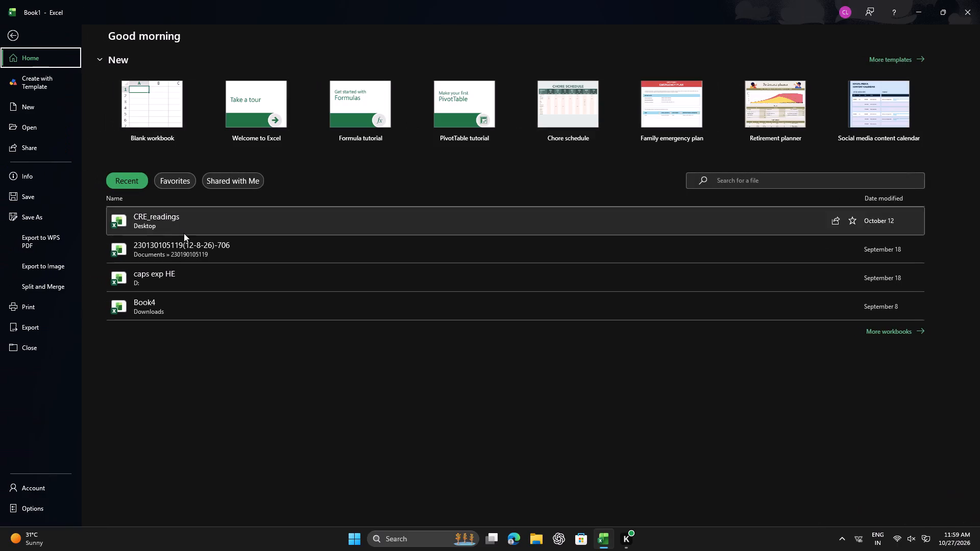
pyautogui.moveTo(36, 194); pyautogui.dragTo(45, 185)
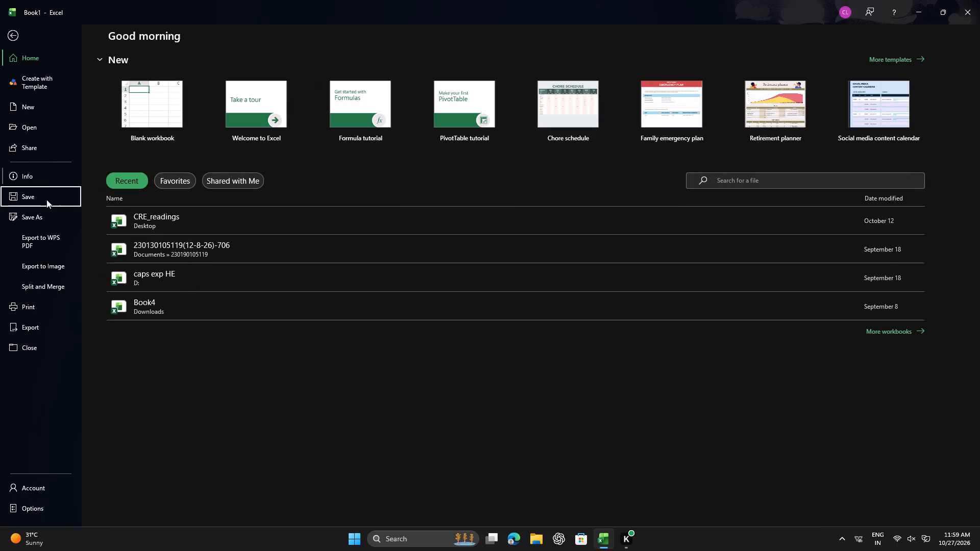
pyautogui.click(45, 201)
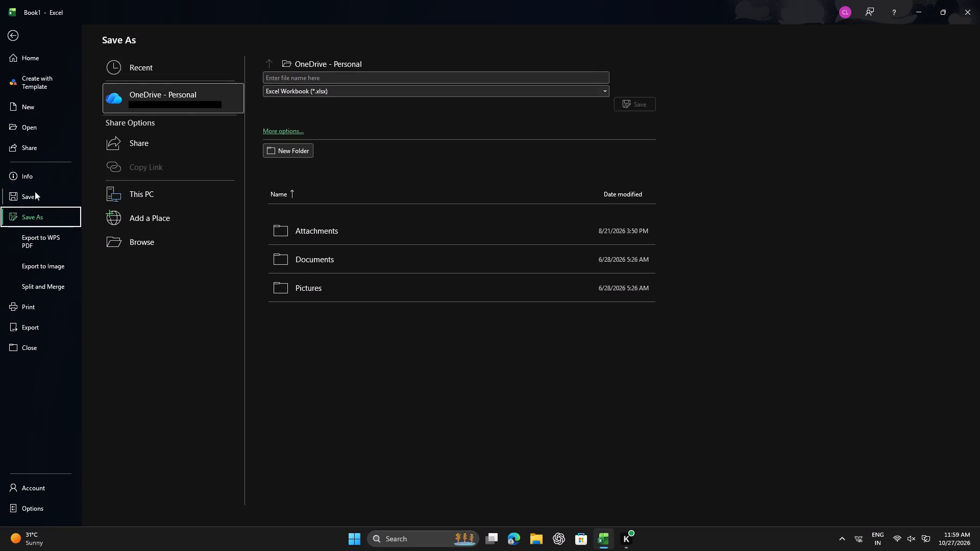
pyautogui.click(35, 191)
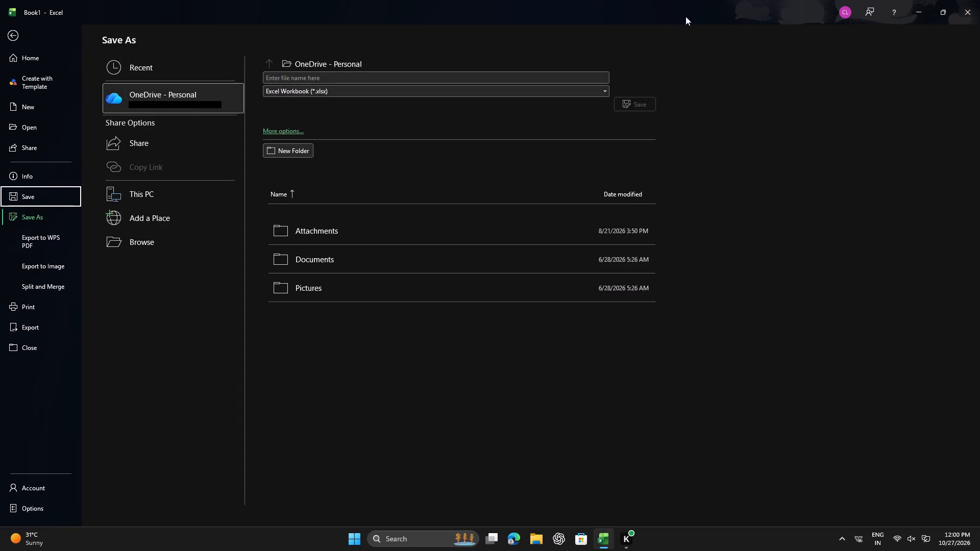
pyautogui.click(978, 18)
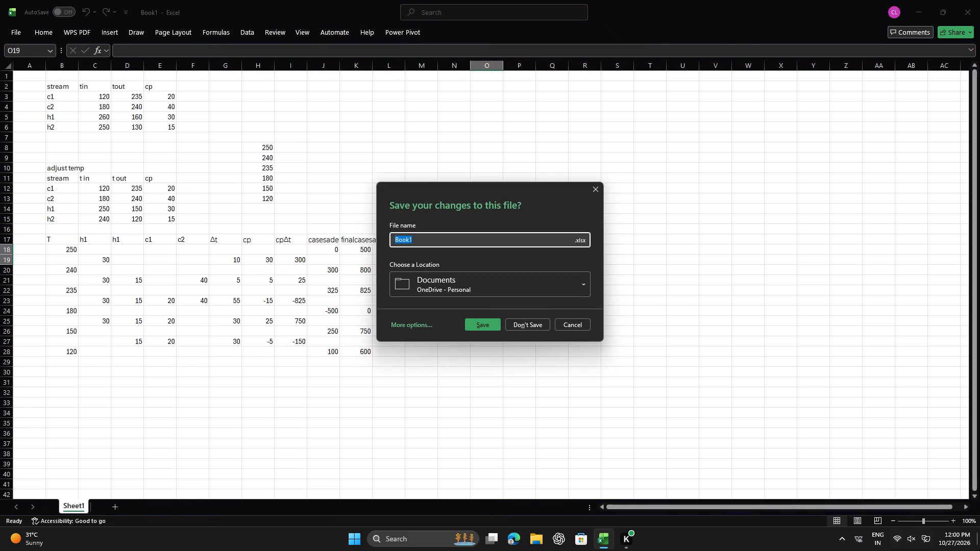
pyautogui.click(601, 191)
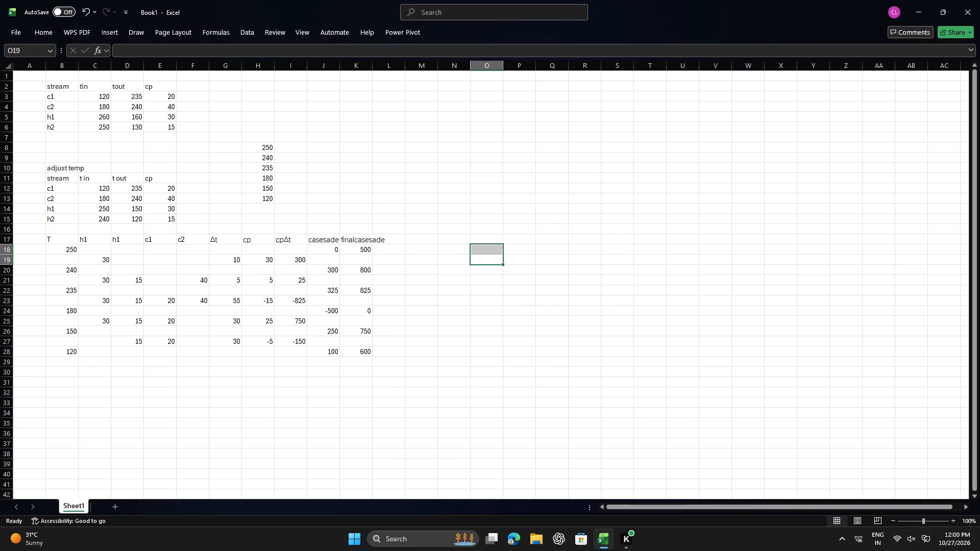
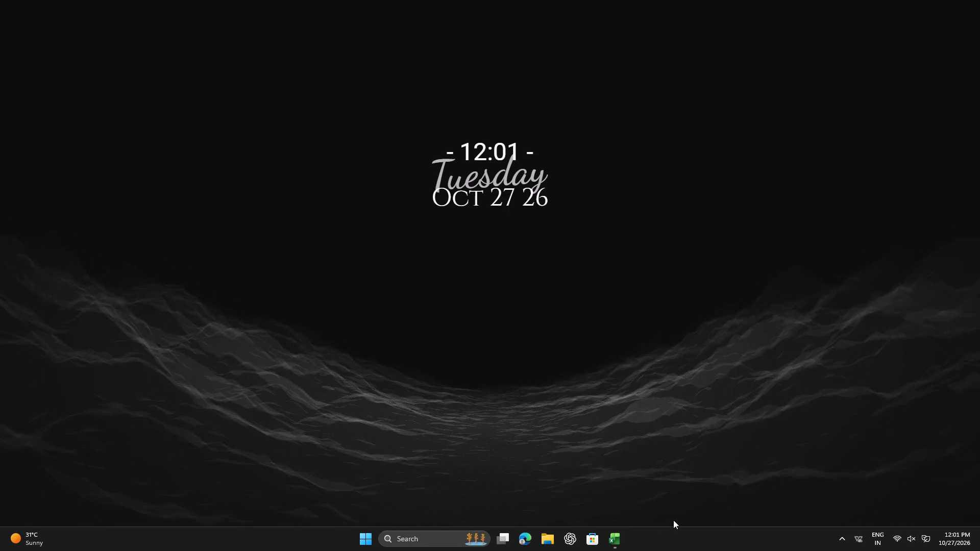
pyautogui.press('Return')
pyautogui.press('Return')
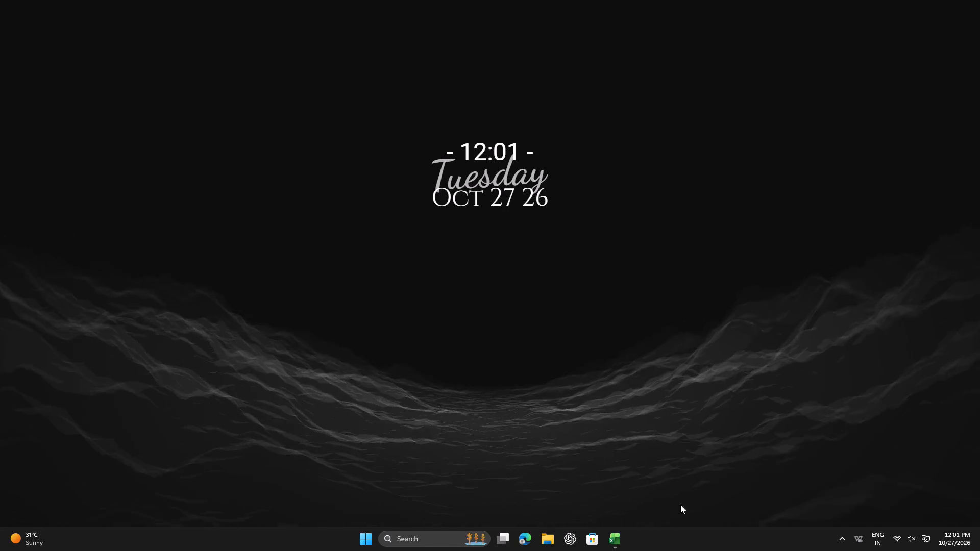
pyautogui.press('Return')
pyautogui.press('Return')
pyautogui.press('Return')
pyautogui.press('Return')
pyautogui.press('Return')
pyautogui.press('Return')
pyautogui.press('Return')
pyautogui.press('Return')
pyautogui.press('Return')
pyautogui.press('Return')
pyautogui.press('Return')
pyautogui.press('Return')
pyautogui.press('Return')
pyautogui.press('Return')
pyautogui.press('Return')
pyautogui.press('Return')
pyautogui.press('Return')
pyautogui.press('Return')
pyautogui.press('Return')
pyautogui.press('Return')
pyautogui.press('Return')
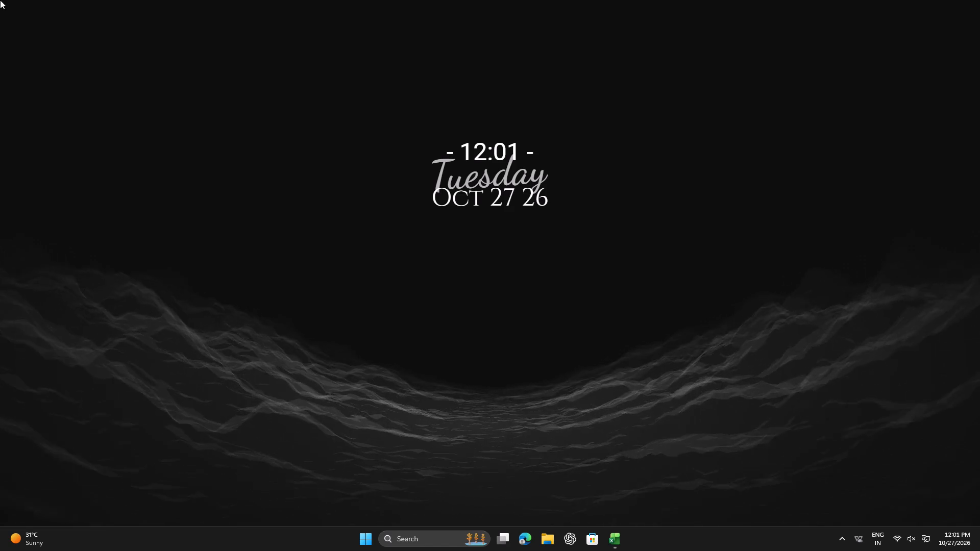
# Switch back to the Excel workbook and start saving it as a new file in OneDrive - Personal.
pyautogui.click(619, 540)
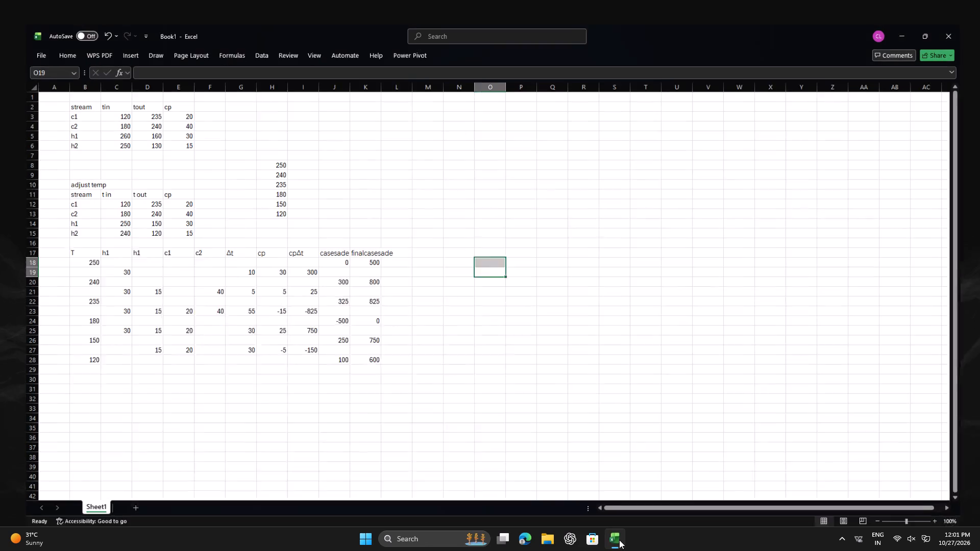
pyautogui.click(603, 465)
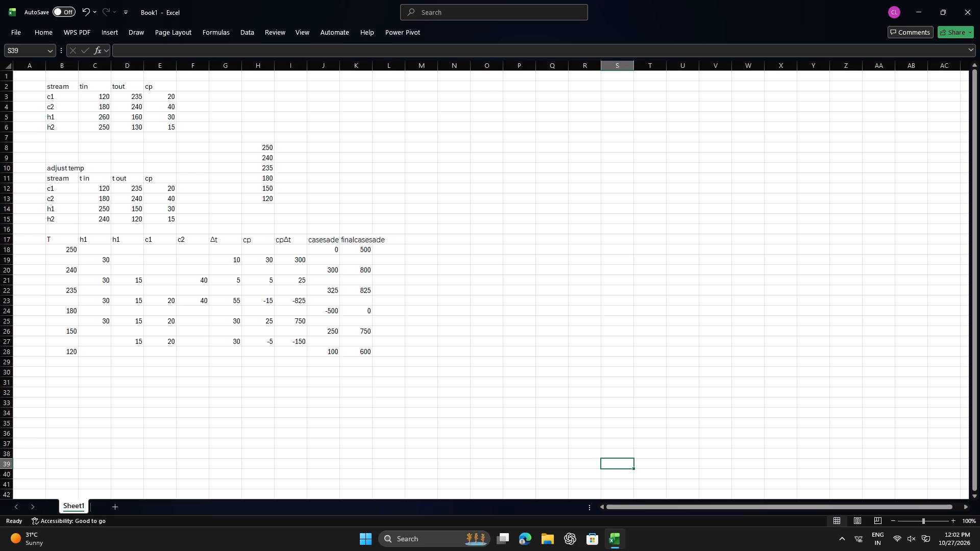
pyautogui.click(23, 28)
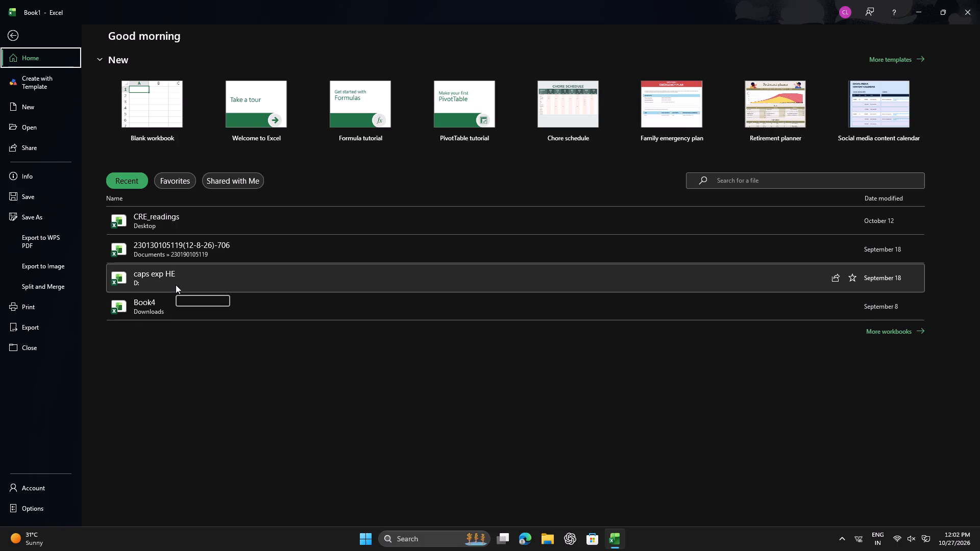
pyautogui.click(23, 211)
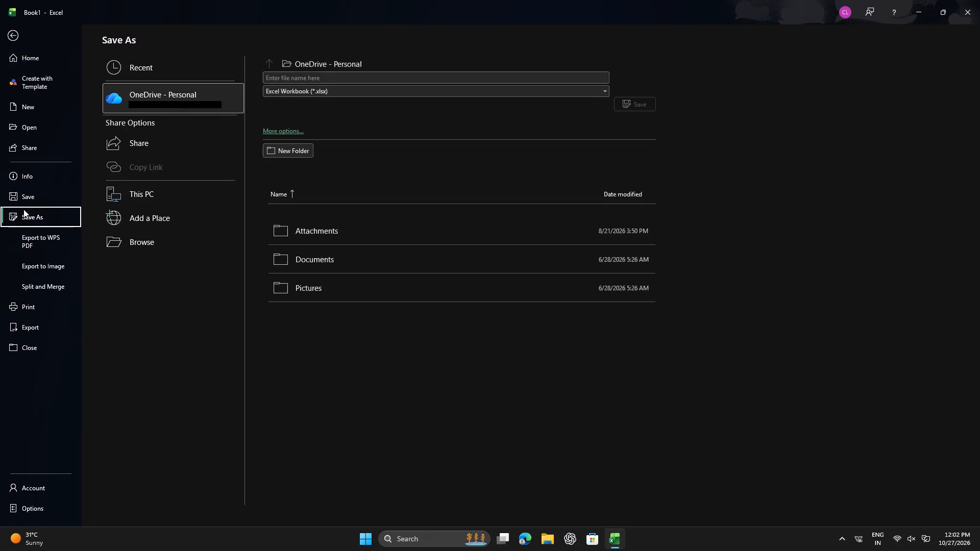
pyautogui.click(350, 81)
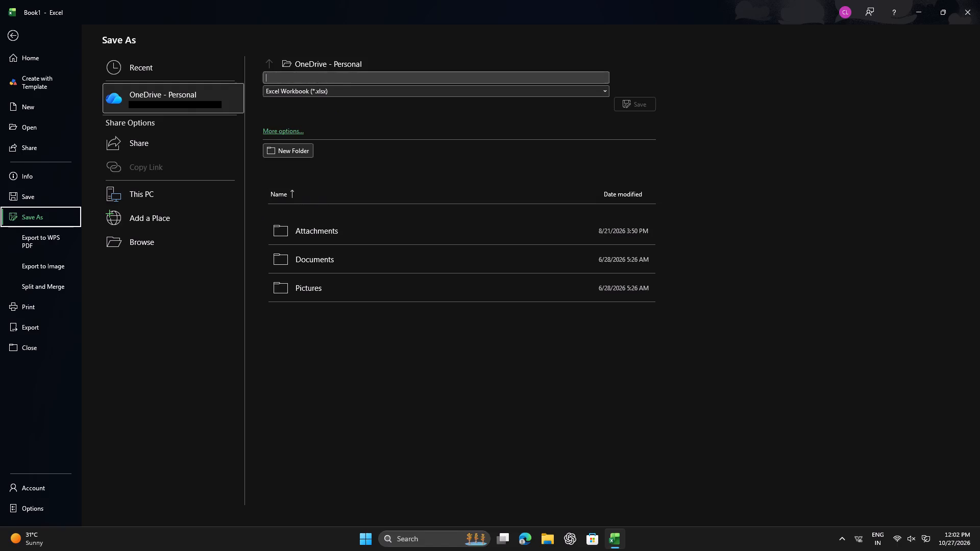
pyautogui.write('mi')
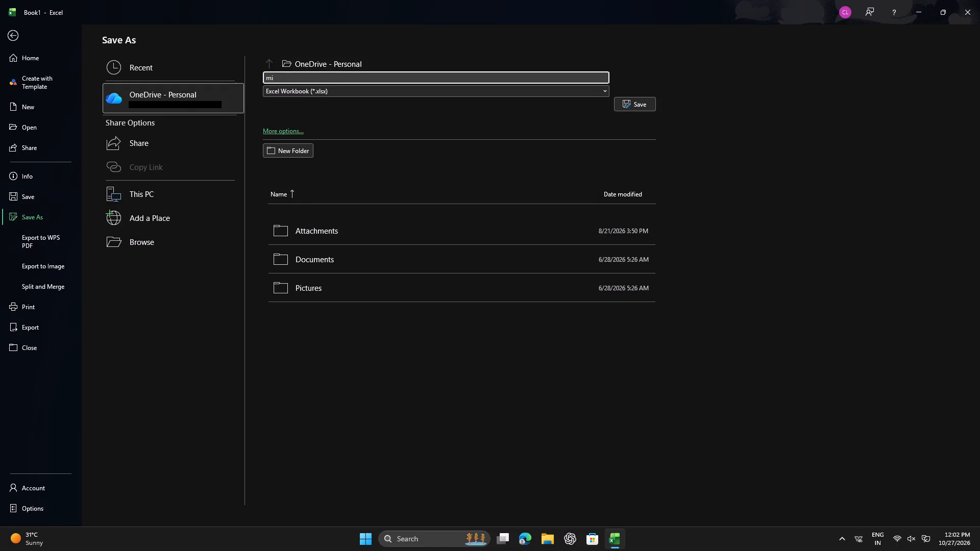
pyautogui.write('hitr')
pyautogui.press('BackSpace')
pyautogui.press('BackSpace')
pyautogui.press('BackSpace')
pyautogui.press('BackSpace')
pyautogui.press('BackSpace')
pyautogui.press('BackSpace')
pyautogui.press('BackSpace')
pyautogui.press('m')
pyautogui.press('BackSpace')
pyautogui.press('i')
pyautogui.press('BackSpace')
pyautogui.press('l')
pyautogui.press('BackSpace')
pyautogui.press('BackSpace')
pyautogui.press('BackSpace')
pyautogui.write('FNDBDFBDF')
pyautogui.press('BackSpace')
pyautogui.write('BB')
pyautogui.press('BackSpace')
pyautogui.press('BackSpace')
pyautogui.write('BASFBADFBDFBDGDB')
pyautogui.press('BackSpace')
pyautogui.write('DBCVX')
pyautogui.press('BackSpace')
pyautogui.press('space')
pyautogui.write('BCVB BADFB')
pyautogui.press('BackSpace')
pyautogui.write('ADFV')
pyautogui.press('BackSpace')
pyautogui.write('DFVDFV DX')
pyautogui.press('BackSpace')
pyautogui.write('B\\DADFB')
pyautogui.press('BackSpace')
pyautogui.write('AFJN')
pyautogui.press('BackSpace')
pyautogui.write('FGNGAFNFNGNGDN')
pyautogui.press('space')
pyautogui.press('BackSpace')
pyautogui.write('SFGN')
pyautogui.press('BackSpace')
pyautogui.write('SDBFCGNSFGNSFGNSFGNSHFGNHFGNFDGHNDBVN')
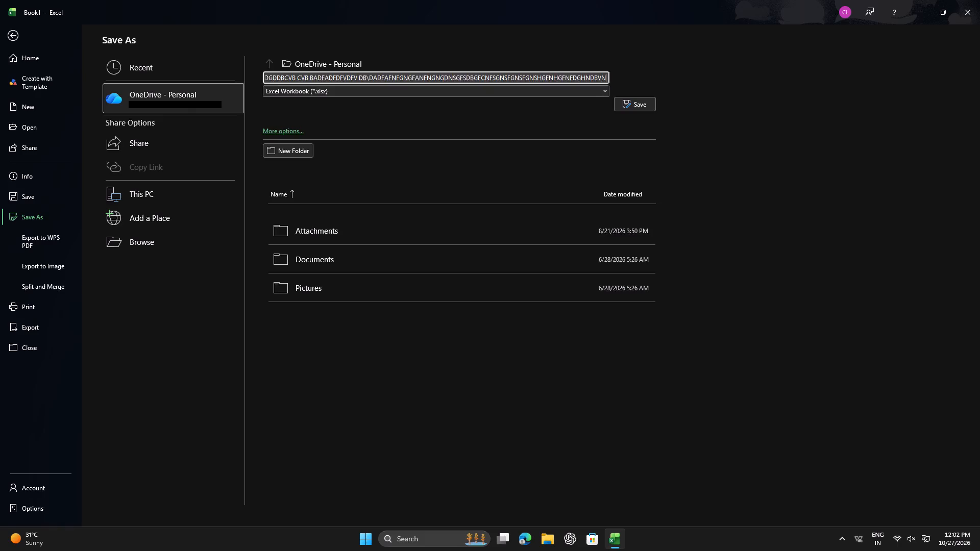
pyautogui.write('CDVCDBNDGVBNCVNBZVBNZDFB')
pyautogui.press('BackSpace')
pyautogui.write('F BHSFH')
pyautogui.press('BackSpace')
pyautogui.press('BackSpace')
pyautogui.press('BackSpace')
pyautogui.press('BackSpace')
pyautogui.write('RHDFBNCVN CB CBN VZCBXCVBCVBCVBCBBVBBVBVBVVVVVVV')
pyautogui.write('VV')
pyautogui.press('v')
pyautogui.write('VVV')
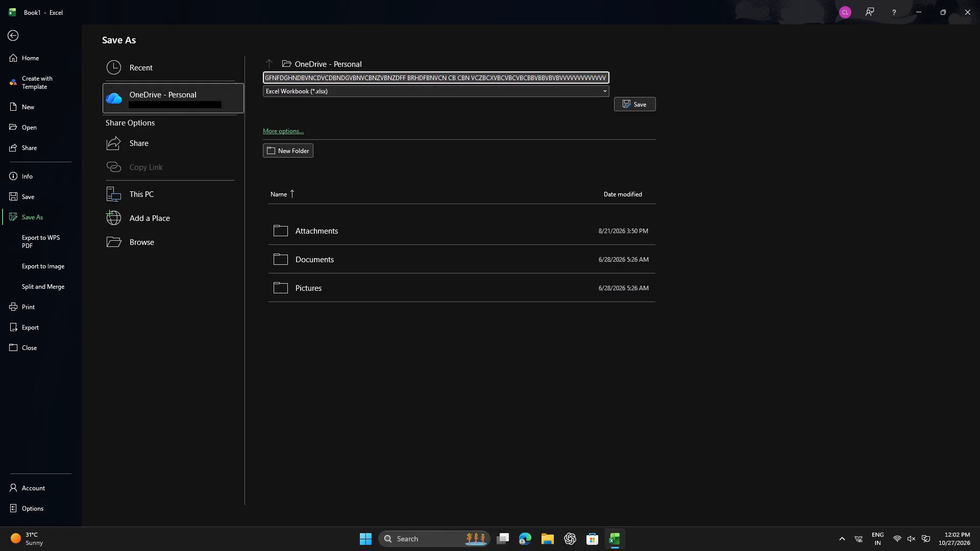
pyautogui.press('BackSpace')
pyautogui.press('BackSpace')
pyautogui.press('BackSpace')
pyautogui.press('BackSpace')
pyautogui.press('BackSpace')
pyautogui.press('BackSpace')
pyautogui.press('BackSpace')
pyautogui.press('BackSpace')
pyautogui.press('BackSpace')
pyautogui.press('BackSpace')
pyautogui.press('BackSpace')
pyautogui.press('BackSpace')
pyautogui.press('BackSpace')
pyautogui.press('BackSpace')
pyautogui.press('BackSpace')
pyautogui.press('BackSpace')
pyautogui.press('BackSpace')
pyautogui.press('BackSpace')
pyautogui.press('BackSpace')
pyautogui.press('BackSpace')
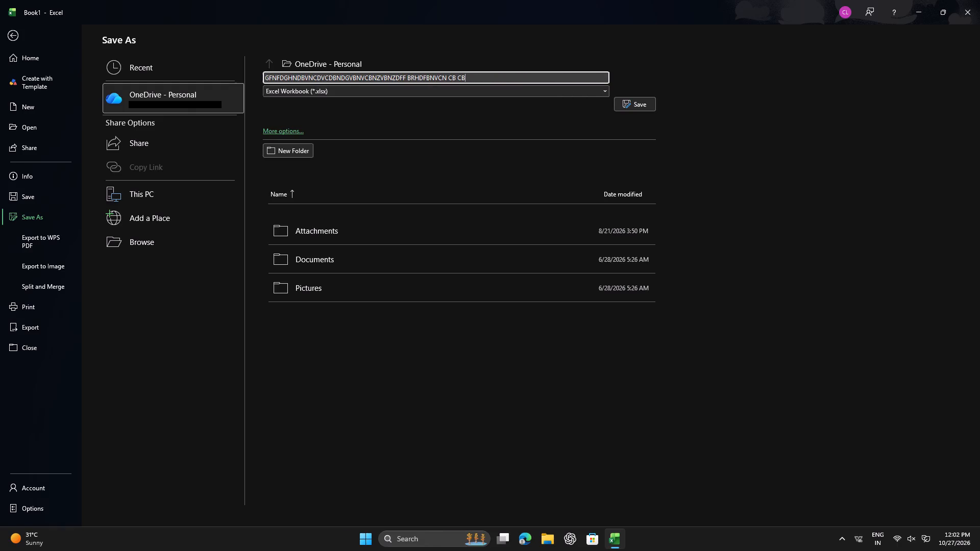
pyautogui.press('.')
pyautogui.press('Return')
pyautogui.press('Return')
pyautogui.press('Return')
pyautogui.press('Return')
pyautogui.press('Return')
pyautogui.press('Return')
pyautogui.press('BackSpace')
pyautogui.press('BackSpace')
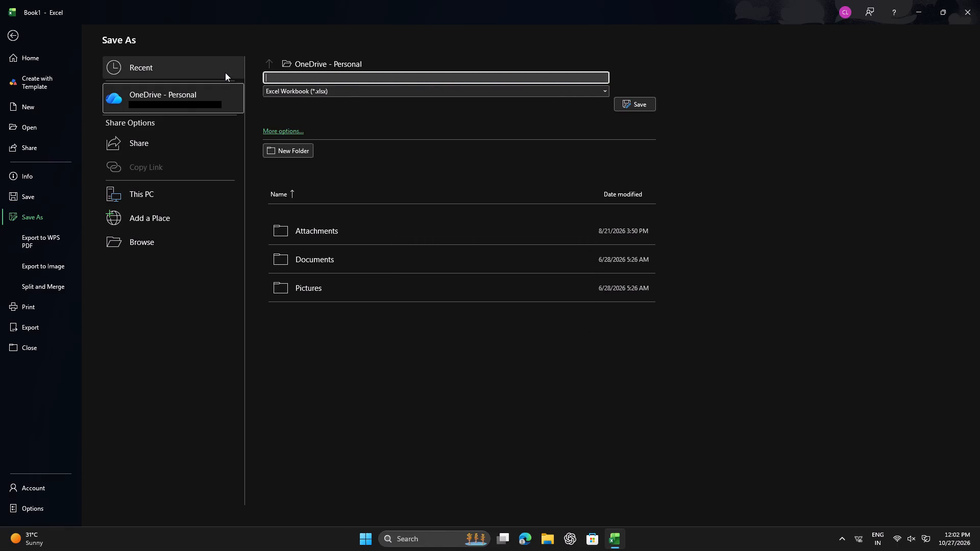
# Name the workbook PINCH INTERVAL MIHIR and save it as an Excel Workbook in OneDrive - Personal.
pyautogui.write('PIN')
pyautogui.write('CH')
pyautogui.press('space')
pyautogui.write('INTERVAL MIHIR')
pyautogui.click(643, 107)
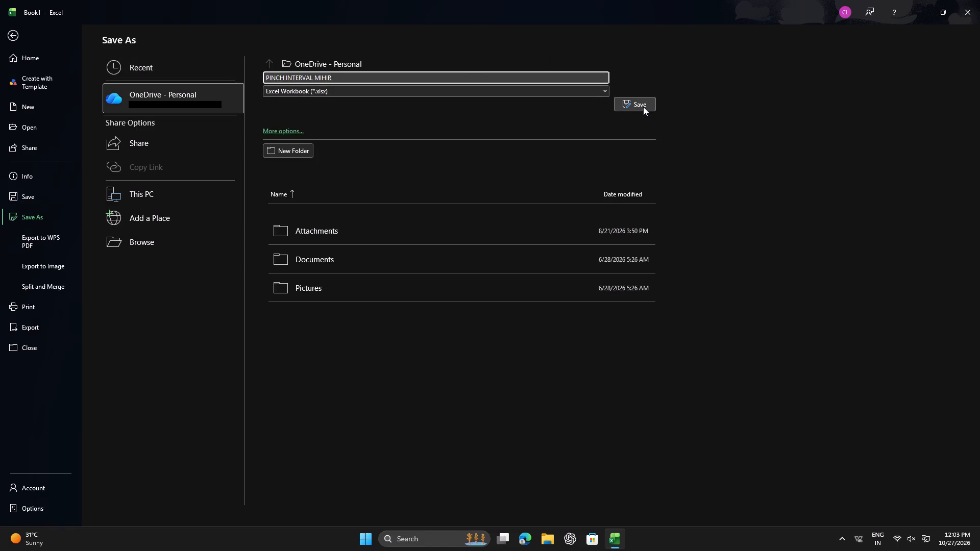
pyautogui.click(643, 107)
pyautogui.tripleClick(643, 107)
pyautogui.tripleClick(643, 107)
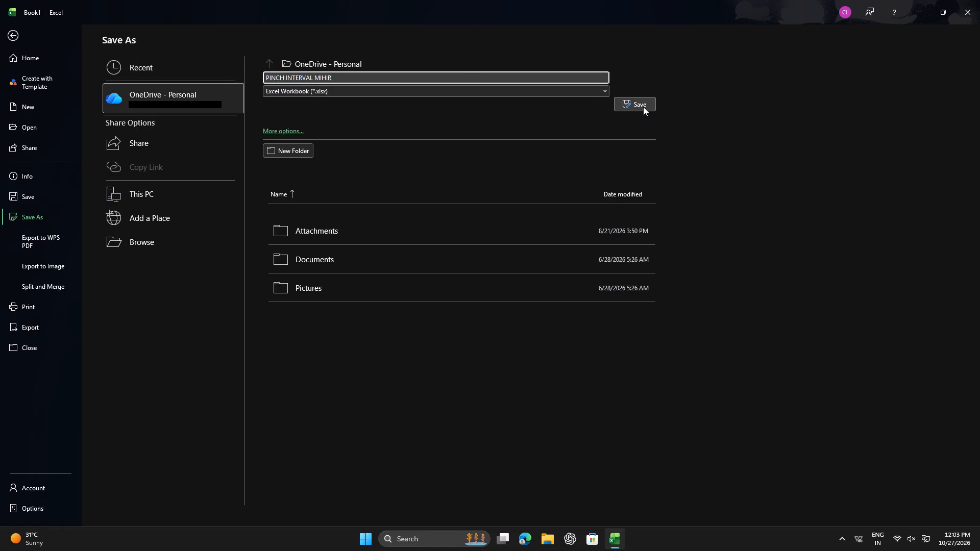
pyautogui.tripleClick(643, 107)
pyautogui.click(643, 107)
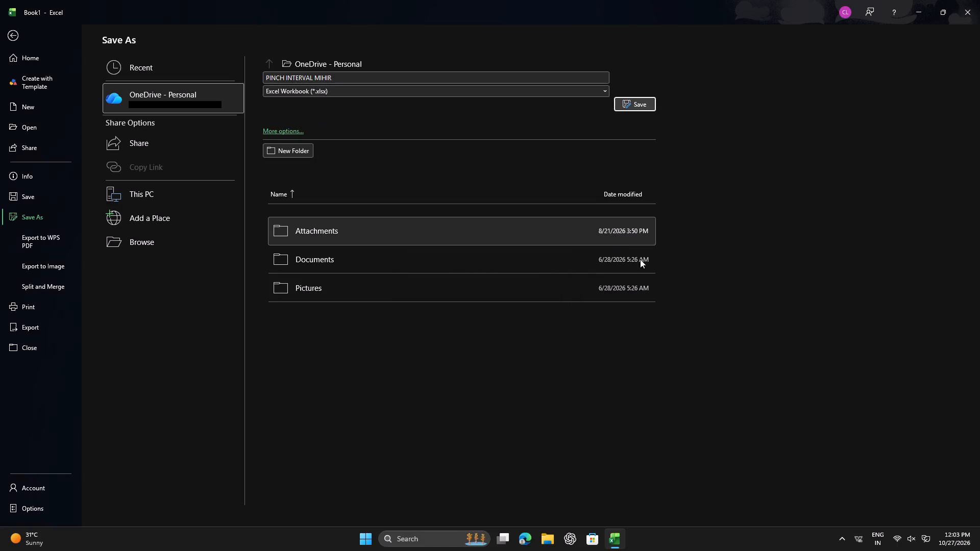
pyautogui.tripleClick(637, 101)
pyautogui.click(637, 101)
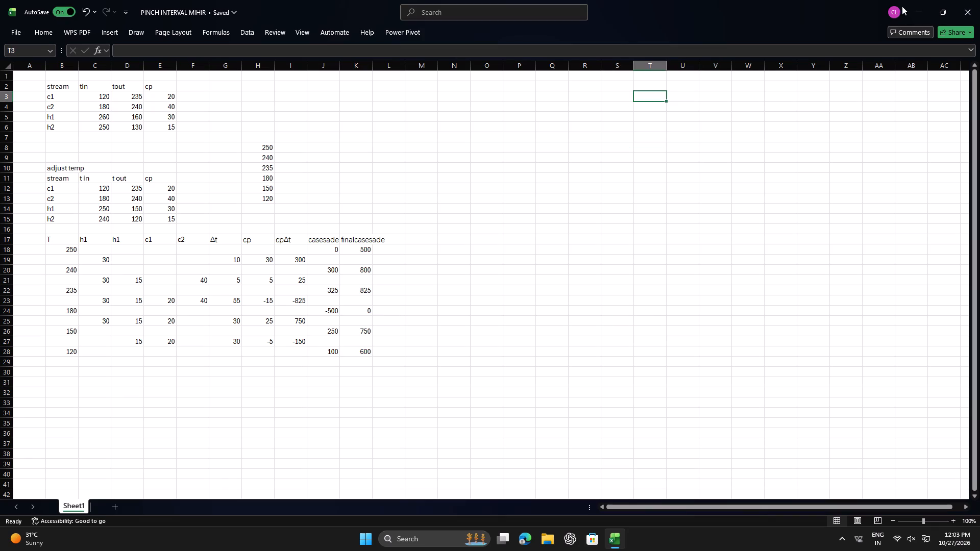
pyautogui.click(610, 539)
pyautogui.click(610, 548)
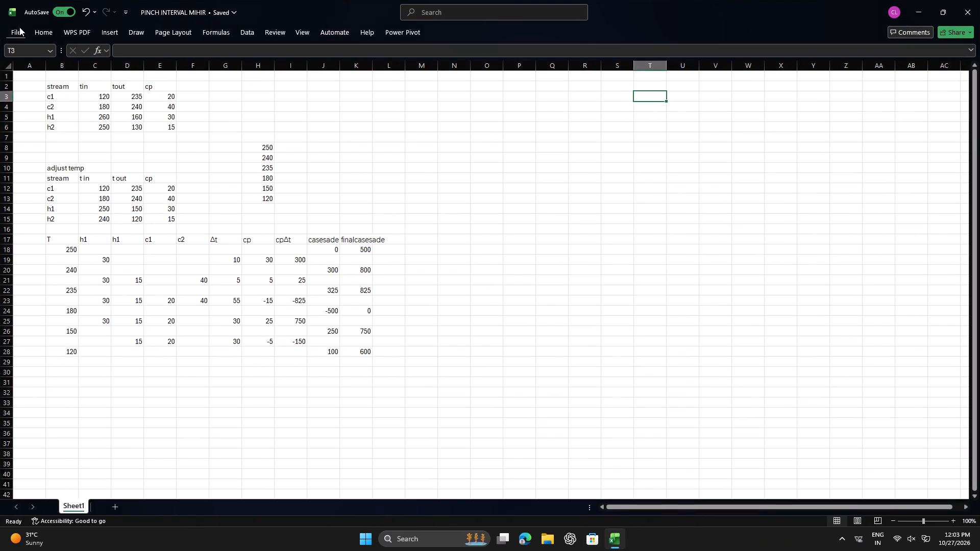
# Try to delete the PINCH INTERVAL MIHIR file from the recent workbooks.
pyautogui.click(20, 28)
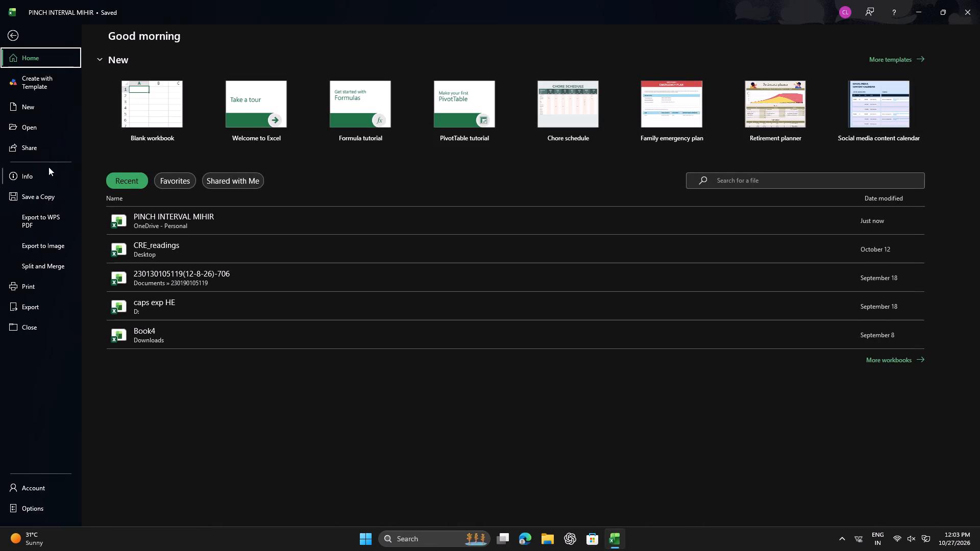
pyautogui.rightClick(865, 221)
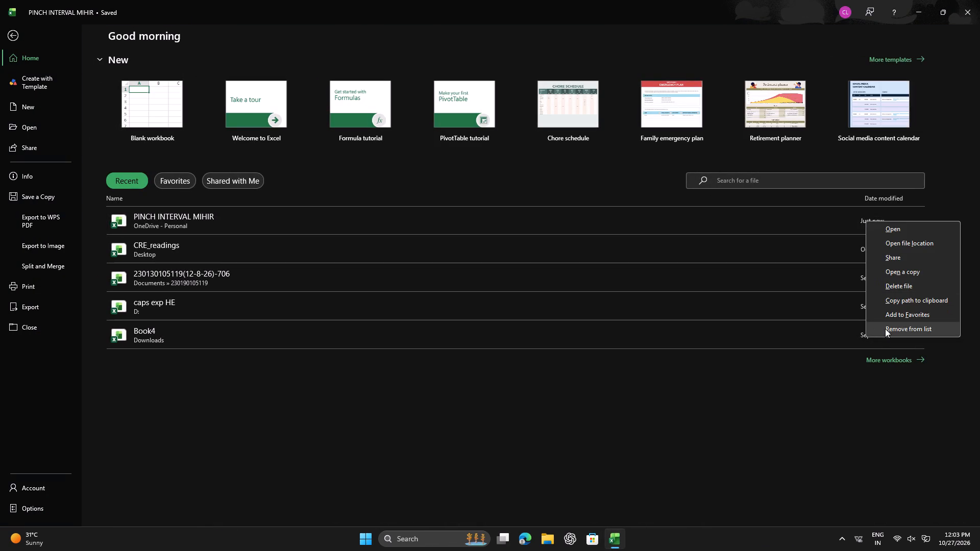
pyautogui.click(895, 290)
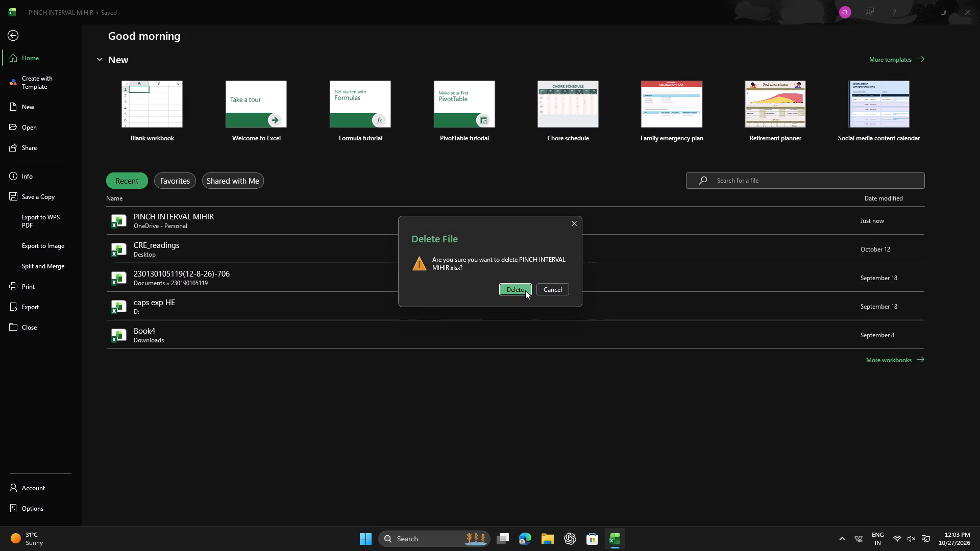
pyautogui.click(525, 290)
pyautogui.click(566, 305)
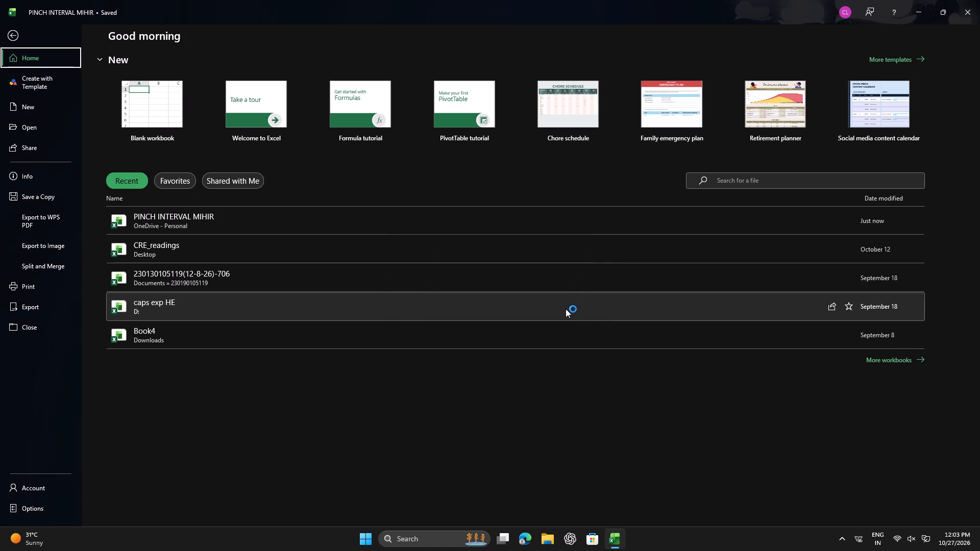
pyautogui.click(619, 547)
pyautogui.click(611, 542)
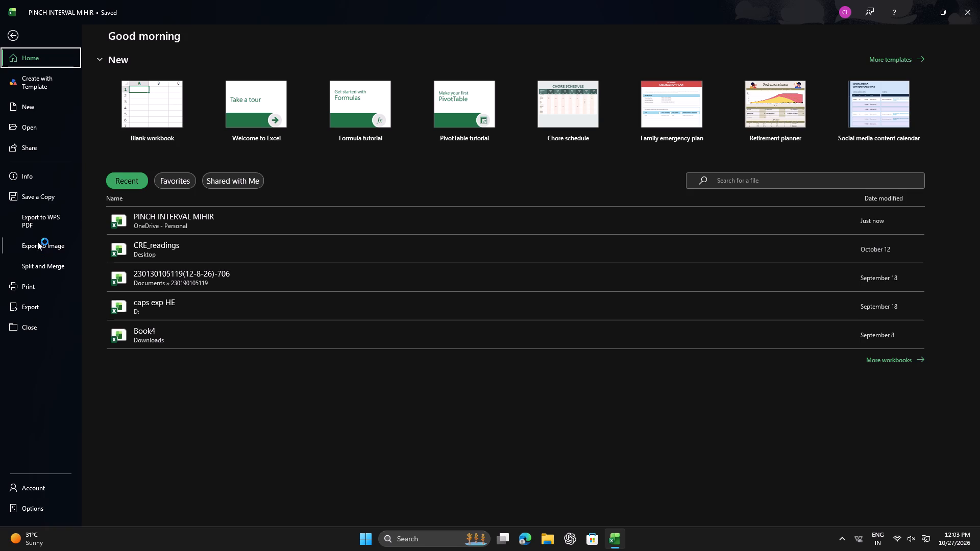
# Copy the file path of the recent PINCH INTERVAL MIHIR workbook to the clipboard.
pyautogui.click(155, 215)
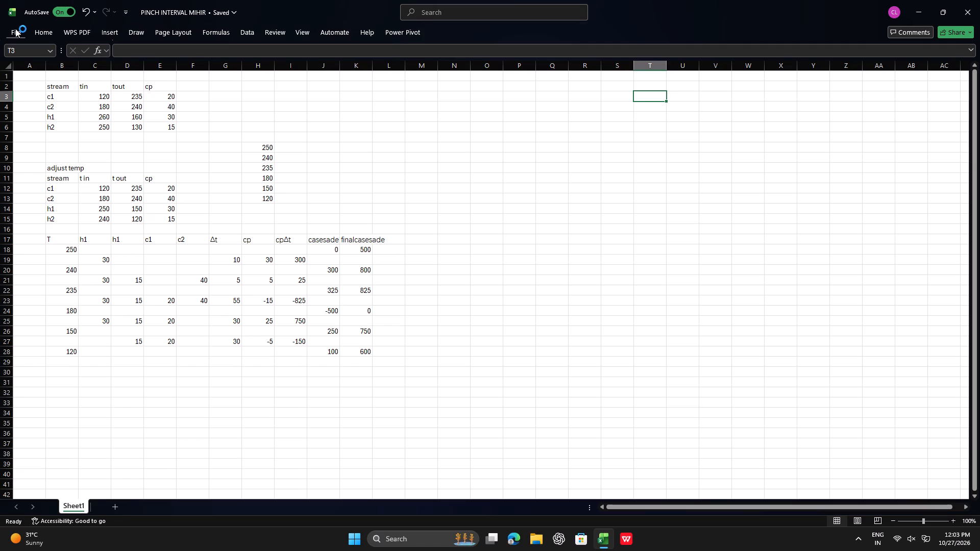
pyautogui.click(15, 29)
pyautogui.rightClick(243, 212)
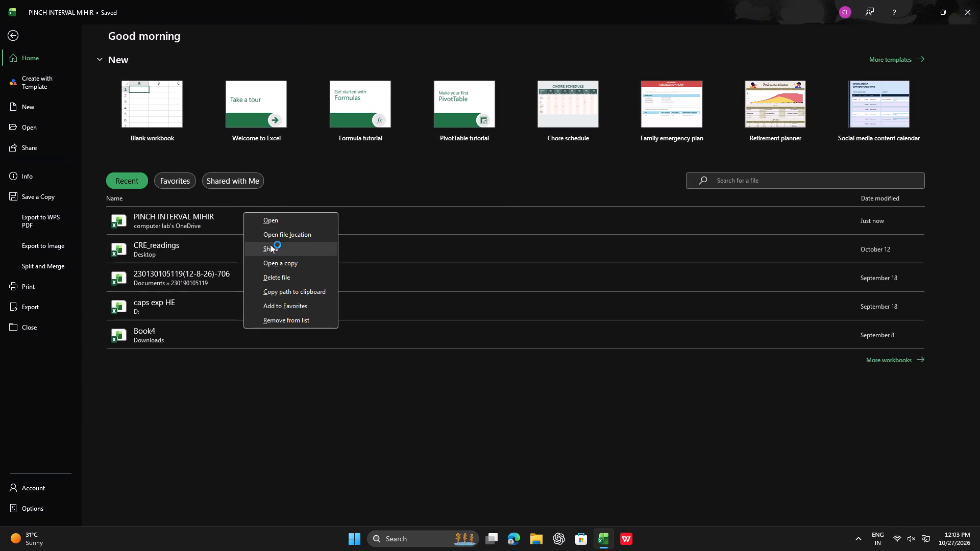
pyautogui.click(325, 292)
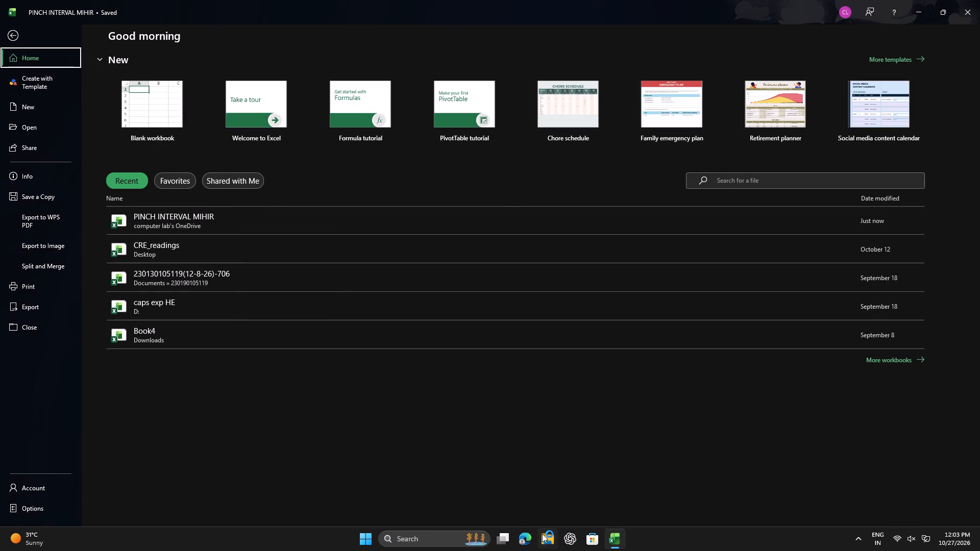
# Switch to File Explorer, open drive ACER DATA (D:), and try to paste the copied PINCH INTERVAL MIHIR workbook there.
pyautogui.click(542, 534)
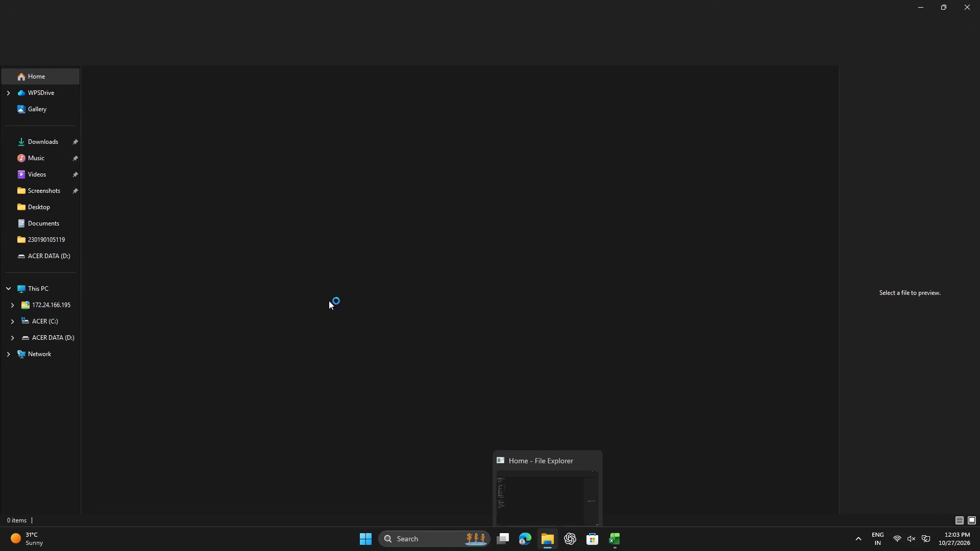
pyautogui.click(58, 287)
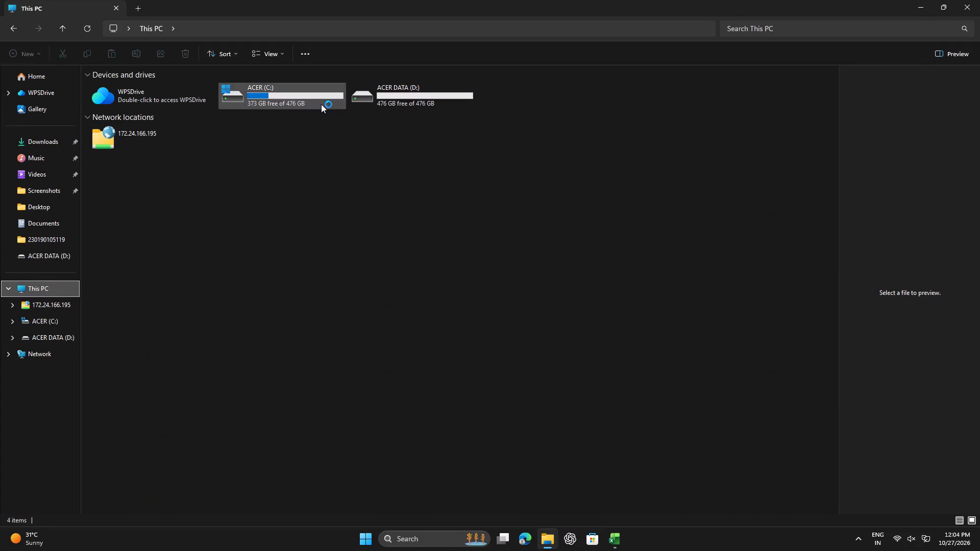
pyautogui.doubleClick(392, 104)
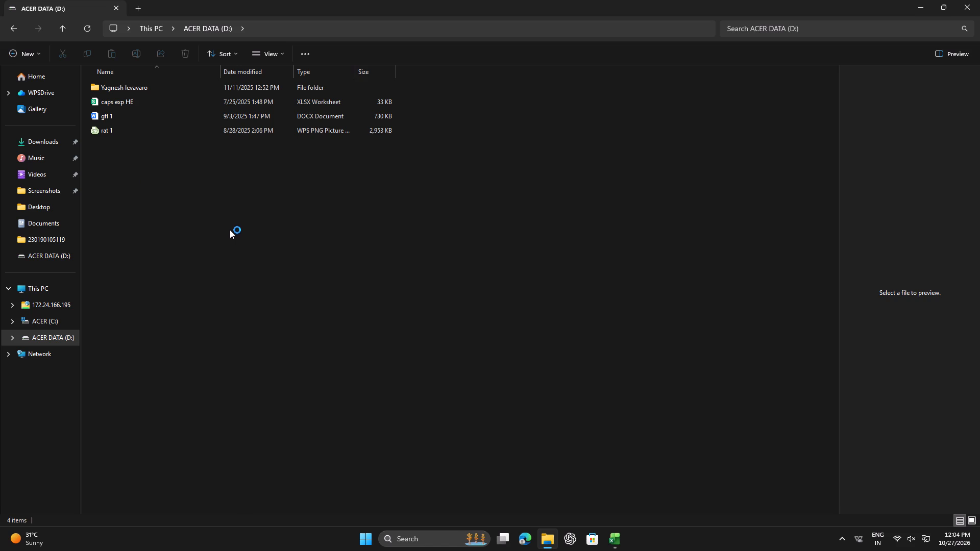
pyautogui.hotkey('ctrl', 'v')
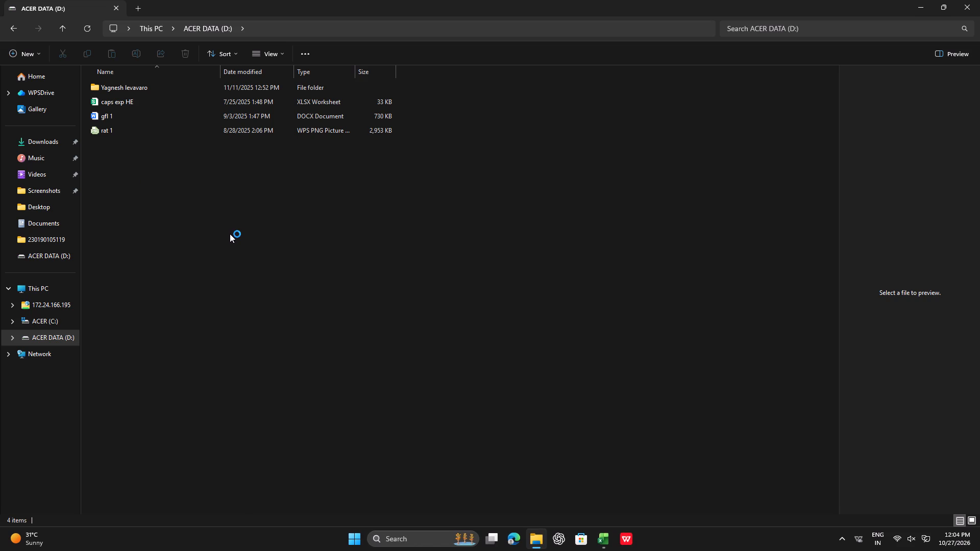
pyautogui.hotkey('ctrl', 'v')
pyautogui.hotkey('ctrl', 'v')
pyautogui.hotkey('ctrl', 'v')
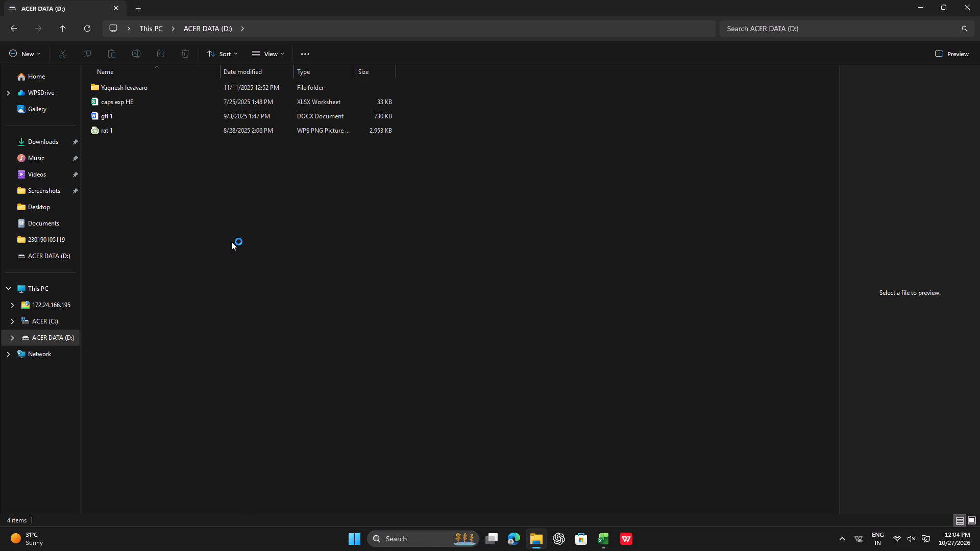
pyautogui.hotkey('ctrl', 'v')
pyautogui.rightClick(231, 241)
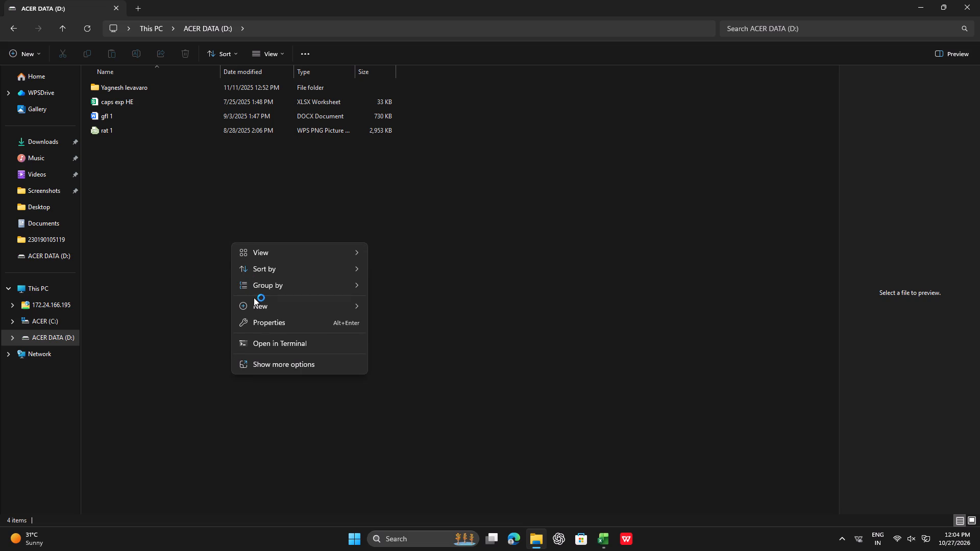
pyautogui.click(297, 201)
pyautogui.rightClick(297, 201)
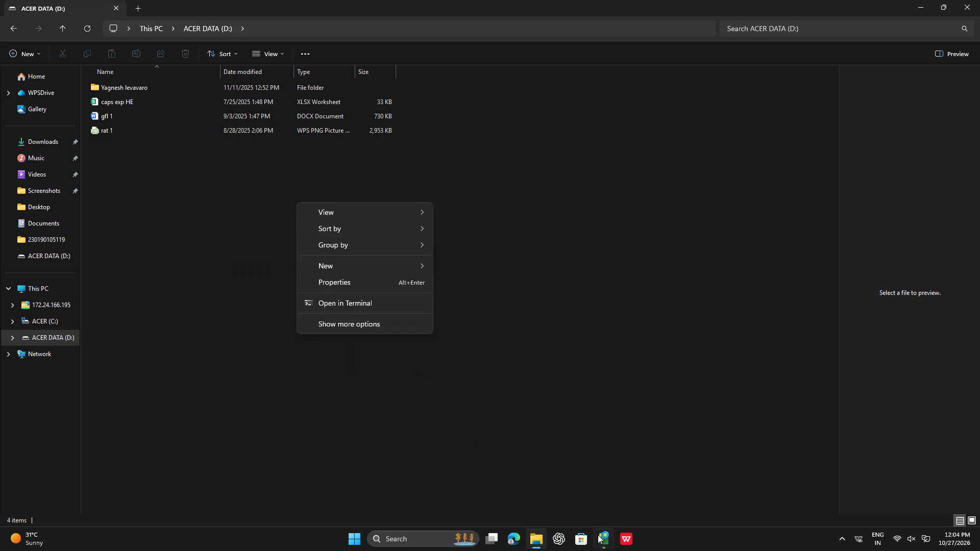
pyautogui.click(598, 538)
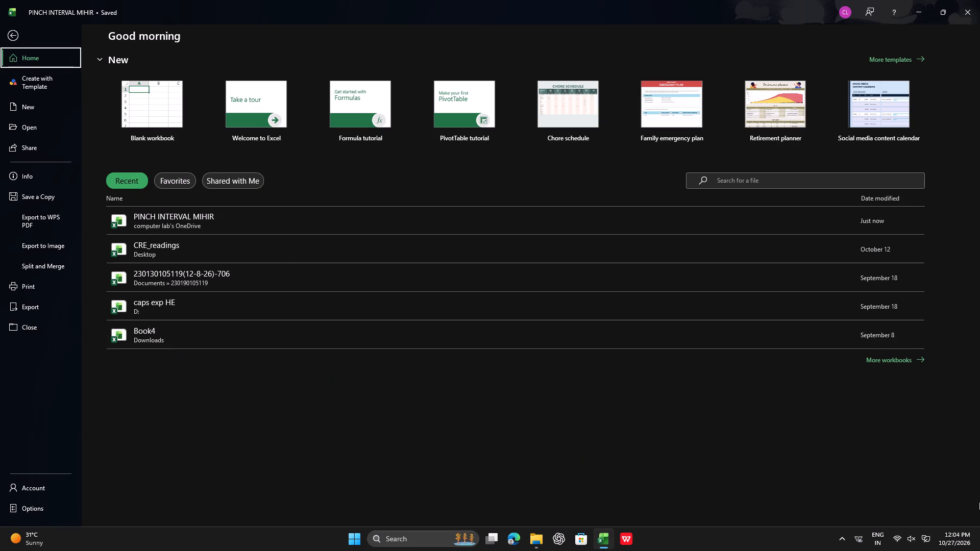
# Open the %TEMP% folder through Run and delete all its contents, skipping the first folders in use, then close the folder.
pyautogui.press('super+t')
pyautogui.press('super+r')
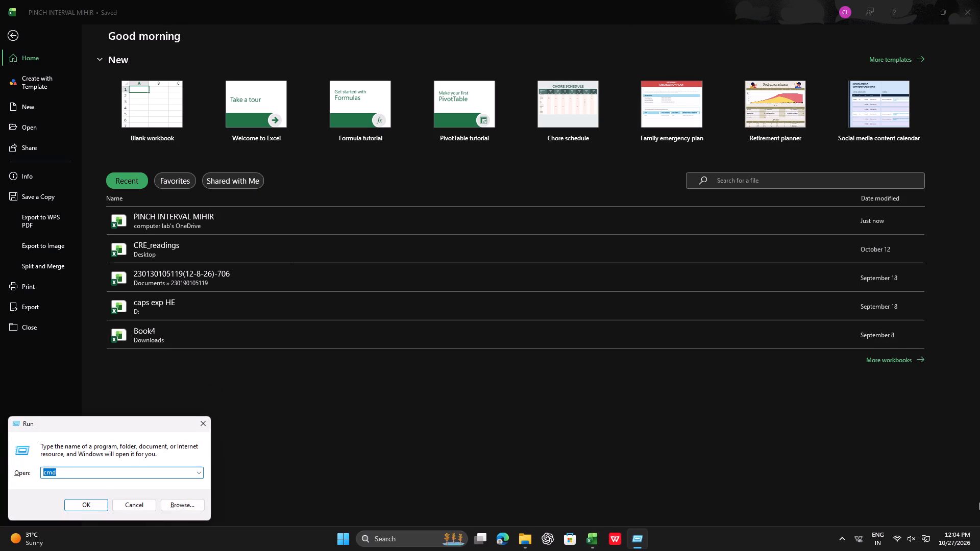
pyautogui.press('BackSpace')
pyautogui.write('%TEMP')
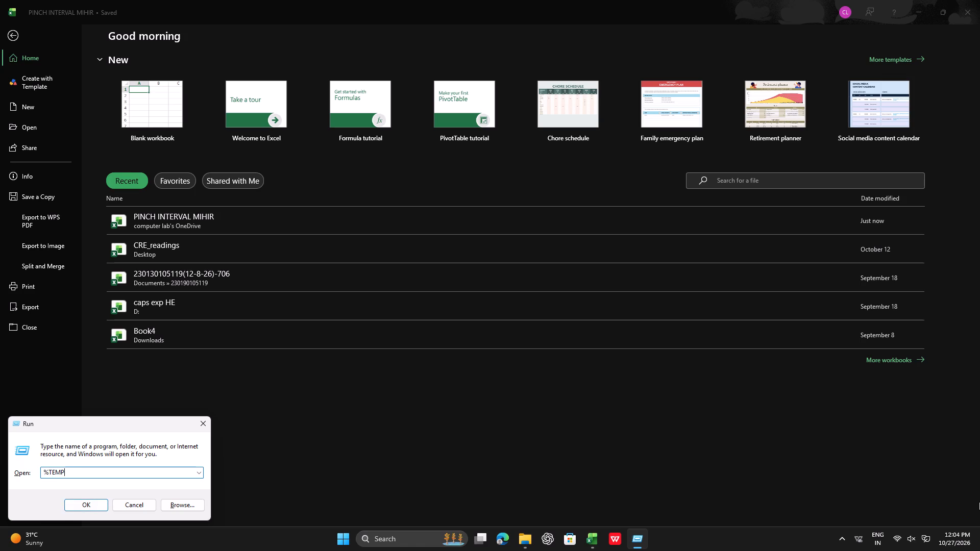
pyautogui.hotkey('shift', '%')
pyautogui.press('Return')
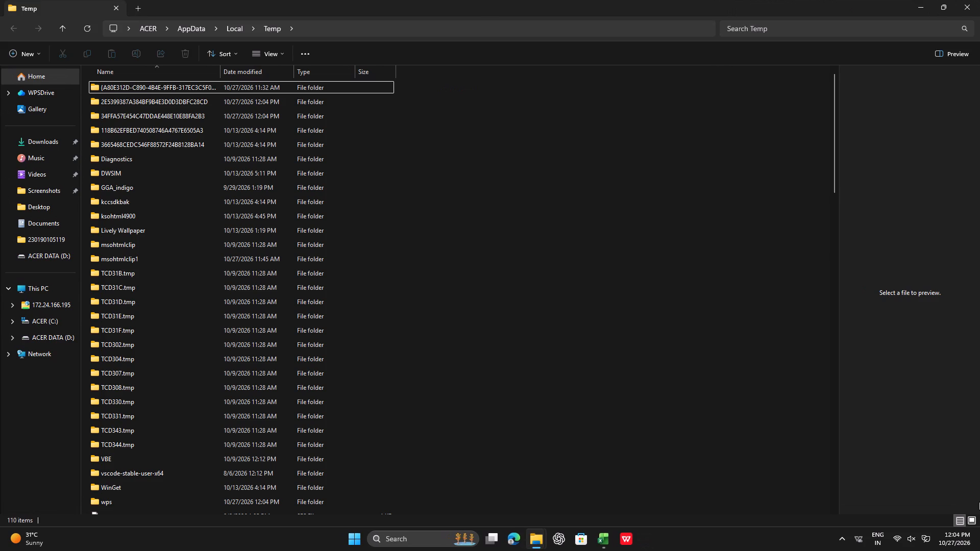
pyautogui.hotkey('ctrl', 'a')
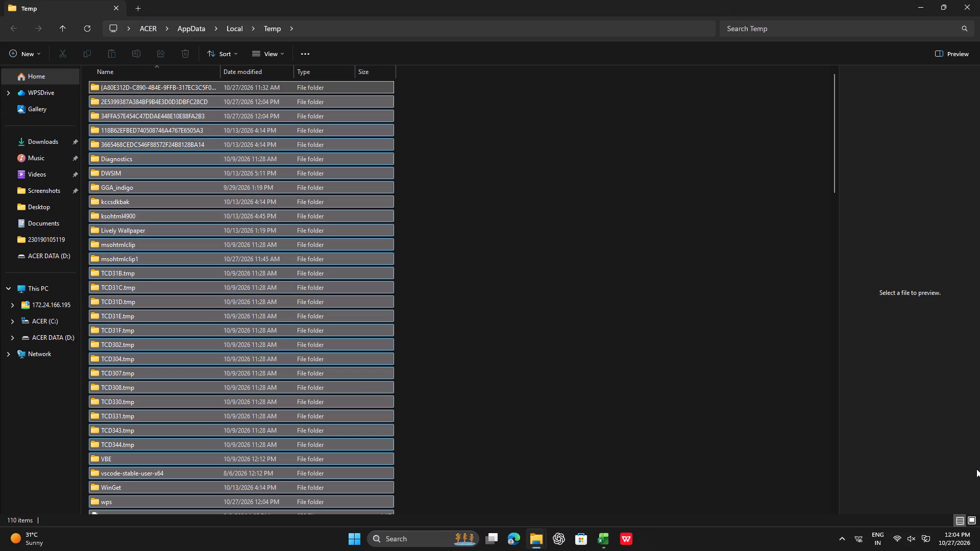
pyautogui.press('Delete')
pyautogui.press('Return')
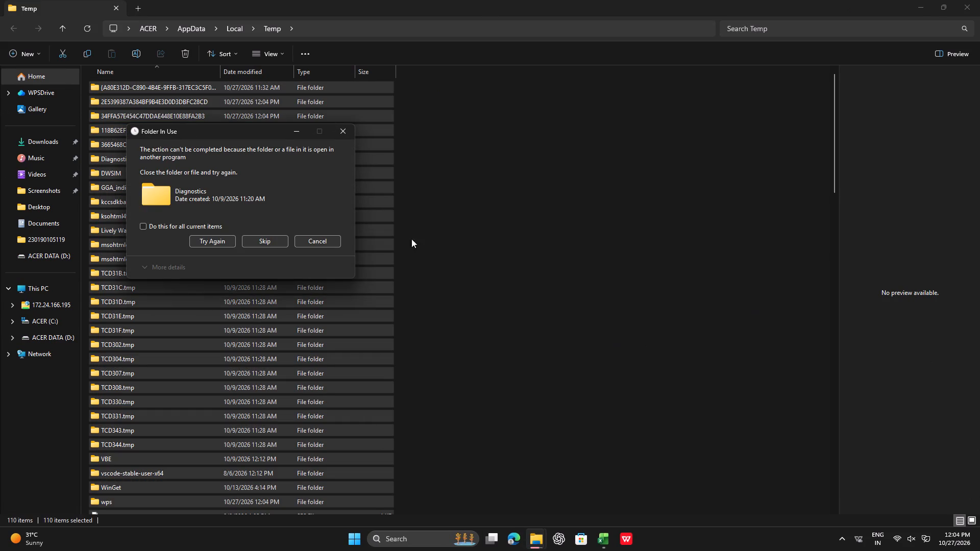
pyautogui.click(247, 237)
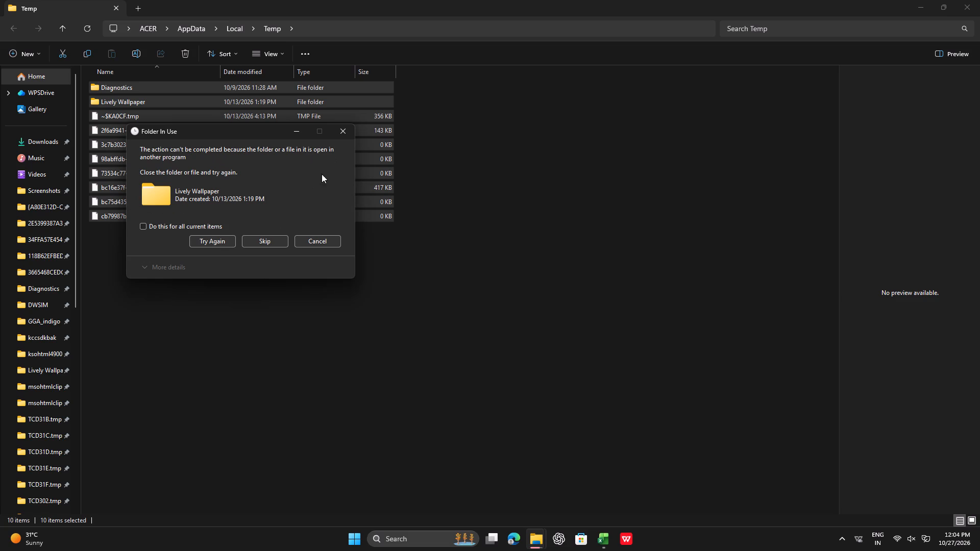
pyautogui.click(285, 239)
pyautogui.click(344, 132)
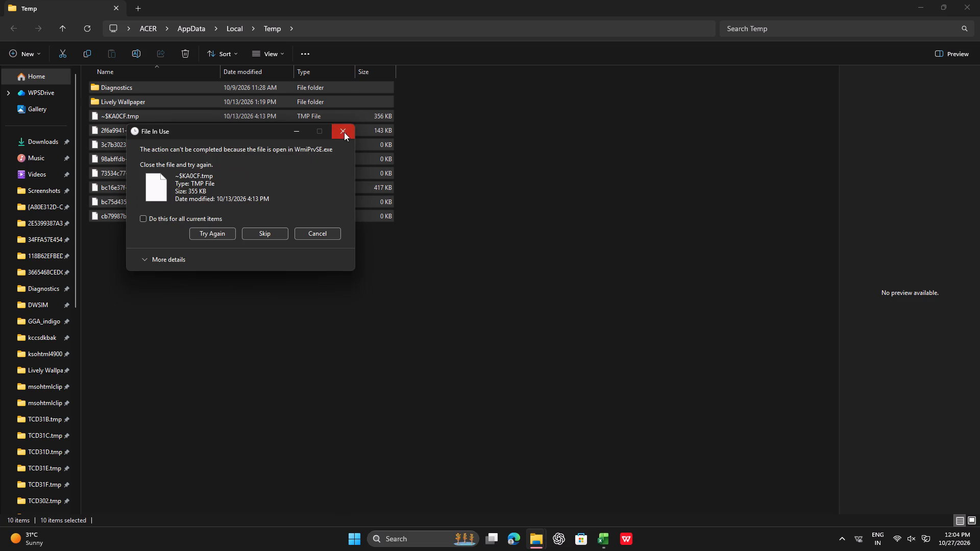
pyautogui.click(979, 4)
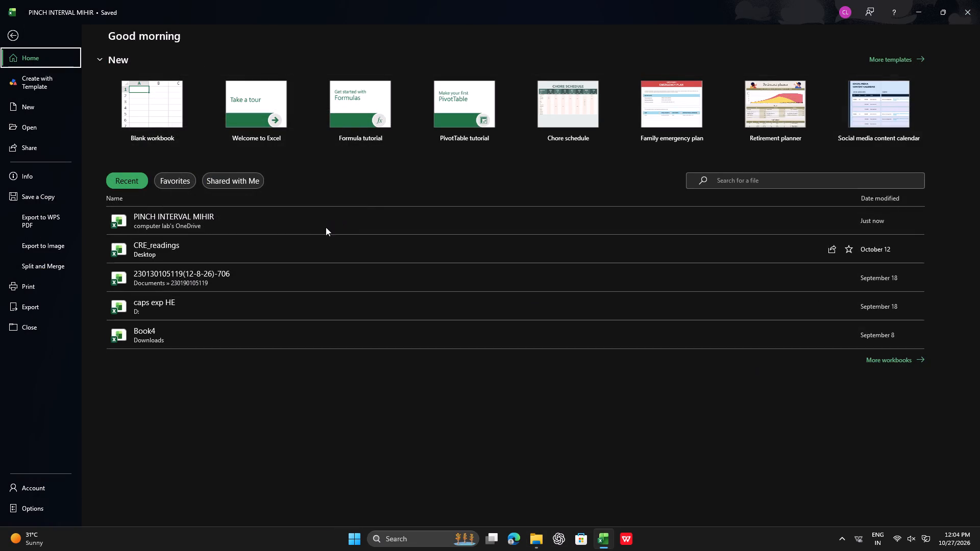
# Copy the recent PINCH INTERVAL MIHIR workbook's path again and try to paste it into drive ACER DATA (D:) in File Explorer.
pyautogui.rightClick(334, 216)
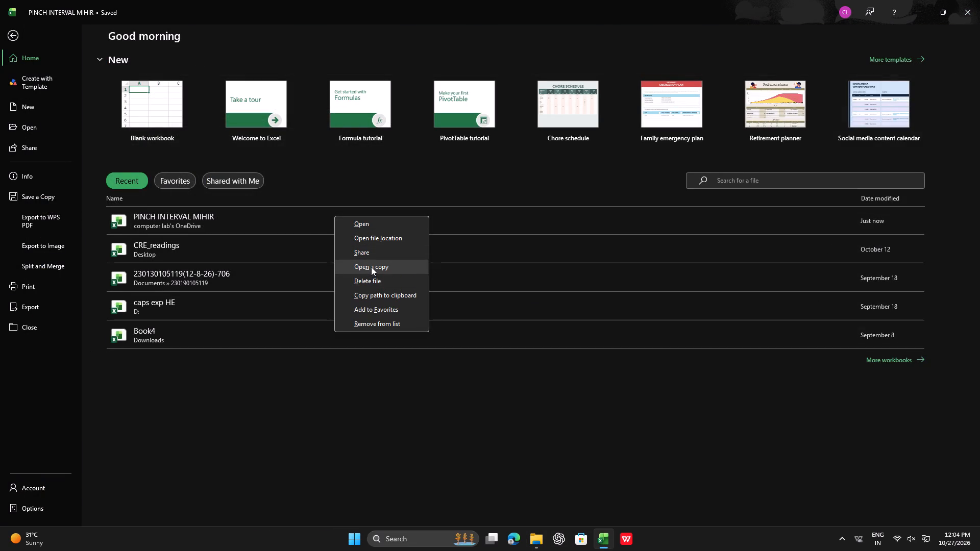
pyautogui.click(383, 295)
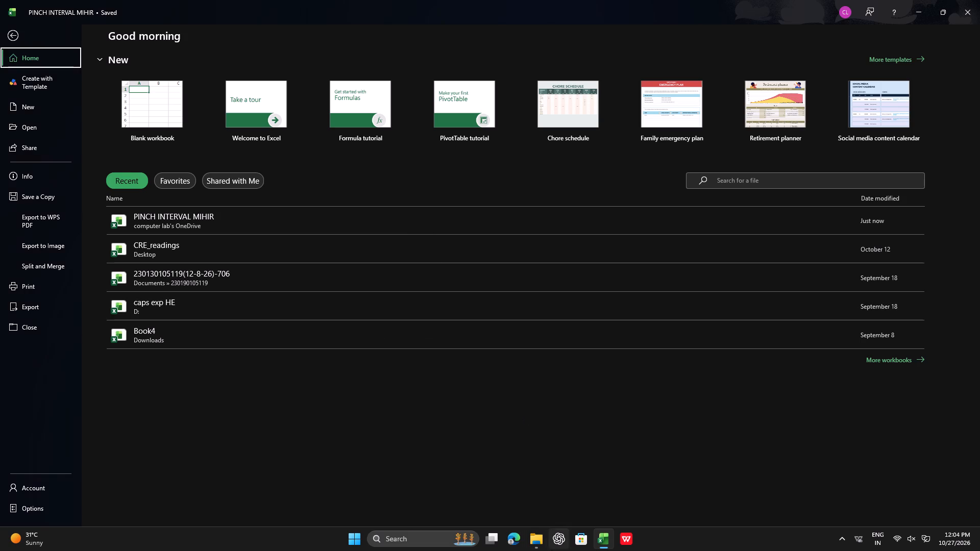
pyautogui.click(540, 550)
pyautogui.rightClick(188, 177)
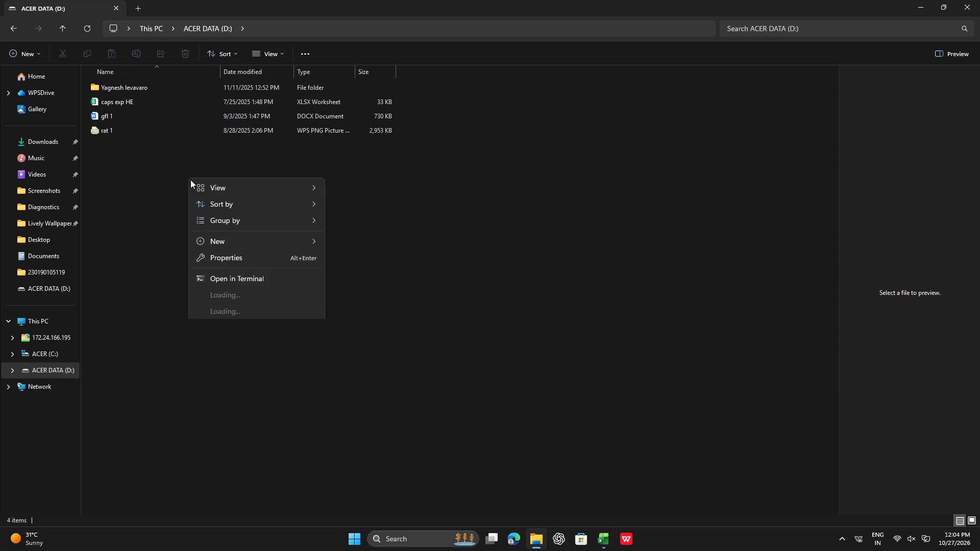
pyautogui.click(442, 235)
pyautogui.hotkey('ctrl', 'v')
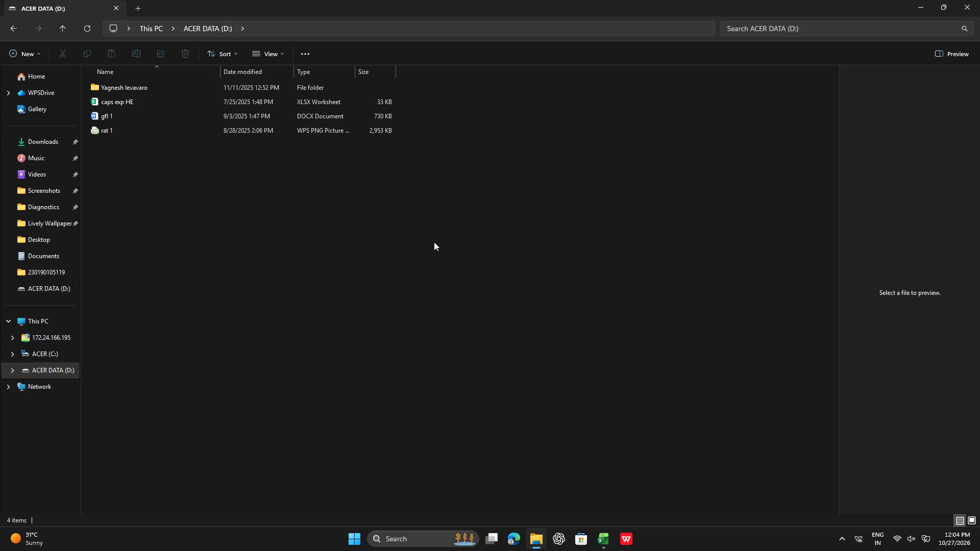
# Switch back to Excel, open the recent PINCH INTERVAL MIHIR workbook's file location, and check the actions available for the file.
pyautogui.click(609, 543)
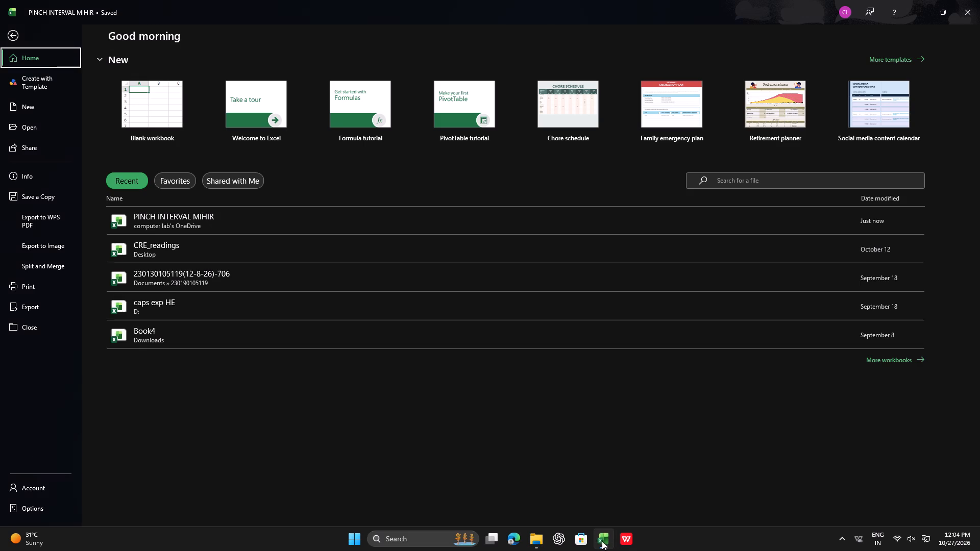
pyautogui.rightClick(419, 225)
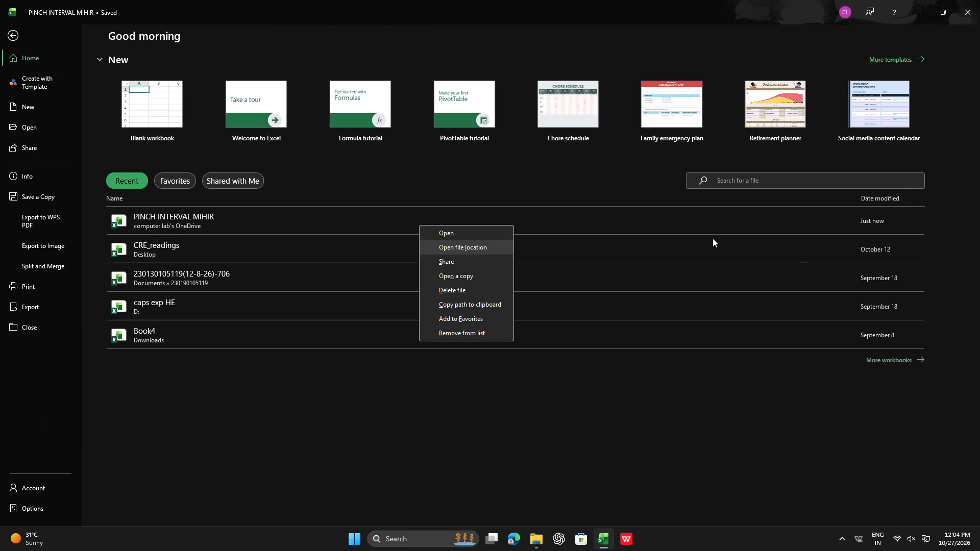
pyautogui.click(491, 243)
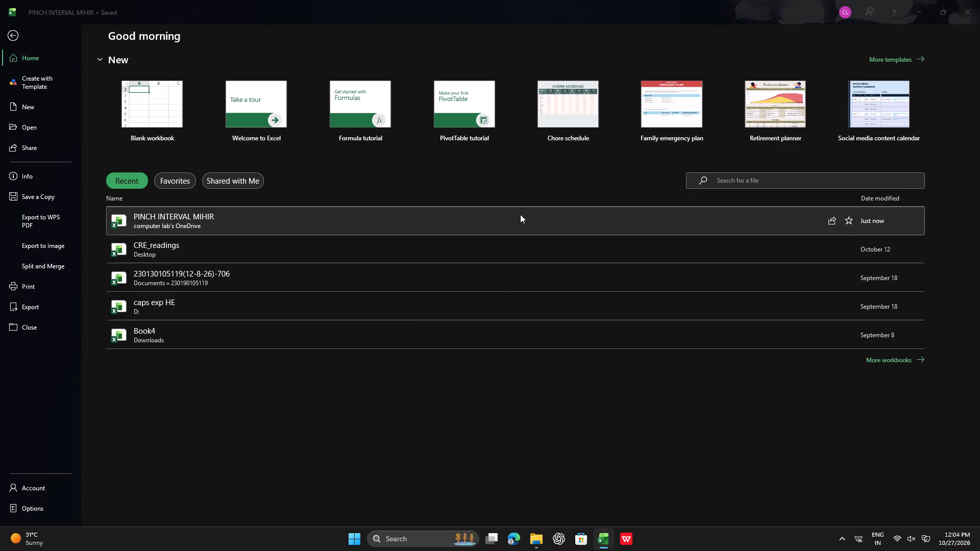
pyautogui.tripleClick(520, 214)
pyautogui.tripleClick(520, 214)
pyautogui.moveTo(519, 216); pyautogui.dragTo(516, 220)
pyautogui.doubleClick(516, 220)
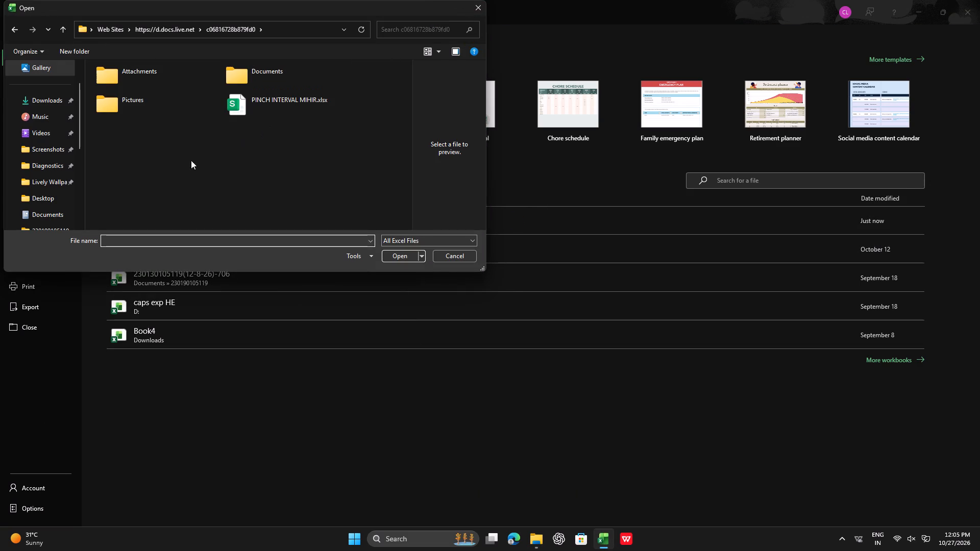
pyautogui.scroll(-2, 158, 137)
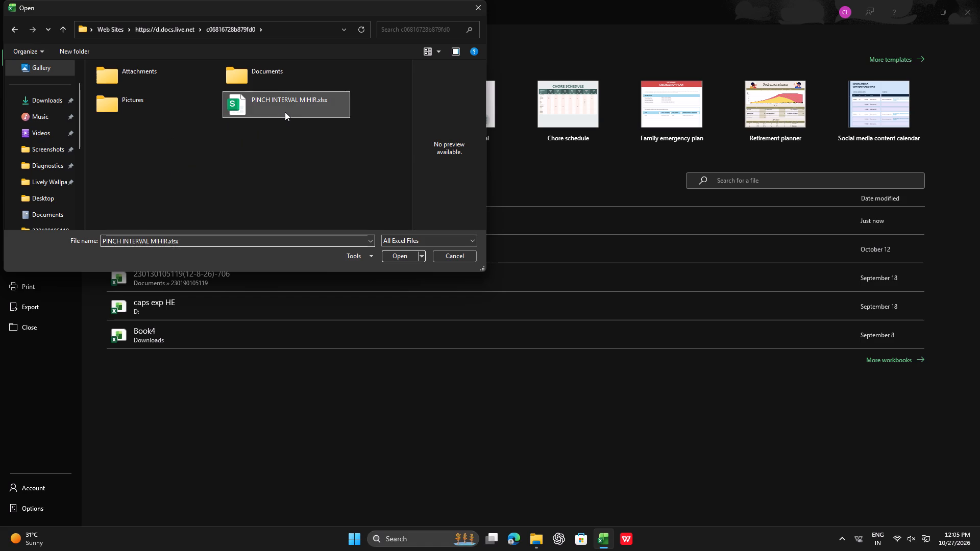
pyautogui.rightClick(285, 112)
pyautogui.scroll(2, 276, 153)
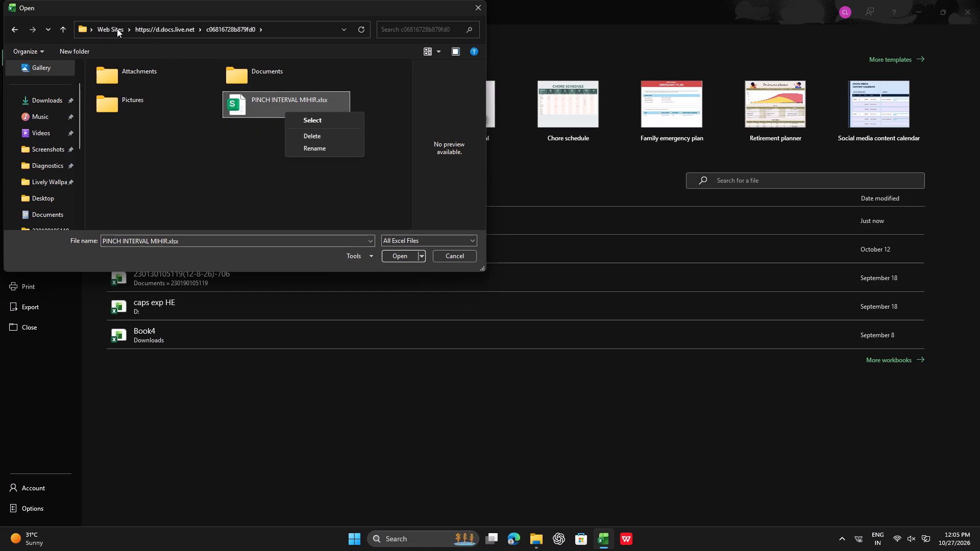
# Examine the OneDrive folder's address and locations, look inside the Attachments folder, and close the Open dialog.
pyautogui.click(85, 28)
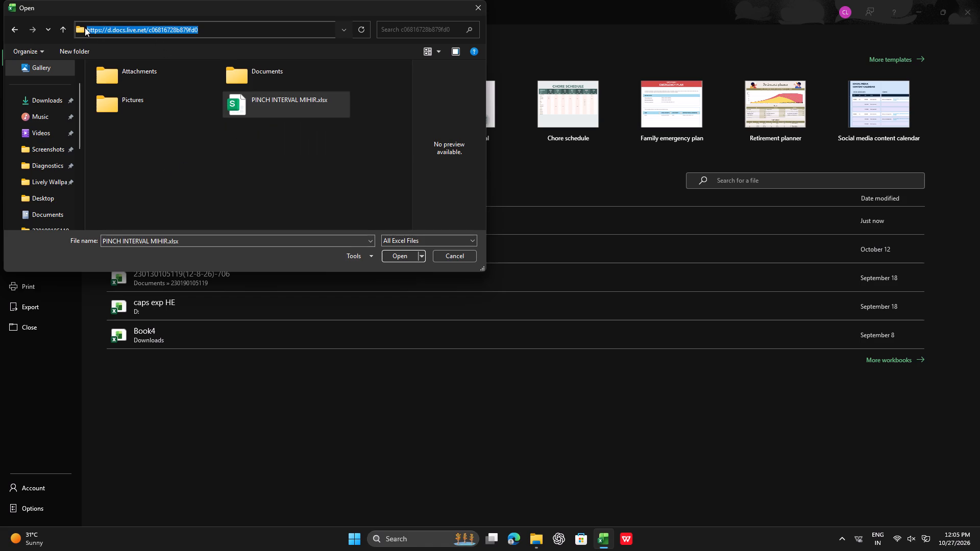
pyautogui.doubleClick(85, 28)
pyautogui.click(316, 171)
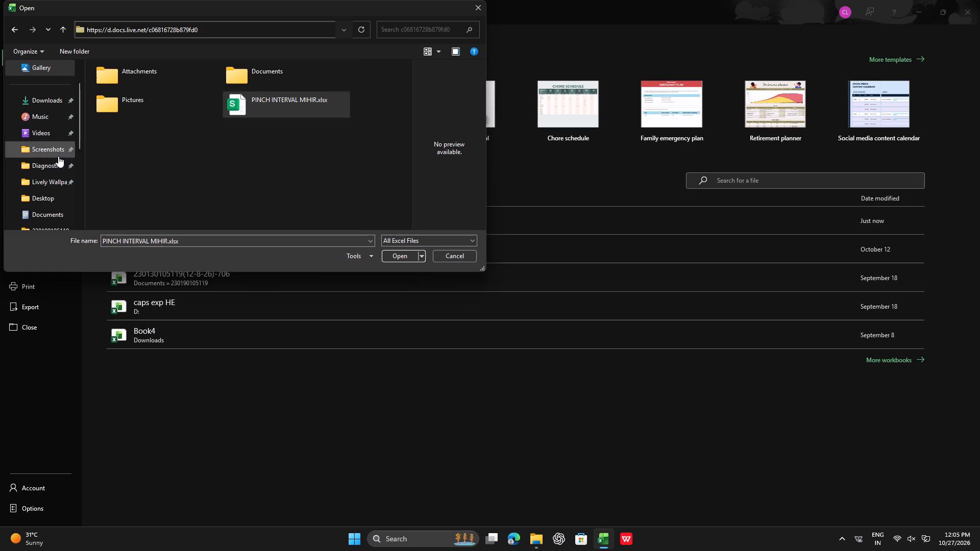
pyautogui.scroll(-4, 149, 146)
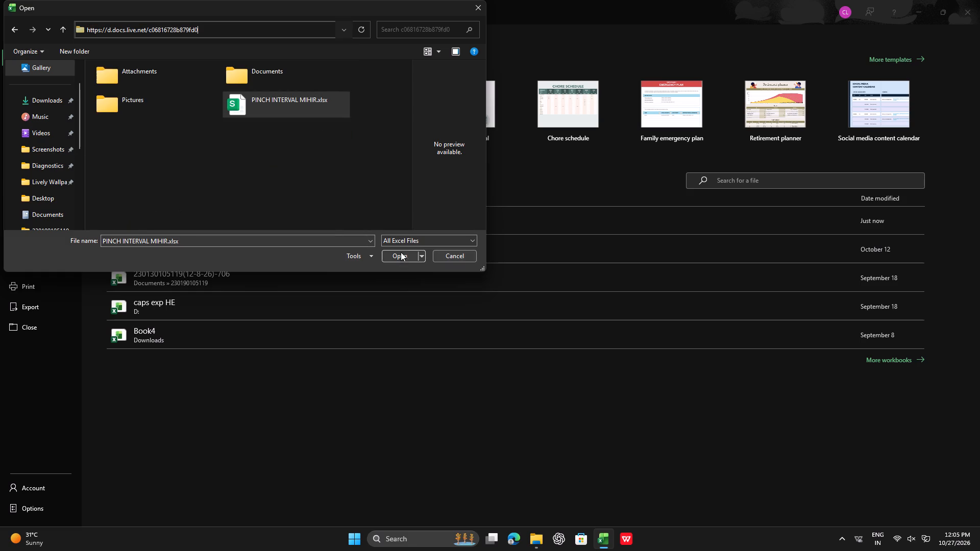
pyautogui.click(331, 141)
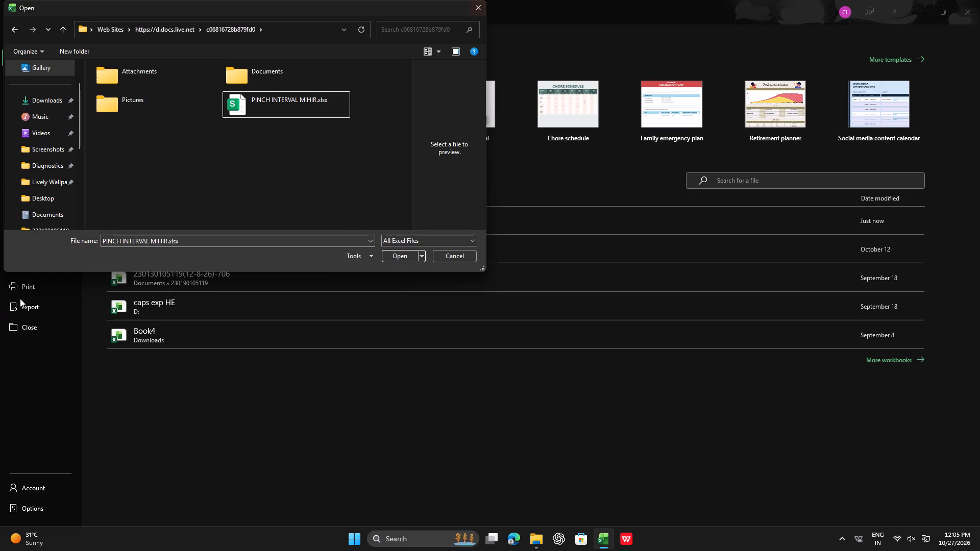
pyautogui.scroll(-2, 36, 199)
pyautogui.scroll(1, 35, 194)
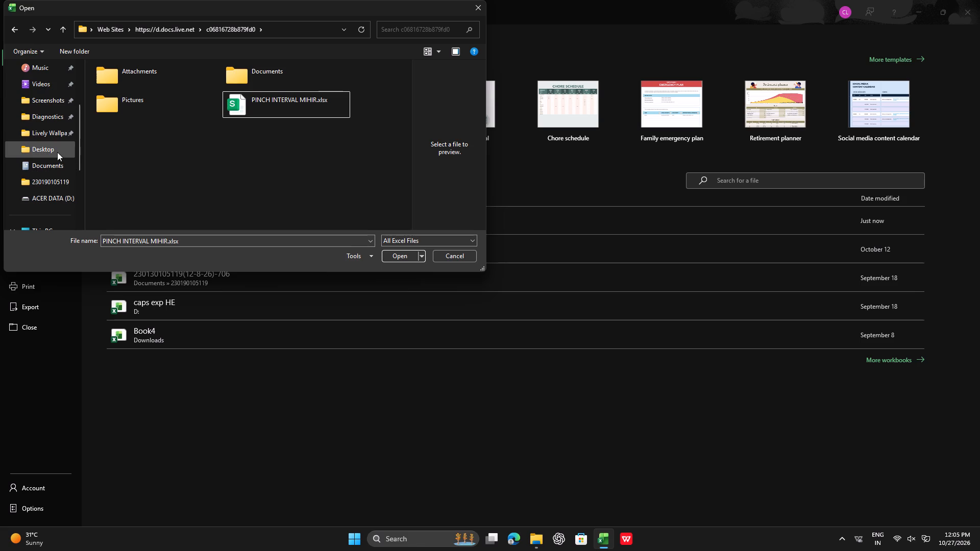
pyautogui.doubleClick(153, 83)
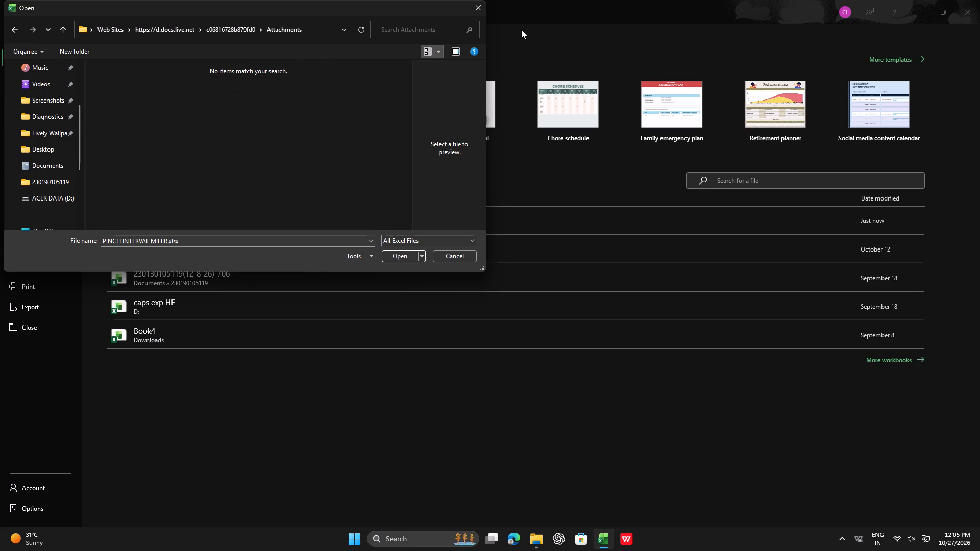
pyautogui.click(481, 10)
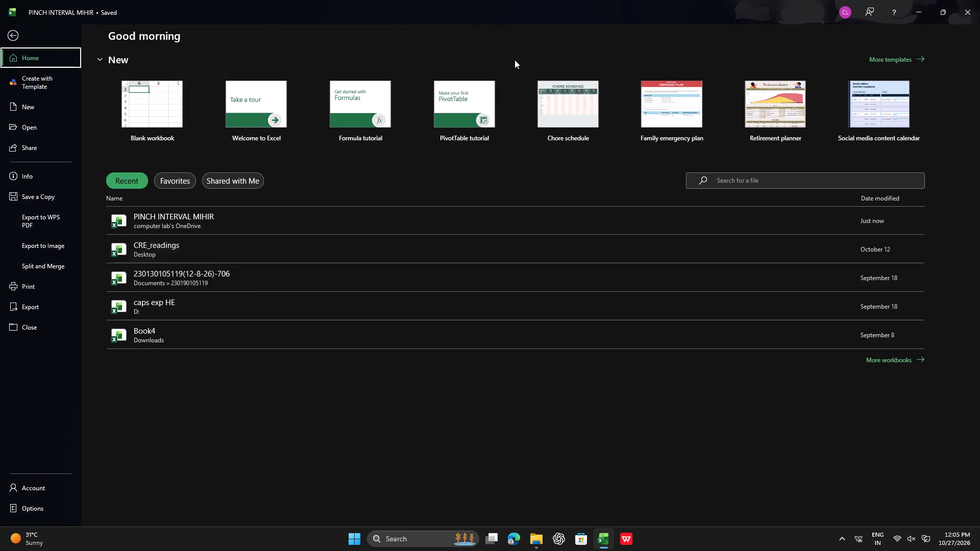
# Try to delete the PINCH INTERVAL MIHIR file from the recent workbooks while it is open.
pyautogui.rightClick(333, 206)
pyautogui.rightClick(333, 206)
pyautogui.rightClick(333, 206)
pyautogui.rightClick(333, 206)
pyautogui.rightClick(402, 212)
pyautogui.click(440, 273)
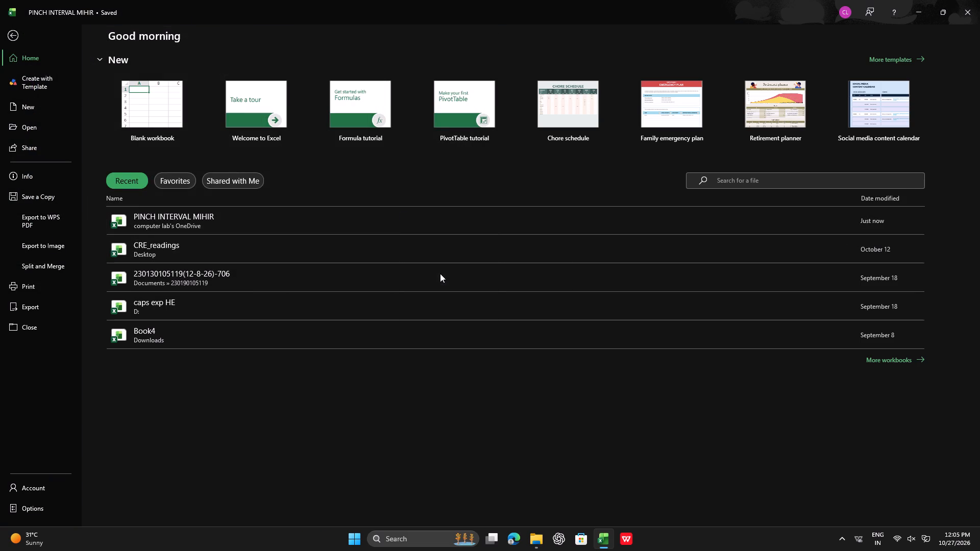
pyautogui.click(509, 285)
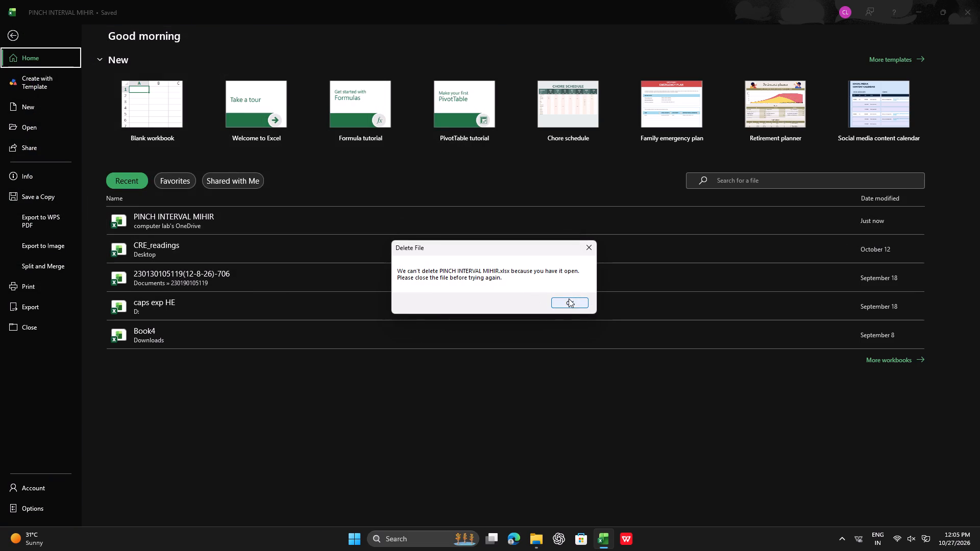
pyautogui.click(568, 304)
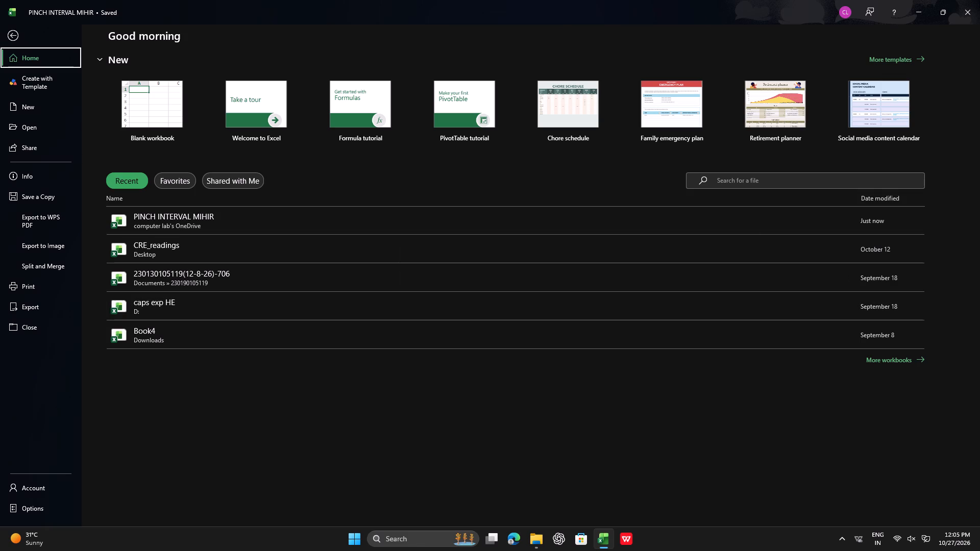
# Close the PINCH INTERVAL MIHIR workbook and exit Excel.
pyautogui.click(979, 3)
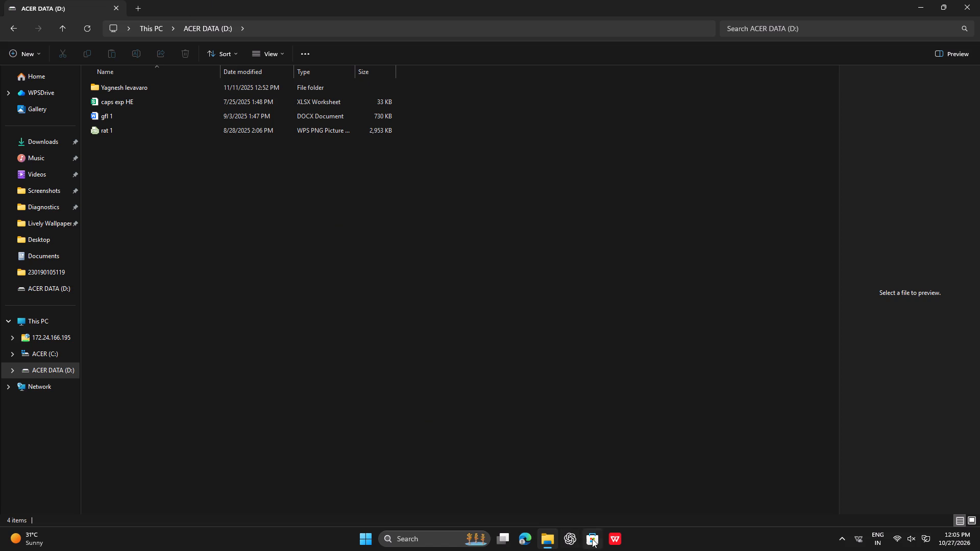
# Close the File Explorer window showing ACER DATA (D:) and refresh the desktop.
pyautogui.click(553, 542)
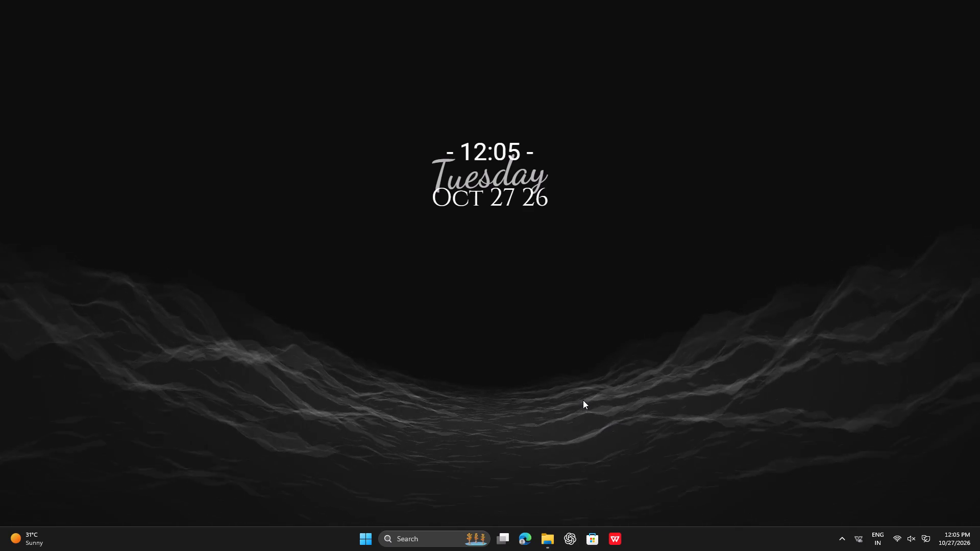
pyautogui.click(555, 540)
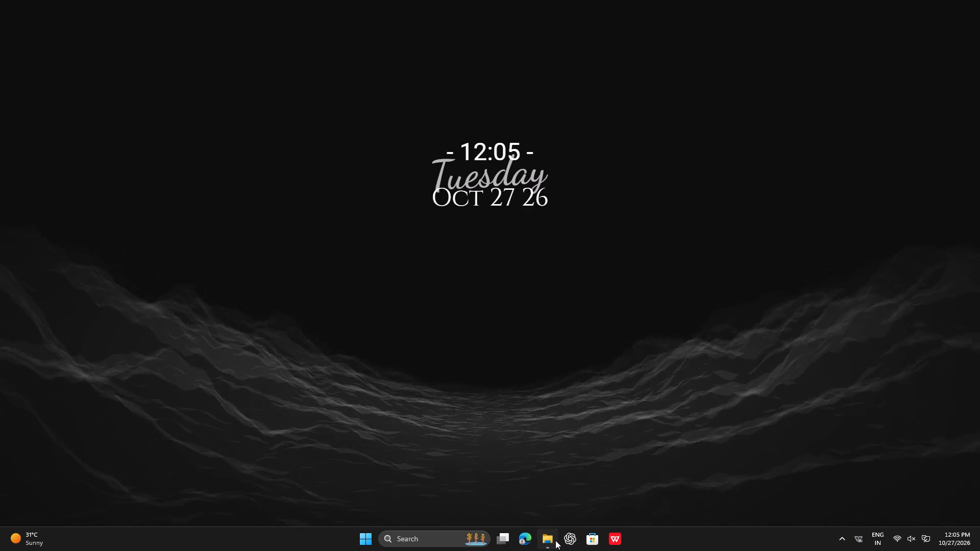
pyautogui.click(979, 0)
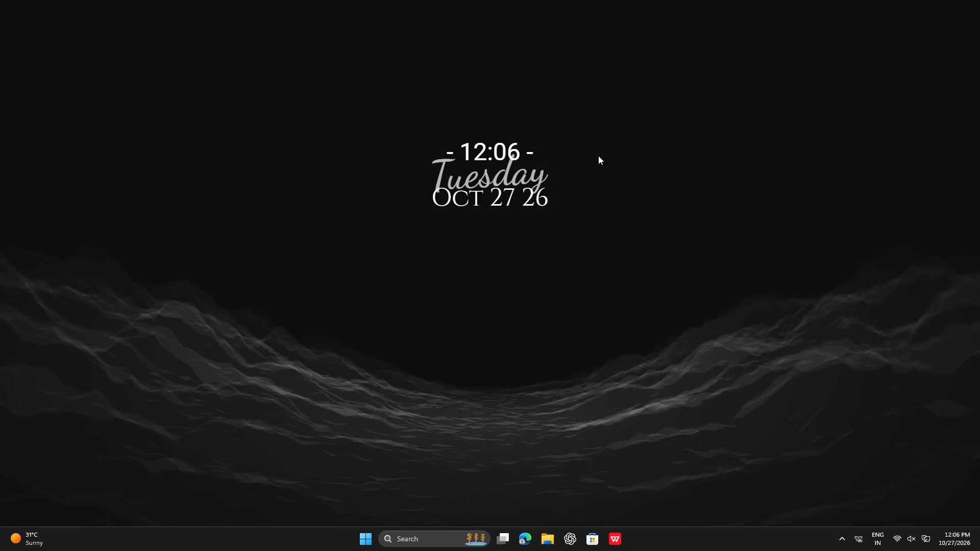
pyautogui.rightClick(598, 156)
pyautogui.click(636, 197)
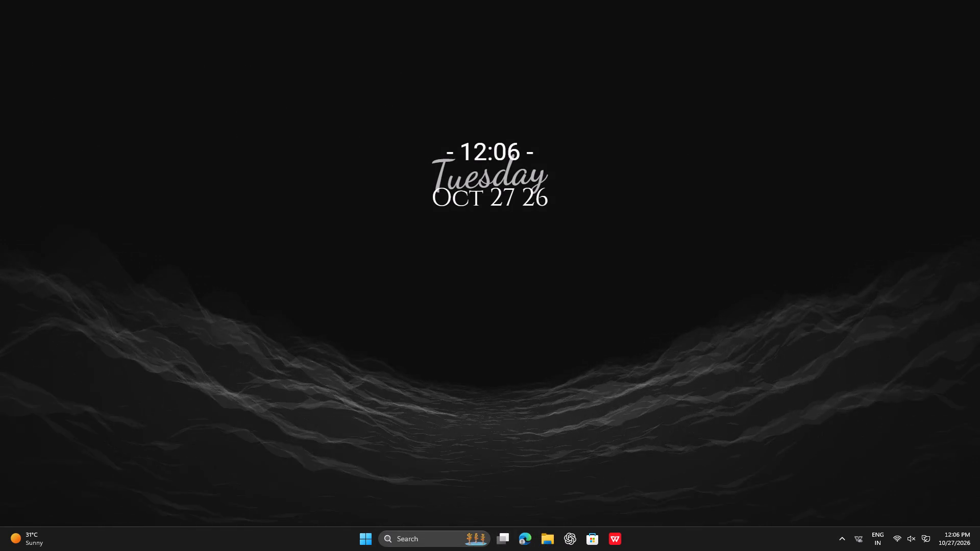
# Open File Explorer's Home view and remove PINCH INTERVAL MIHIR from the list of recent files.
pyautogui.click(547, 550)
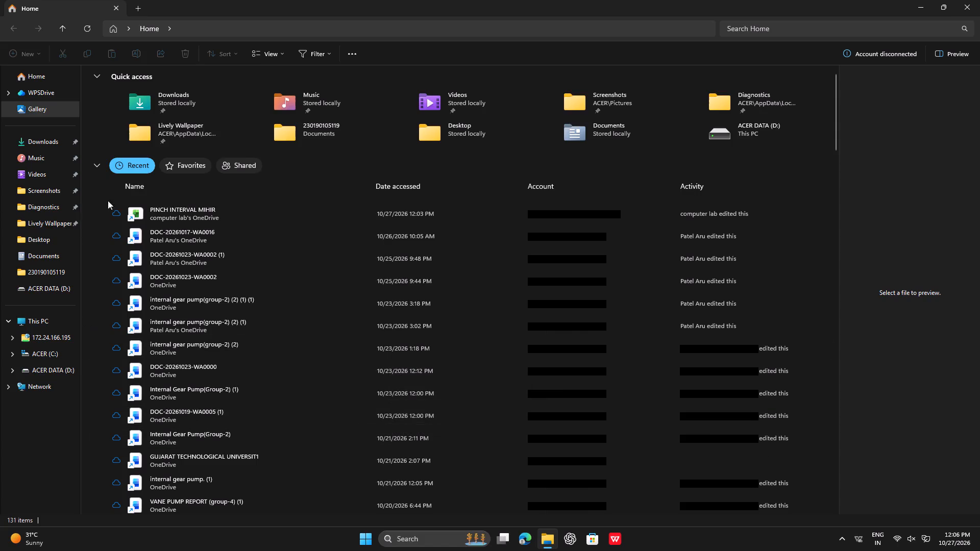
pyautogui.rightClick(170, 225)
pyautogui.rightClick(181, 219)
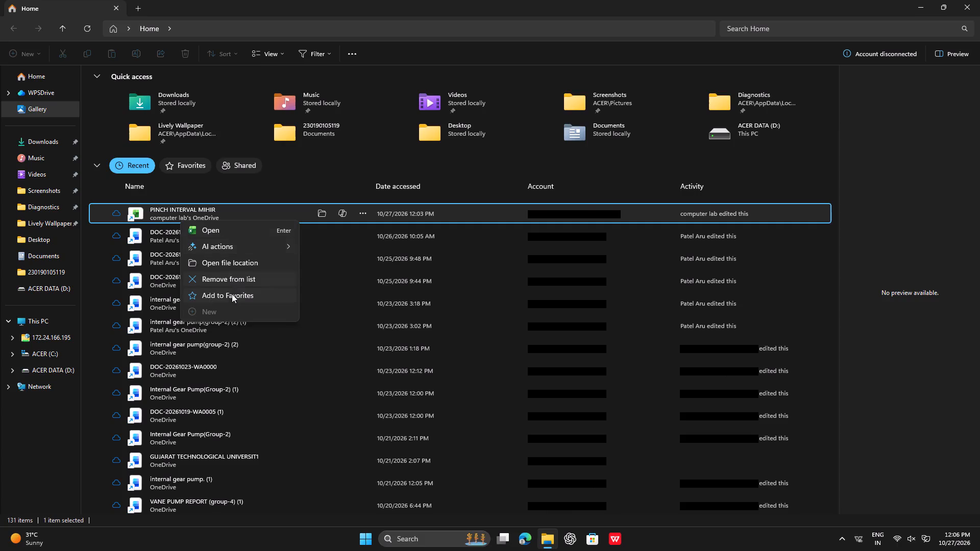
pyautogui.rightClick(135, 165)
pyautogui.click(277, 187)
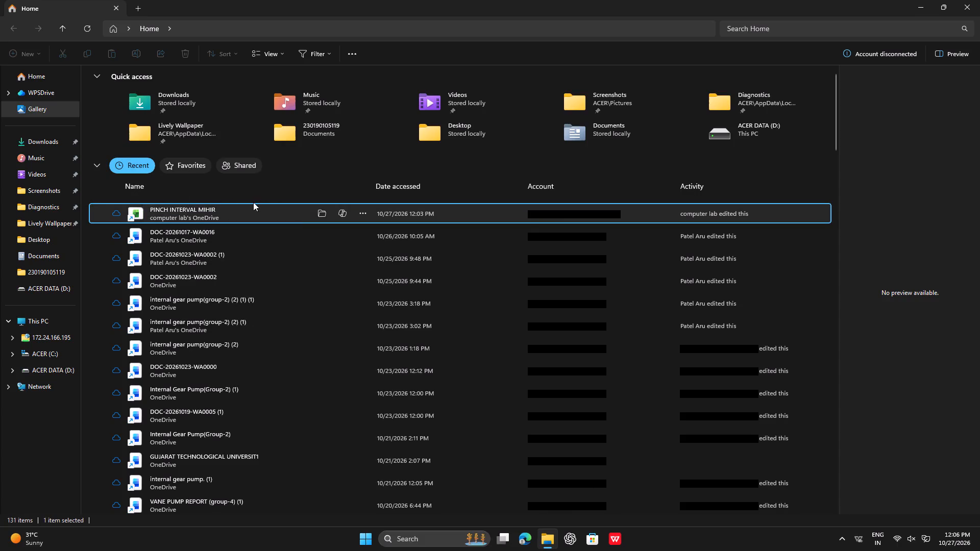
pyautogui.rightClick(249, 209)
pyautogui.click(280, 271)
pyautogui.rightClick(360, 215)
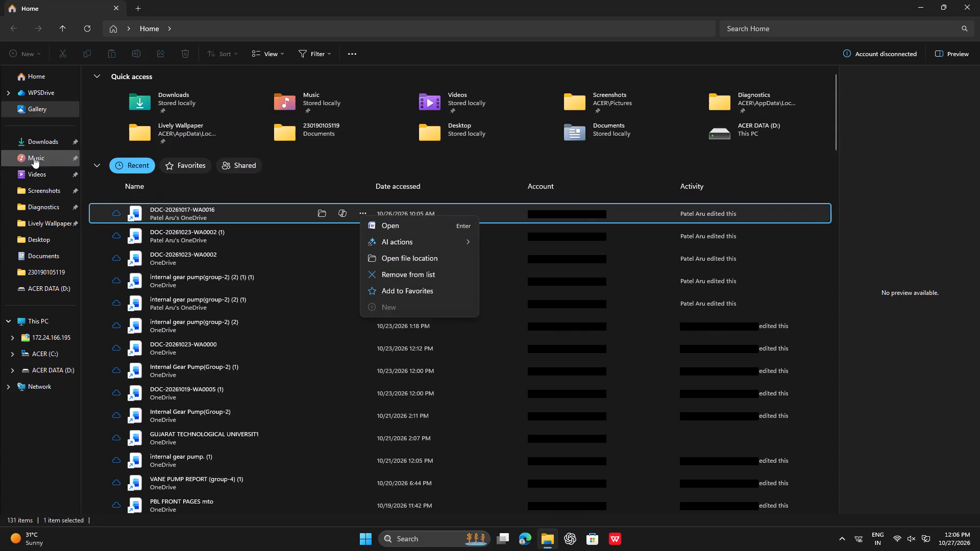
# Check the contents of drive ACER DATA (D:) and the network location under This PC, then close File Explorer.
pyautogui.click(50, 321)
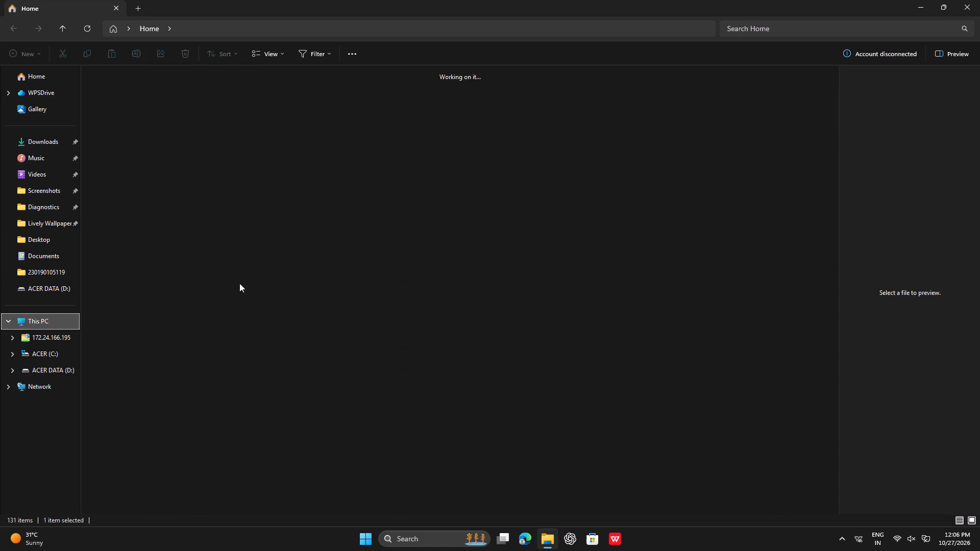
pyautogui.doubleClick(456, 93)
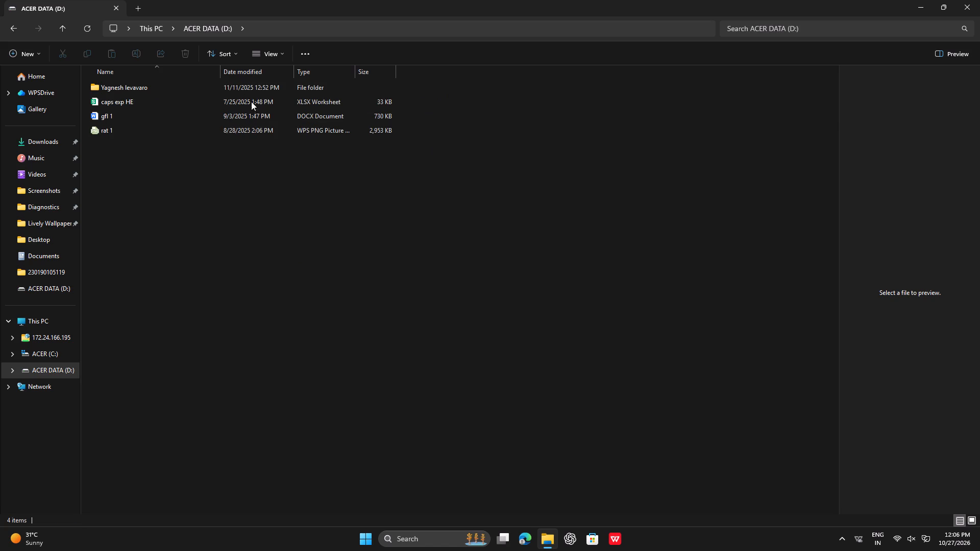
pyautogui.click(14, 30)
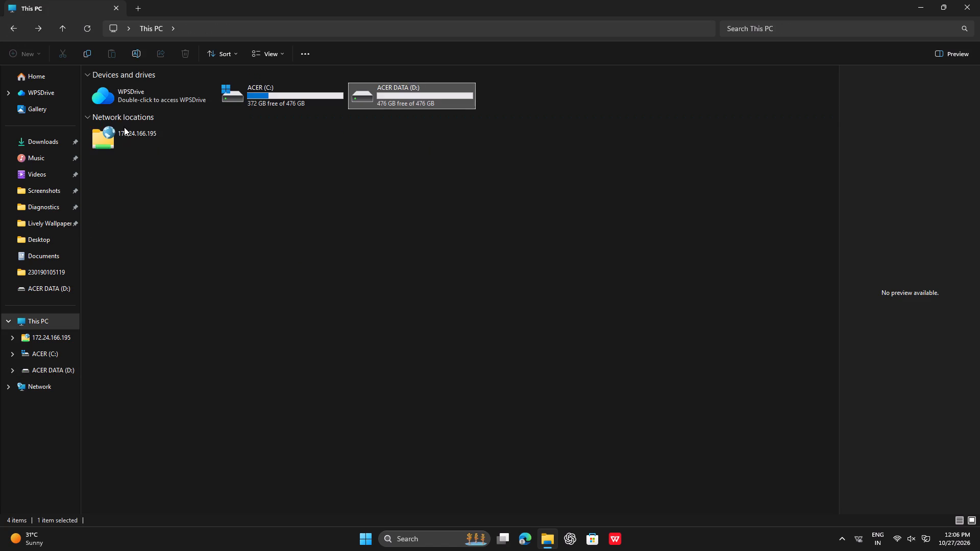
pyautogui.doubleClick(132, 130)
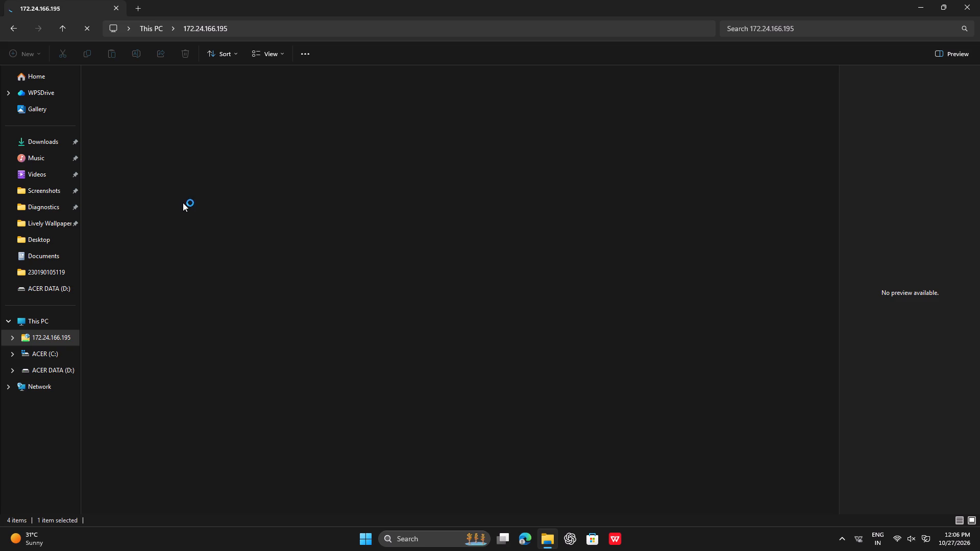
pyautogui.click(966, 0)
pyautogui.moveTo(966, 0); pyautogui.dragTo(973, 1)
pyautogui.click(976, 0)
pyautogui.moveTo(976, 0); pyautogui.dragTo(971, 7)
pyautogui.doubleClick(966, 11)
pyautogui.moveTo(959, 14); pyautogui.dragTo(880, 78)
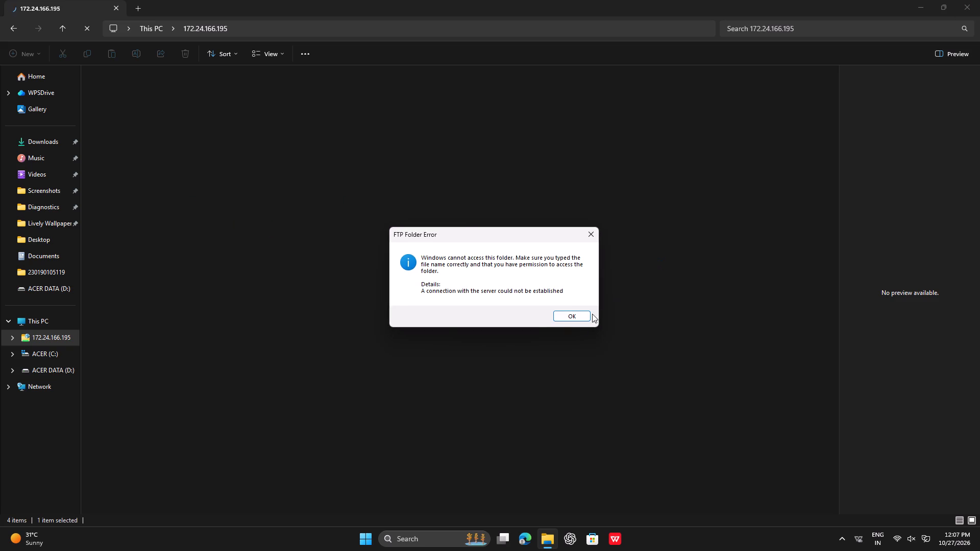
pyautogui.click(574, 322)
pyautogui.click(576, 317)
pyautogui.click(979, 0)
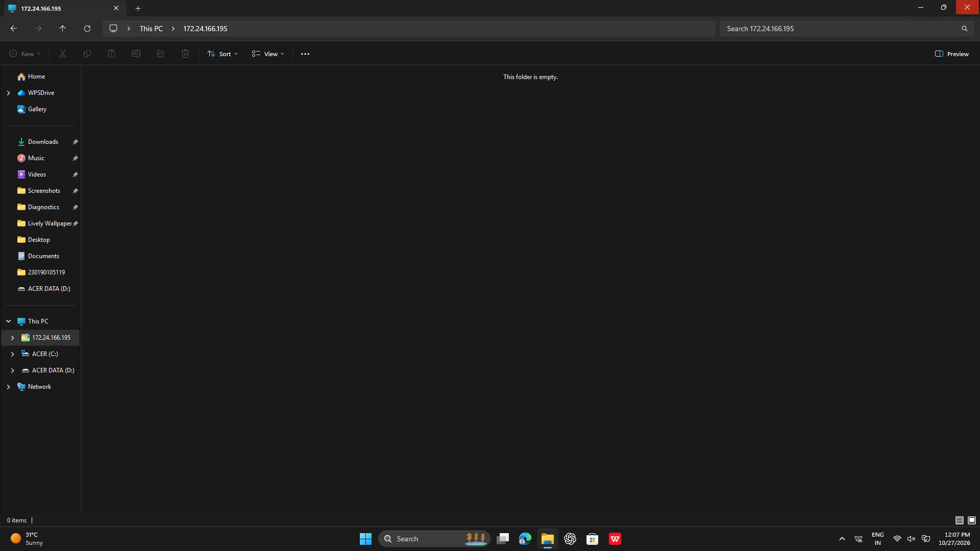
pyautogui.click(975, 5)
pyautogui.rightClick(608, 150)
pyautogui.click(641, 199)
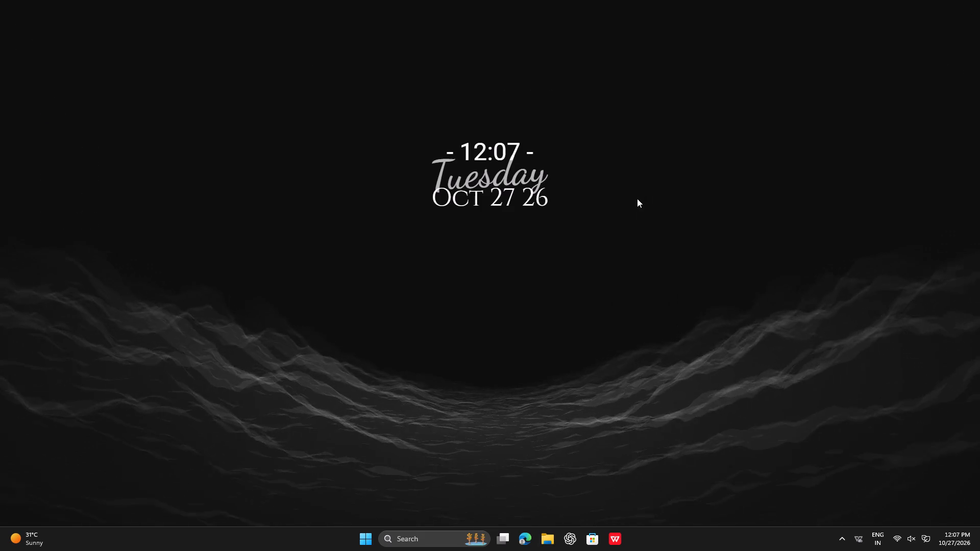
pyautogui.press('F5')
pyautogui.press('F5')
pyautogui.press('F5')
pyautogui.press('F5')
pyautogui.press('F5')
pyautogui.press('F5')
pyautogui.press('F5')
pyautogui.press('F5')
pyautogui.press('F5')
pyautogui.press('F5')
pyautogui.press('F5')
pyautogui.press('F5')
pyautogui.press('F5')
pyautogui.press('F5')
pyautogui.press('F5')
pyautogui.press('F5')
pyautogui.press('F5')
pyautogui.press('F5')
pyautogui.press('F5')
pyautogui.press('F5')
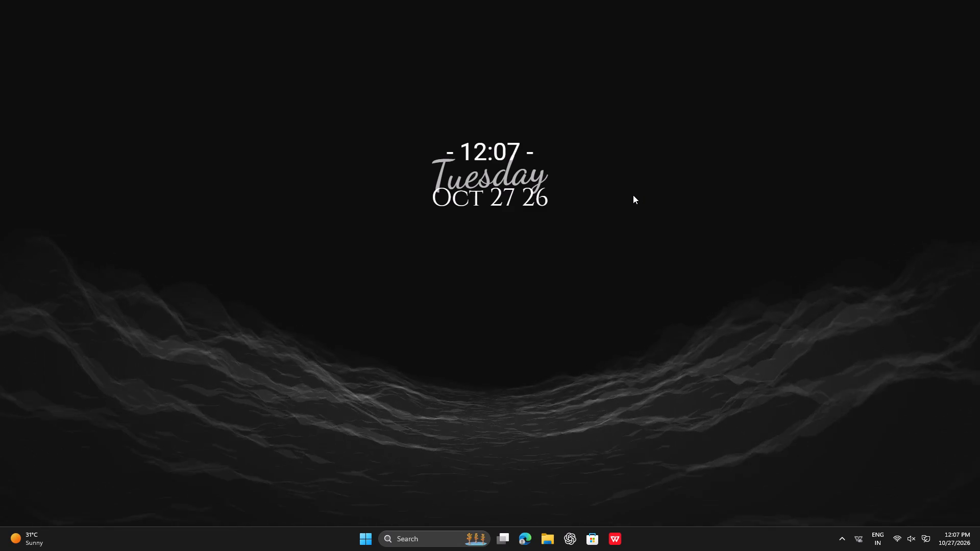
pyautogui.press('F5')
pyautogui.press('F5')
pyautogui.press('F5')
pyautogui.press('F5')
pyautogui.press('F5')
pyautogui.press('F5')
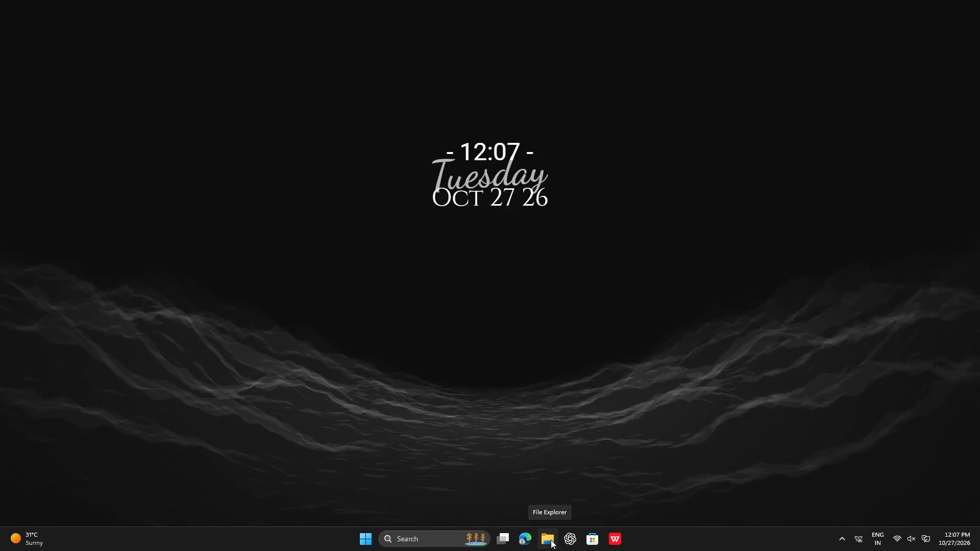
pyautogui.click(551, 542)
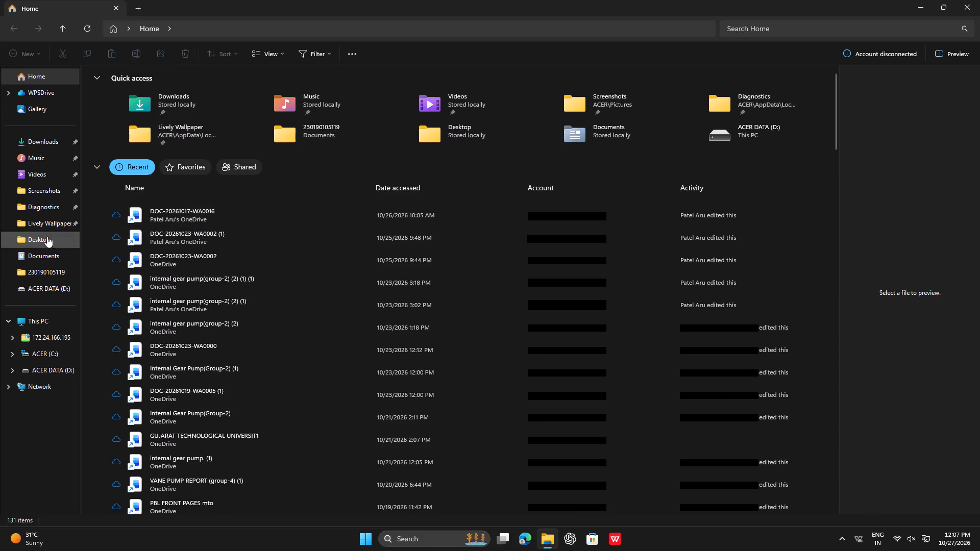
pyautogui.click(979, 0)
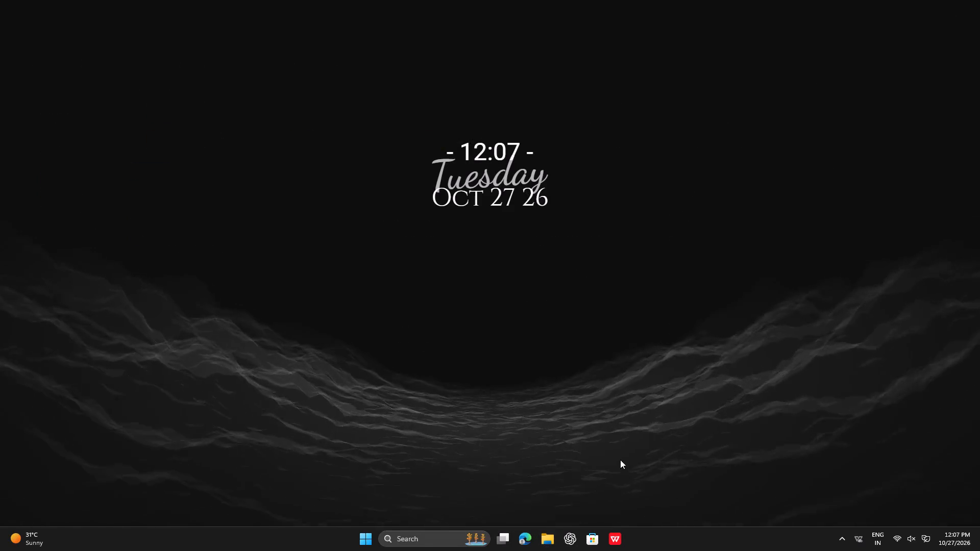
# Reopen Excel and delete the PINCH INTERVAL MIHIR file from the recent workbooks.
pyautogui.click(444, 532)
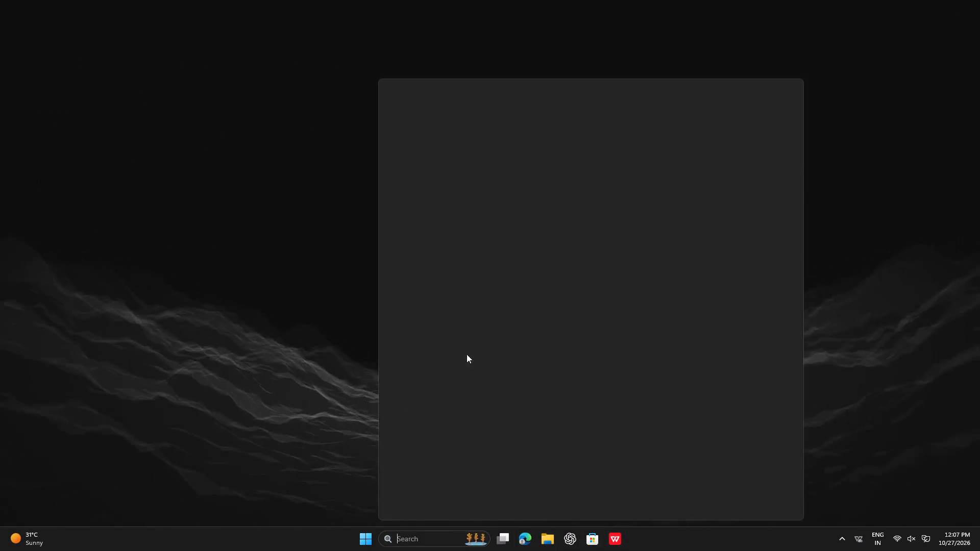
pyautogui.click(494, 123)
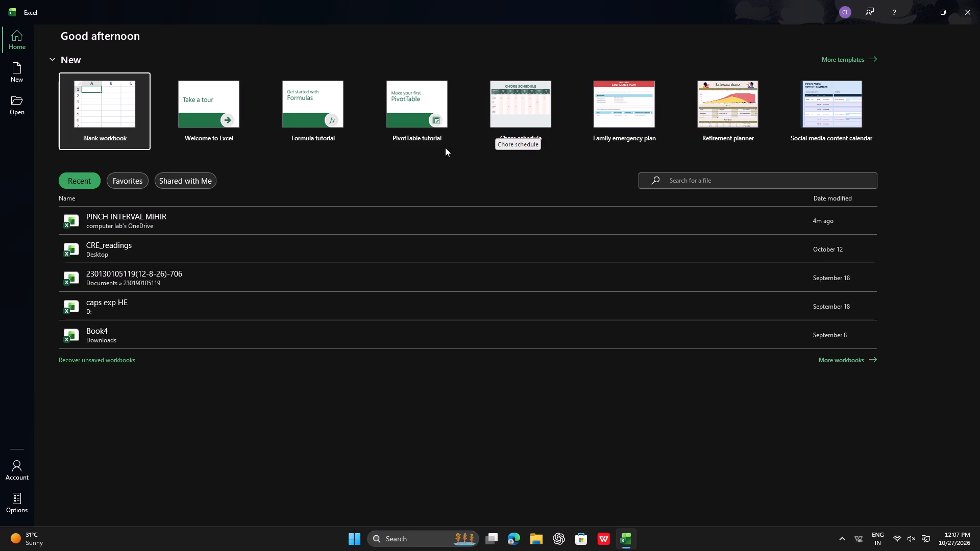
pyautogui.rightClick(334, 215)
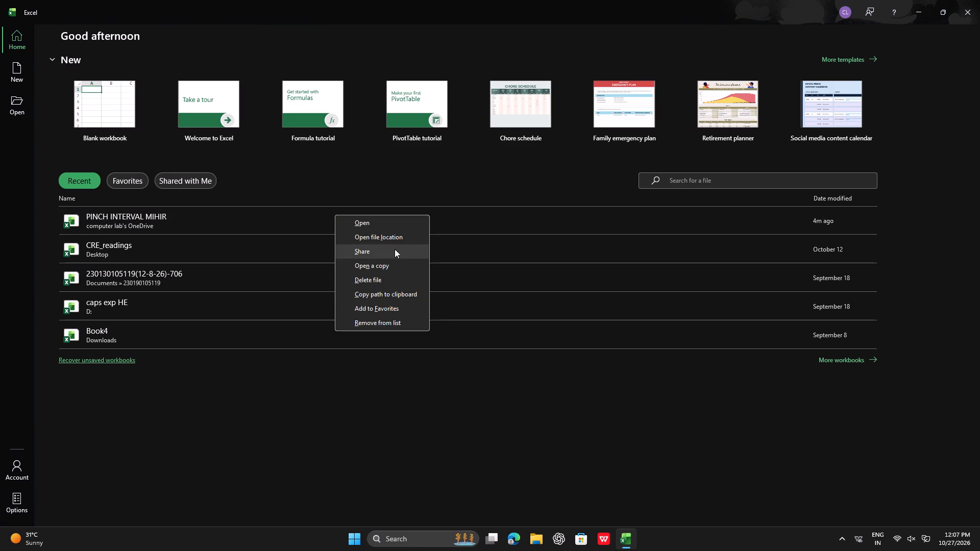
pyautogui.click(392, 282)
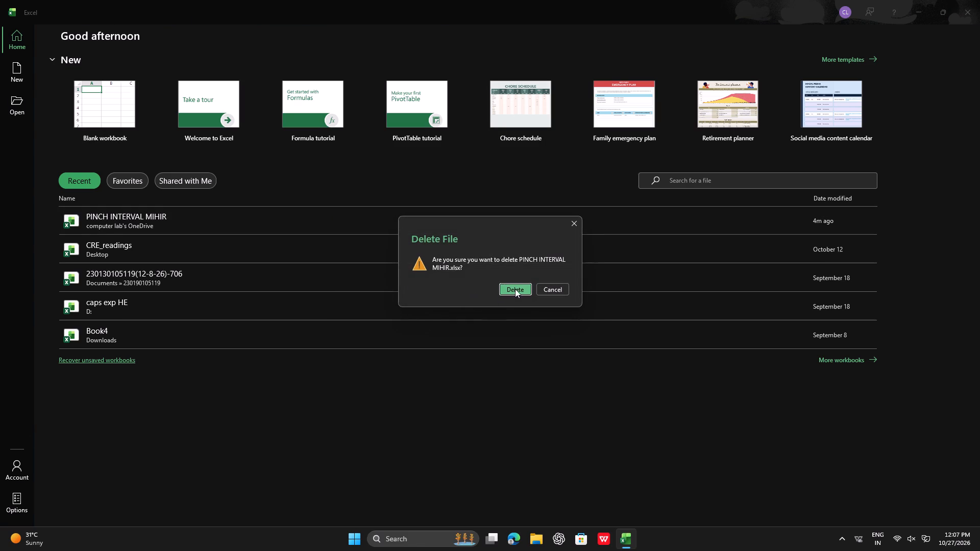
pyautogui.click(516, 289)
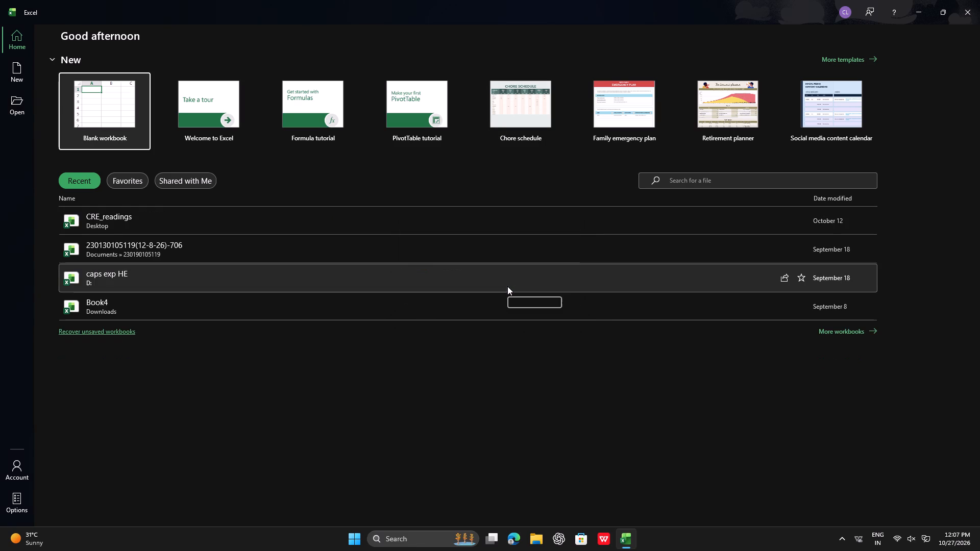
# Create a new blank workbook.
pyautogui.click(71, 103)
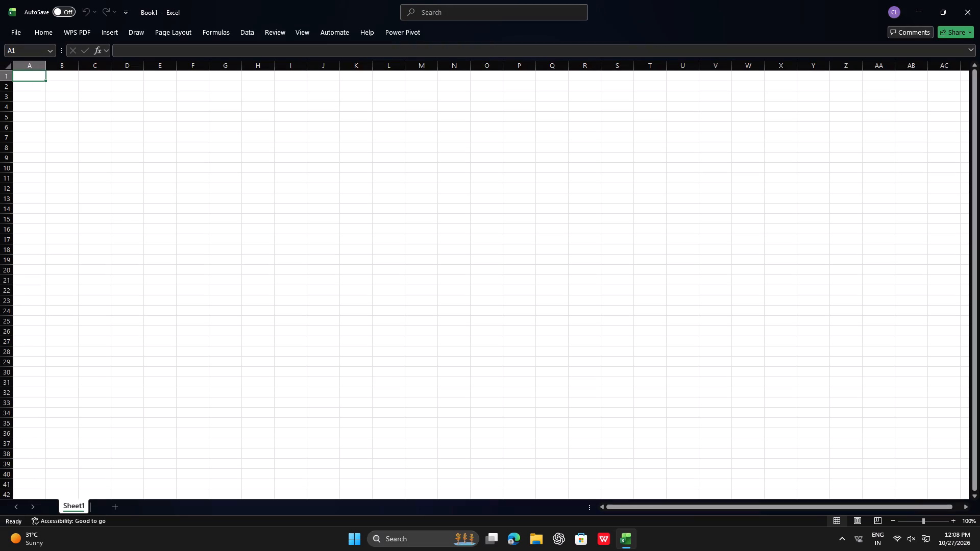
# Enter the table headers STREAM, T IN, T OUT and CP in cells B2 to E2.
pyautogui.click(69, 86)
pyautogui.write('SR')
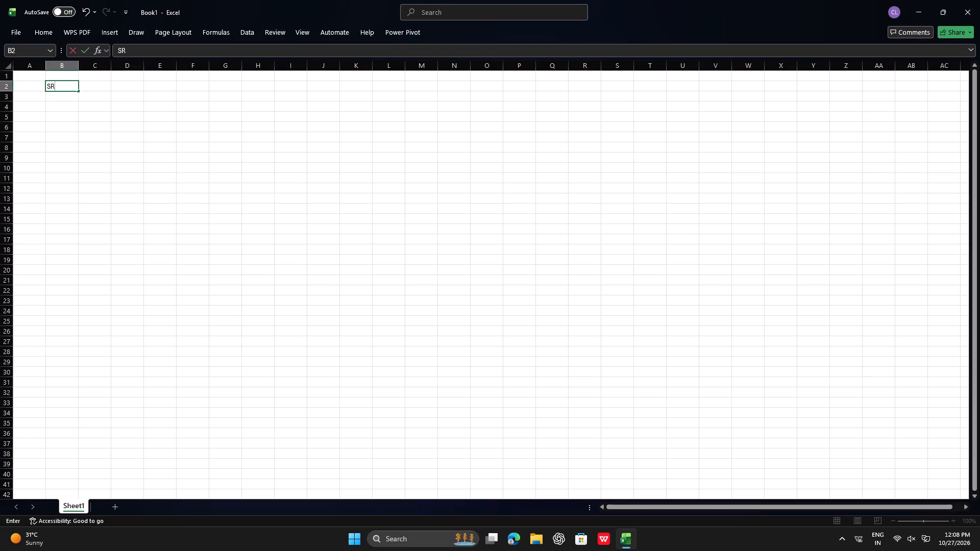
pyautogui.write('EAT')
pyautogui.press('BackSpace')
pyautogui.press('BackSpace')
pyautogui.press('BackSpace')
pyautogui.press('BackSpace')
pyautogui.press('BackSpace')
pyautogui.press('BackSpace')
pyautogui.press('s')
pyautogui.press('BackSpace')
pyautogui.press('BackSpace')
pyautogui.write('STREAM')
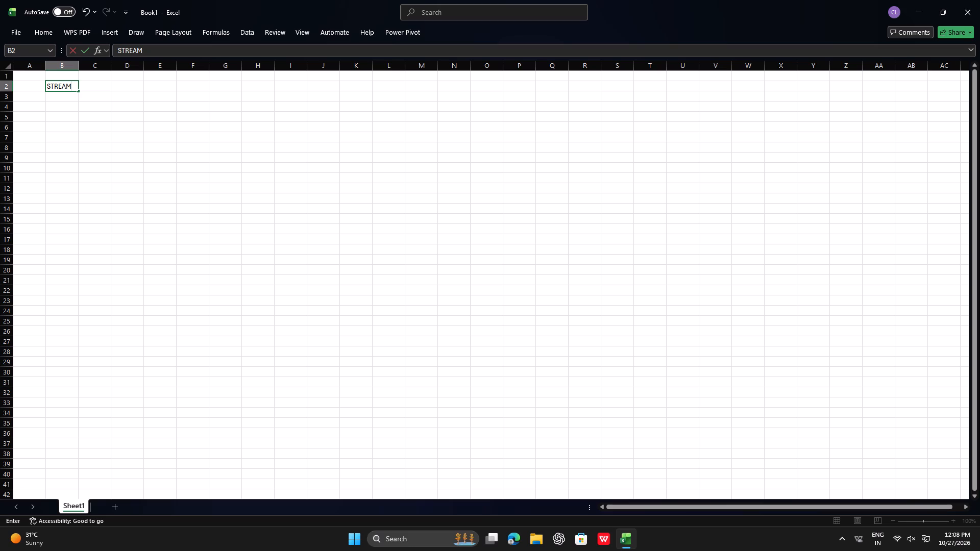
pyautogui.press('Right')
pyautogui.write('T IN')
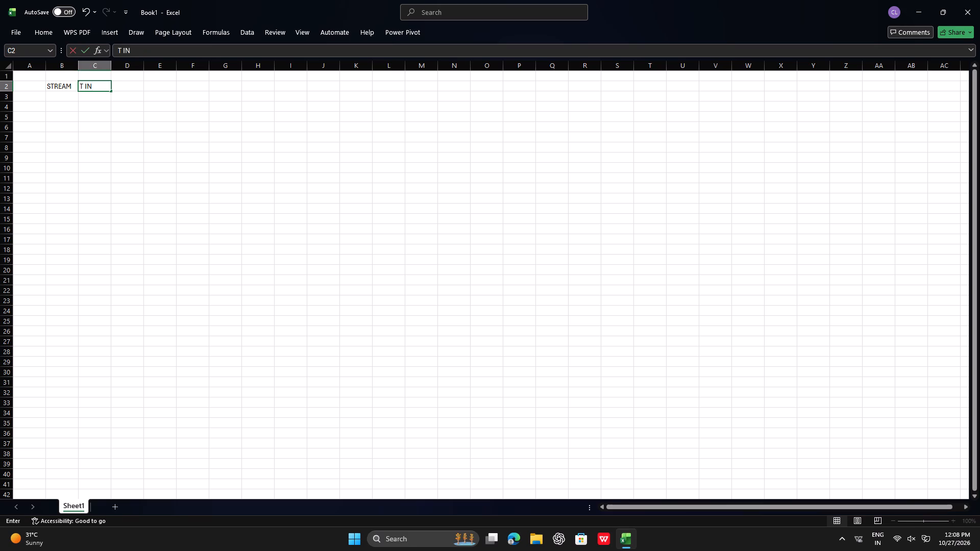
pyautogui.press('Right')
pyautogui.write('T OUT')
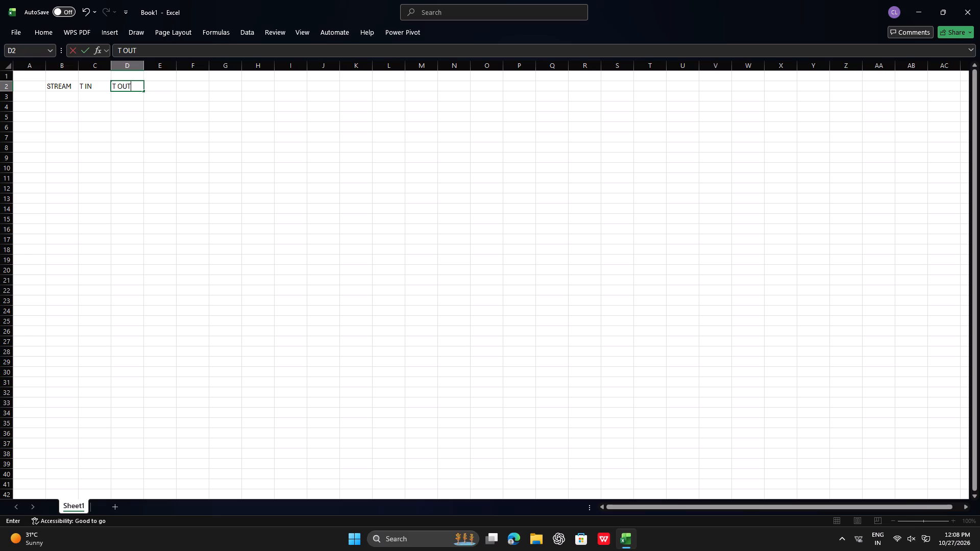
pyautogui.press('Right')
pyautogui.write('CP')
pyautogui.press('Right')
# List the streams C1, C2, H1 and H2 in cells B3 to B6 under STREAM.
pyautogui.press('Down')
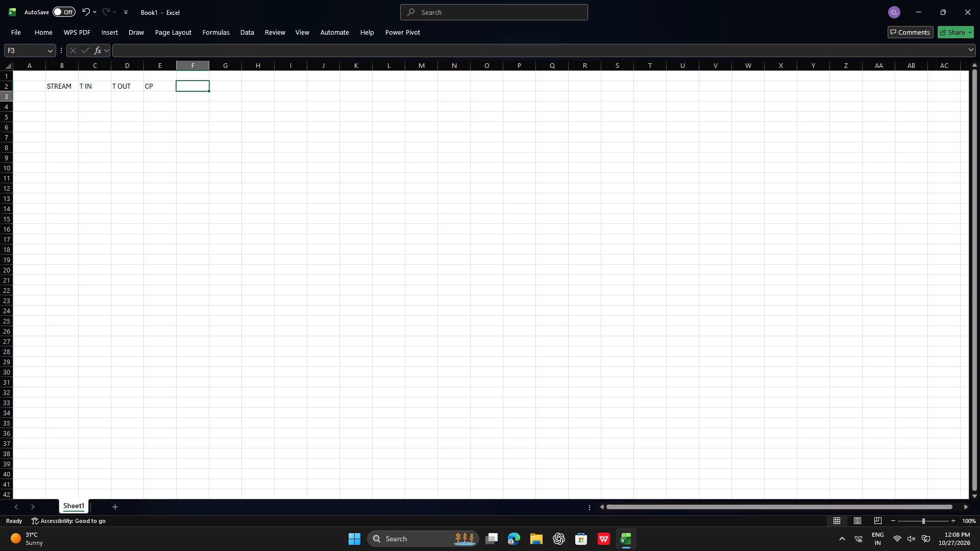
pyautogui.press('Left')
pyautogui.press('Left')
pyautogui.press('Left')
pyautogui.press('Left')
pyautogui.press('Left')
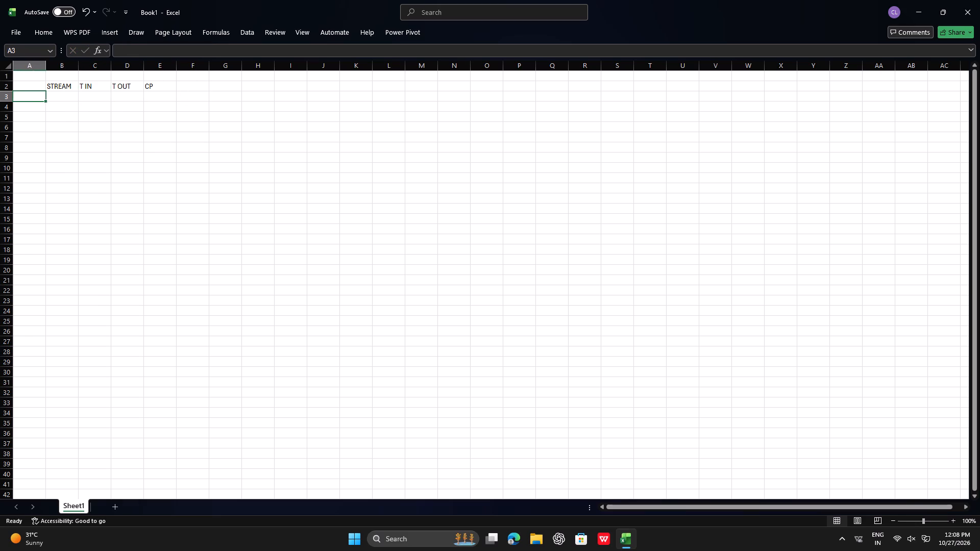
pyautogui.press('Right')
pyautogui.write('C1')
pyautogui.press('Down')
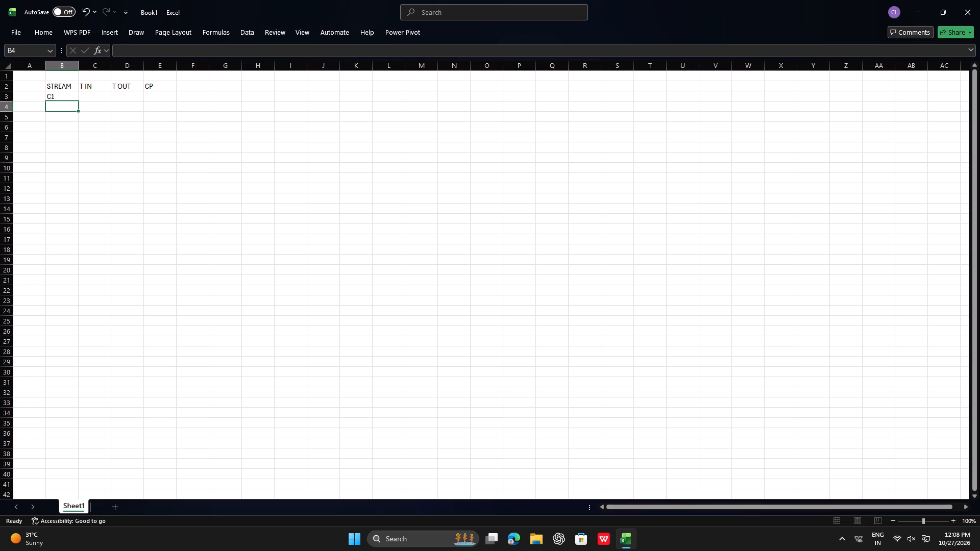
pyautogui.write('C2')
pyautogui.press('Right')
pyautogui.press('Down')
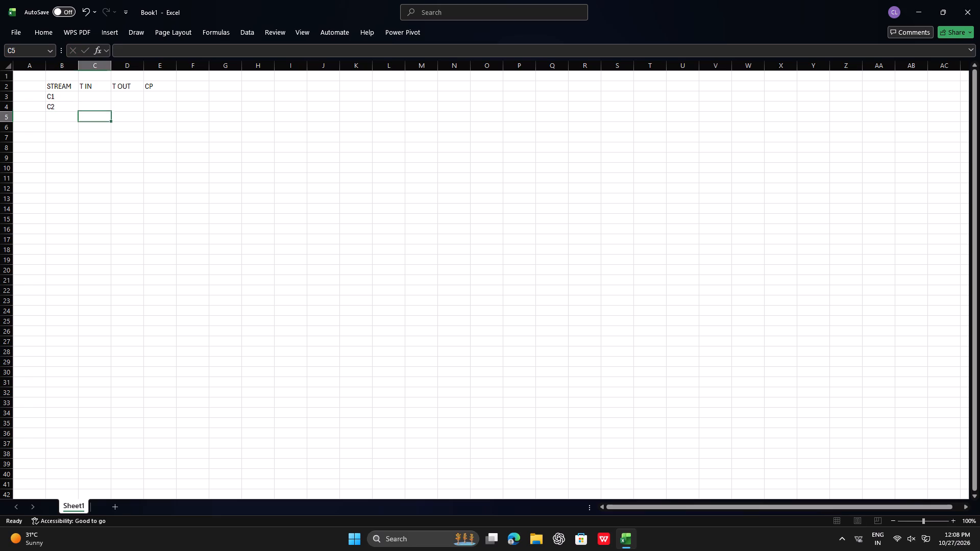
pyautogui.press('Left')
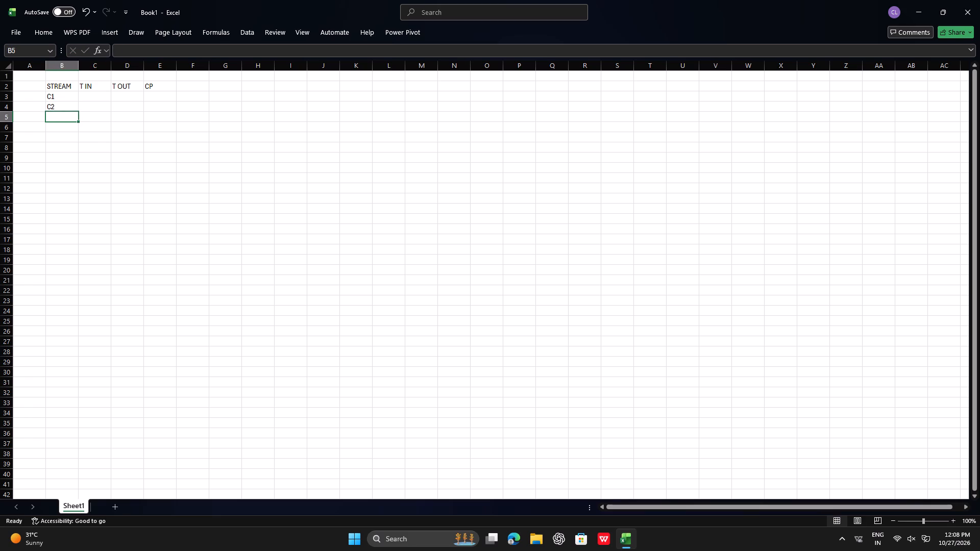
pyautogui.write('H1')
pyautogui.press('Down')
pyautogui.write('H2')
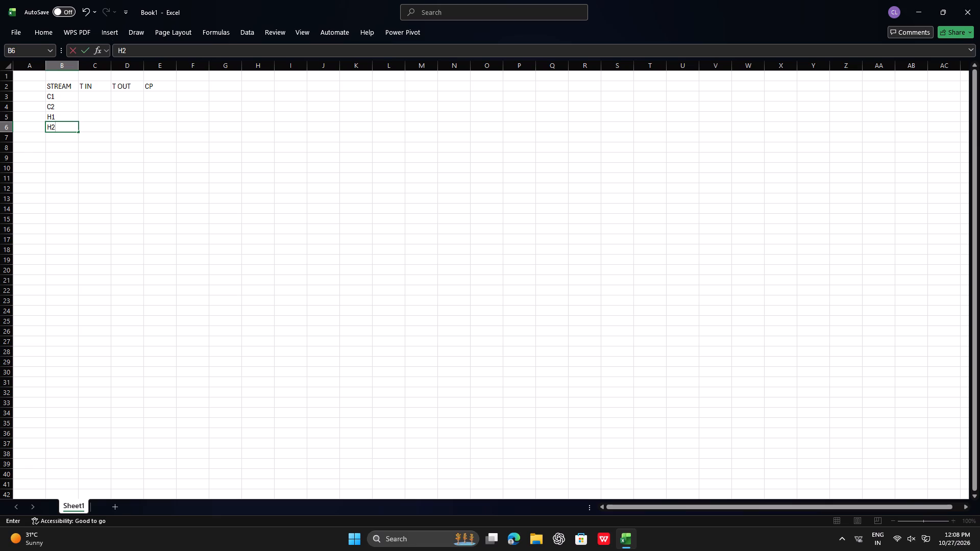
pyautogui.press('Right')
# Enter the T IN values 60, 116, 160 and 249 for streams C1, C2, H1 and H2.
pyautogui.press('Left')
pyautogui.press('Up')
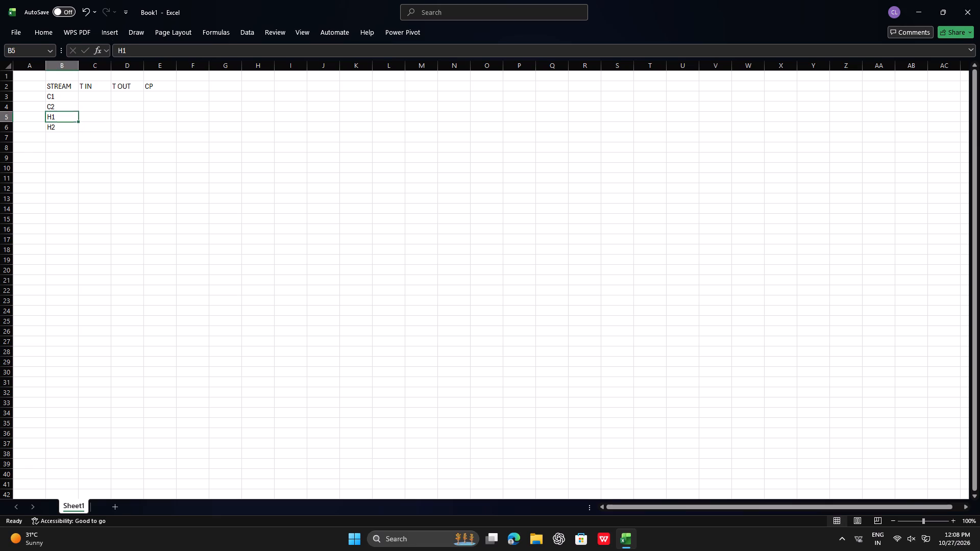
pyautogui.press('Up')
pyautogui.press('Up')
pyautogui.press('Right')
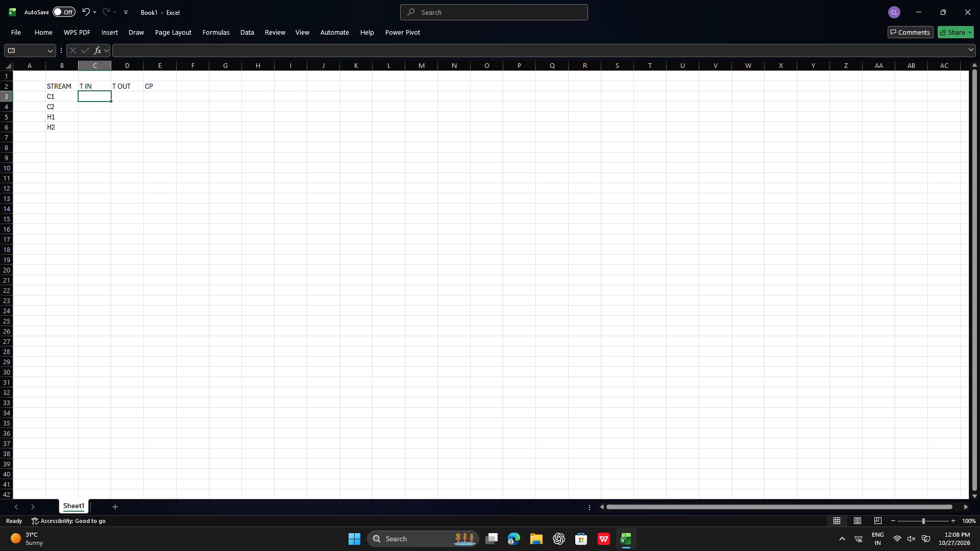
pyautogui.write('60')
pyautogui.press('Return')
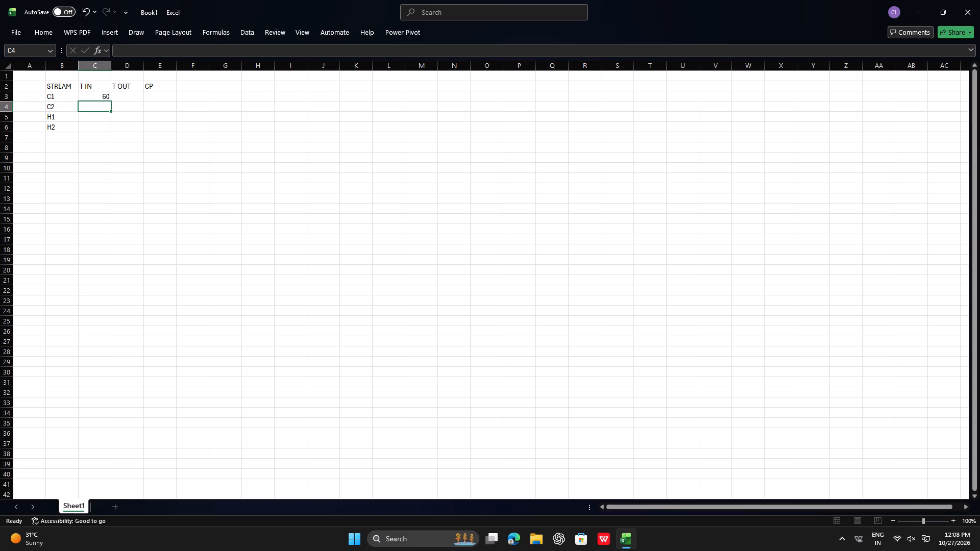
pyautogui.write('1166')
pyautogui.press('BackSpace')
pyautogui.press('Return')
pyautogui.write('160')
pyautogui.press('Return')
pyautogui.write('249')
pyautogui.press('Return')
# Enter the T OUT values 160, 260, 93 and 138 for streams C1, C2, H1 and H2.
pyautogui.press('Right')
pyautogui.press('Up')
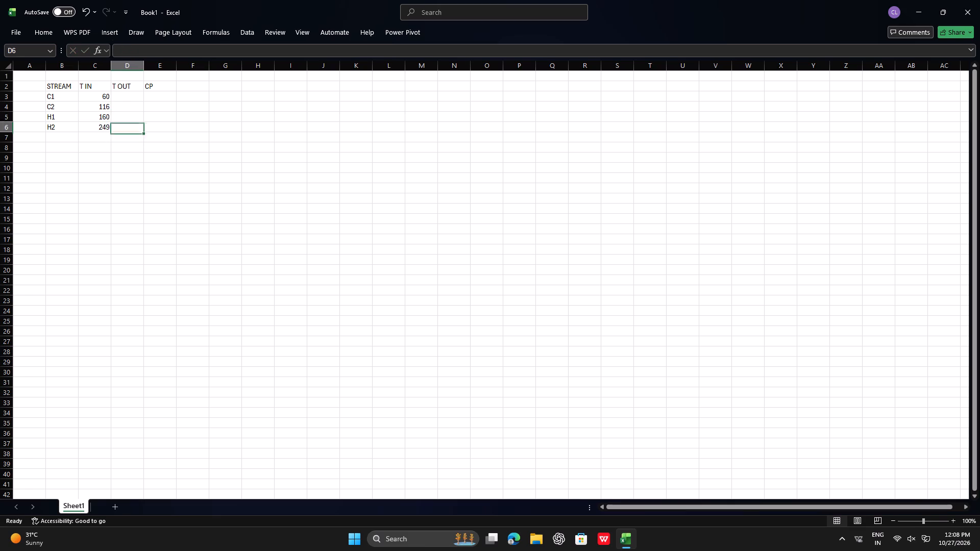
pyautogui.press('Up')
pyautogui.press('Up')
pyautogui.press('Up')
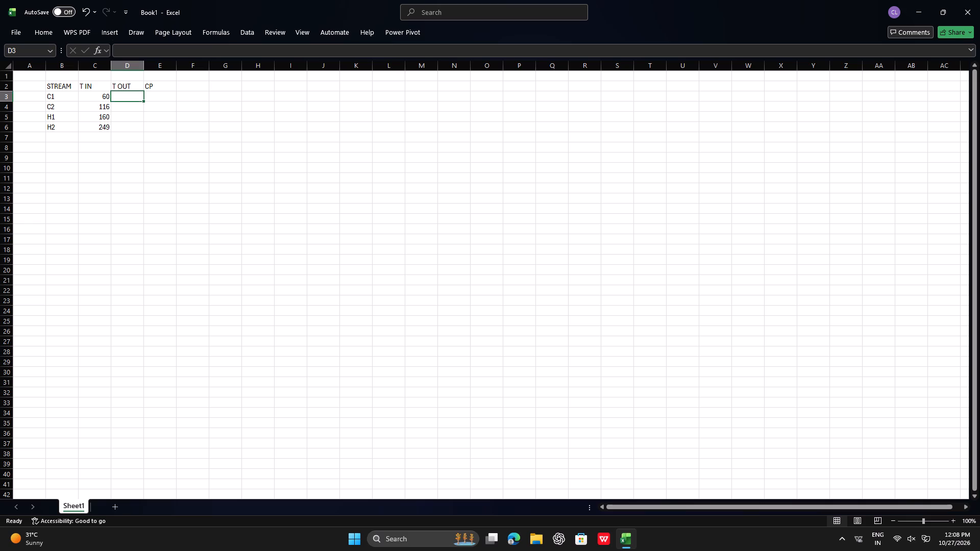
pyautogui.write('160')
pyautogui.press('Return')
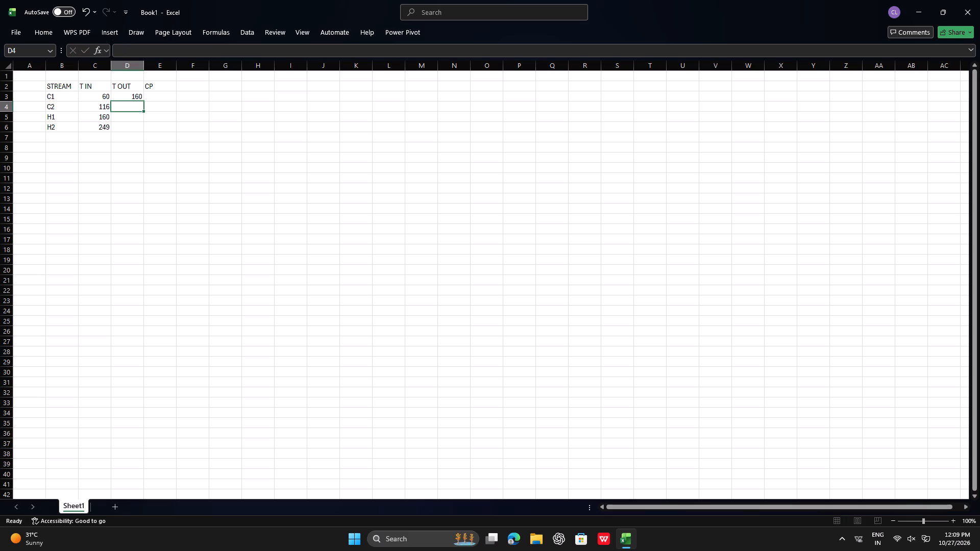
pyautogui.write('260')
pyautogui.press('Return')
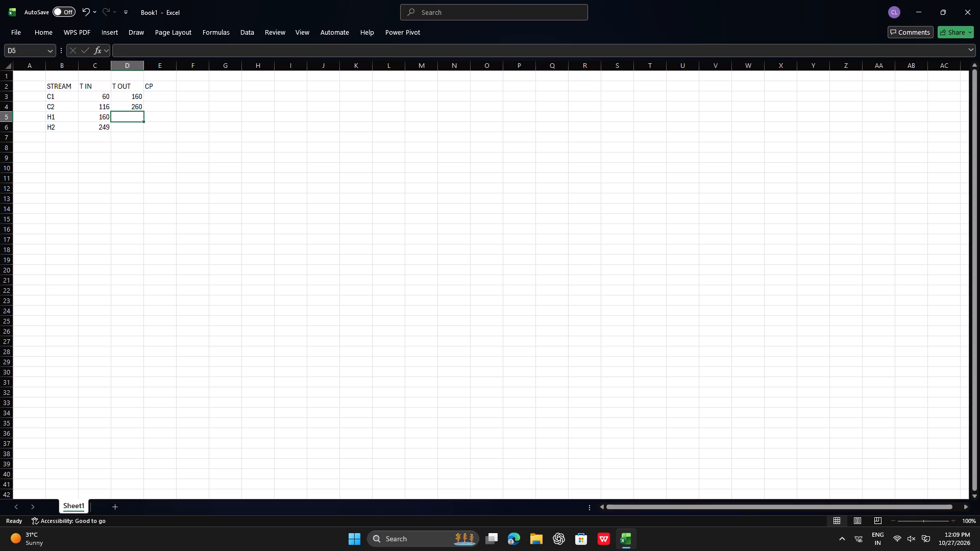
pyautogui.write('93')
pyautogui.press('Return')
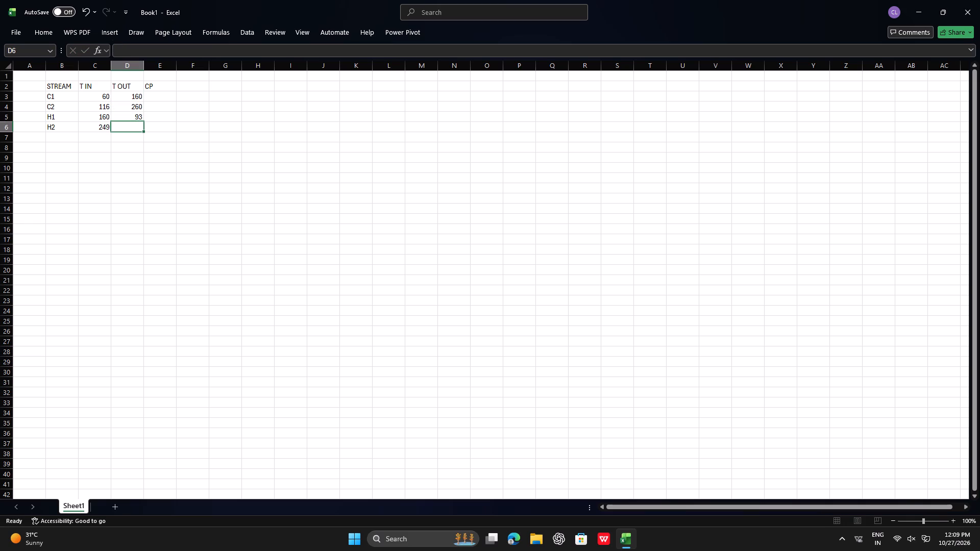
pyautogui.press('1')
pyautogui.write('380')
pyautogui.press('Return')
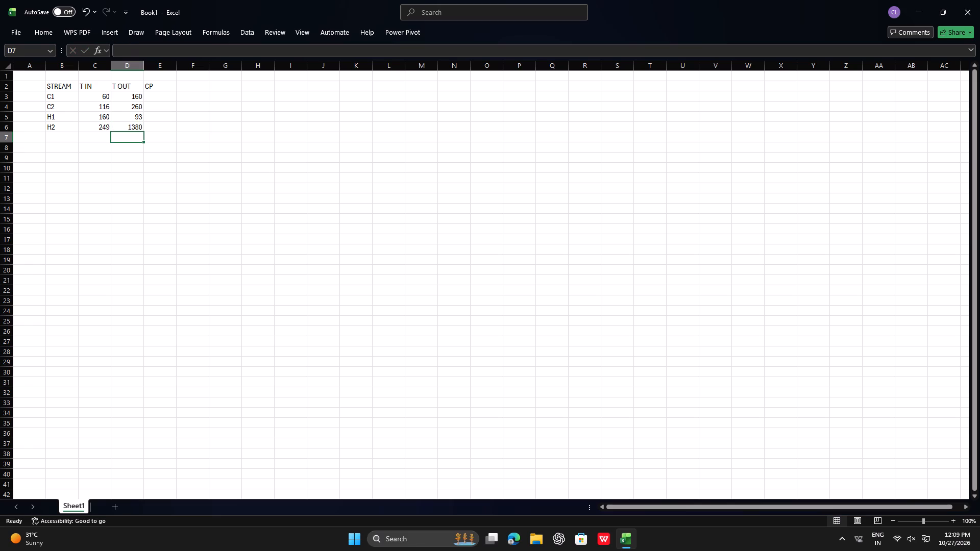
pyautogui.press('Up')
pyautogui.press('BackSpace')
pyautogui.write('1380')
pyautogui.press('Return')
pyautogui.press('Up')
pyautogui.press('BackSpace')
pyautogui.write('138')
pyautogui.press('Return')
# Enter the CP values 7.62, 6.08, 8.79 and 10.55 for streams C1, C2, H1 and H2.
pyautogui.press('Right')
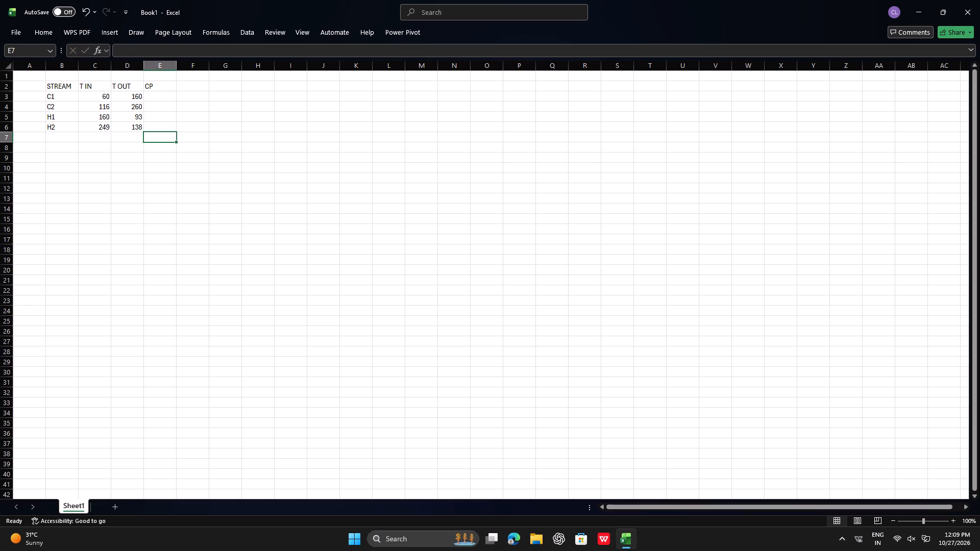
pyautogui.press('BackSpace')
pyautogui.press('Up')
pyautogui.press('Up')
pyautogui.press('Up')
pyautogui.press('Up')
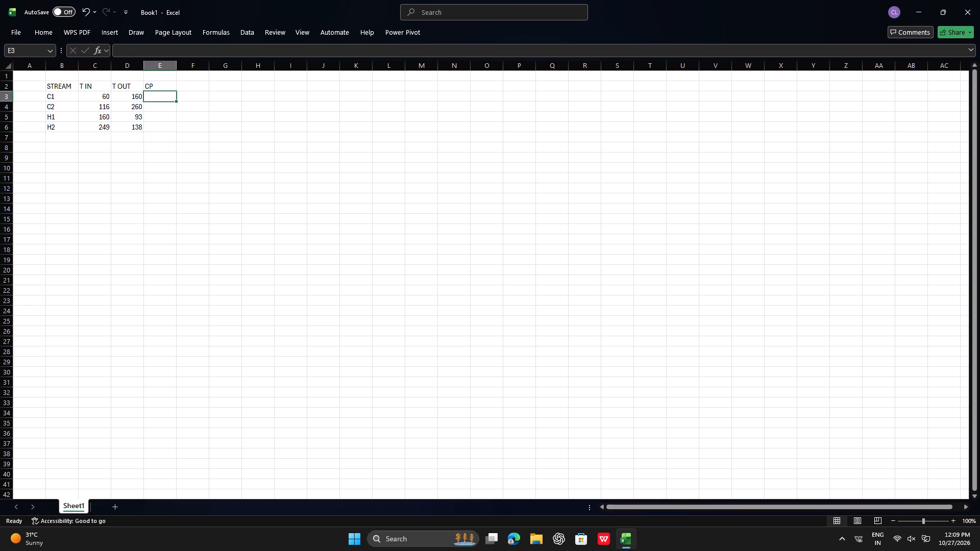
pyautogui.write('7.692')
pyautogui.press('Return')
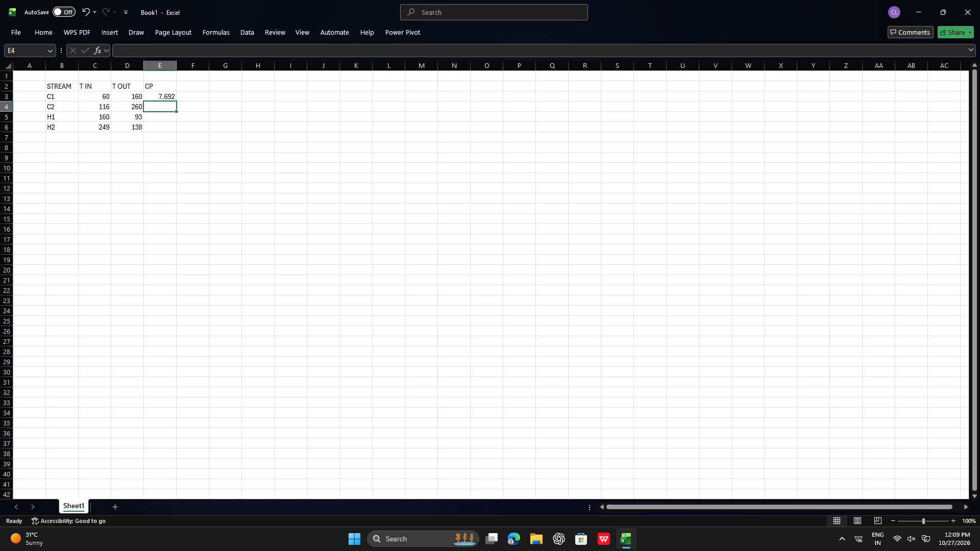
pyautogui.press('Up')
pyautogui.press('BackSpace')
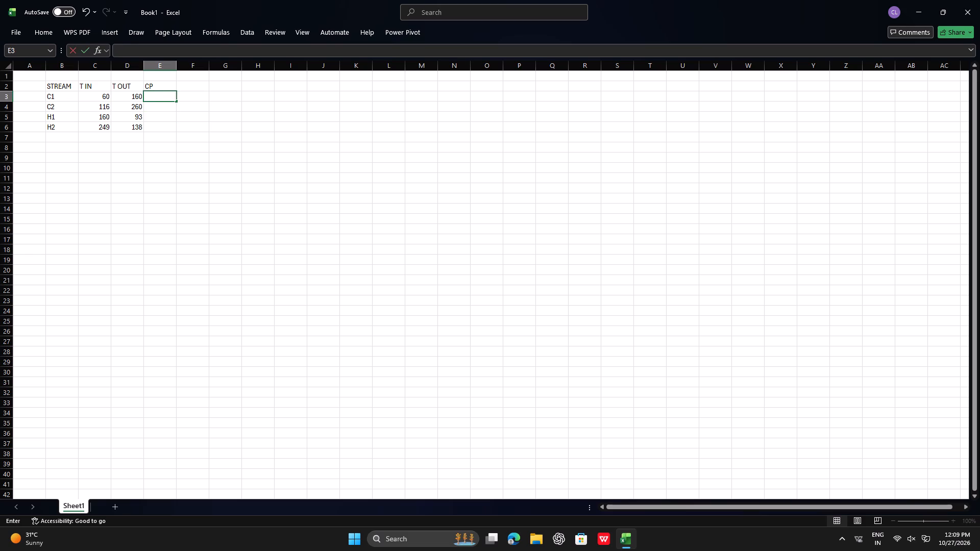
pyautogui.write('7.62')
pyautogui.press('Return')
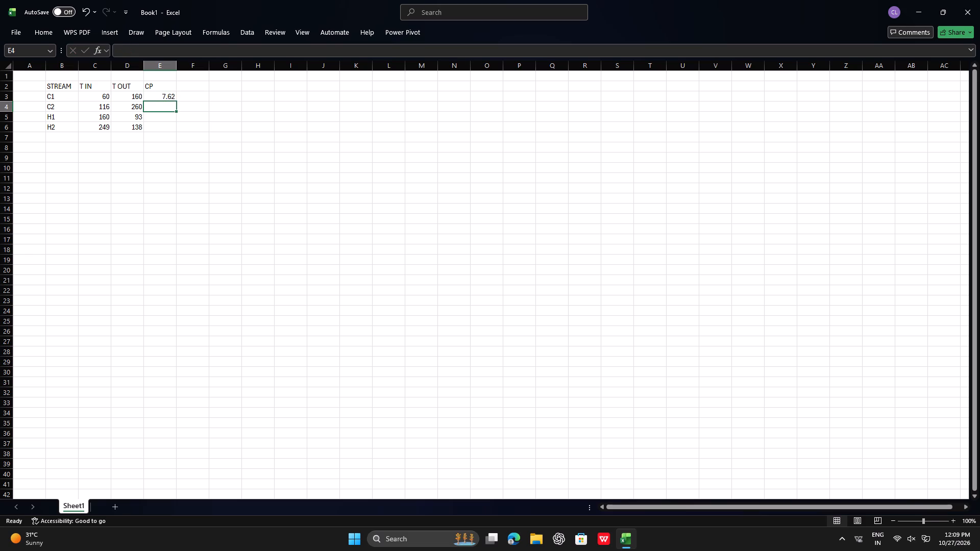
pyautogui.write('6.08')
pyautogui.press('Return')
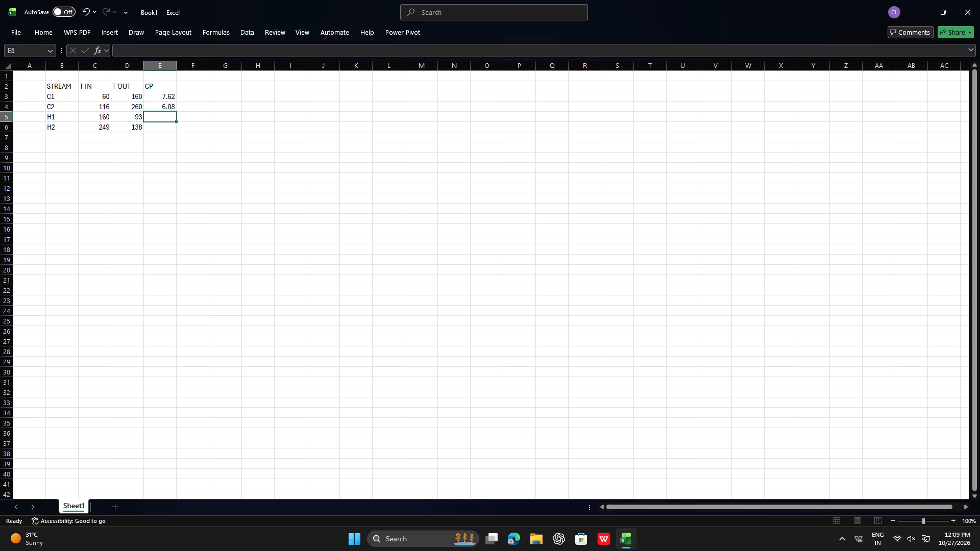
pyautogui.write('8.')
pyautogui.write('79')
pyautogui.press('Return')
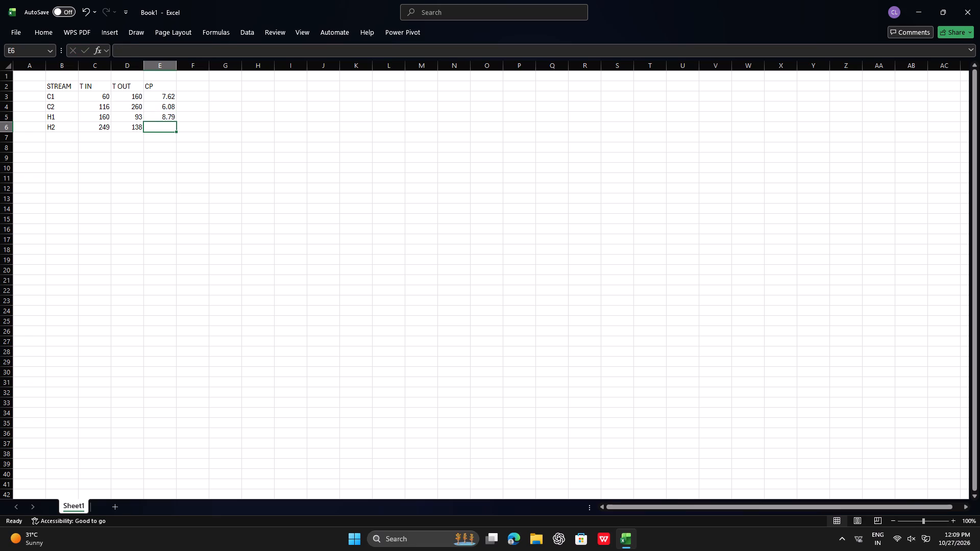
pyautogui.write('10.55')
pyautogui.press('Return')
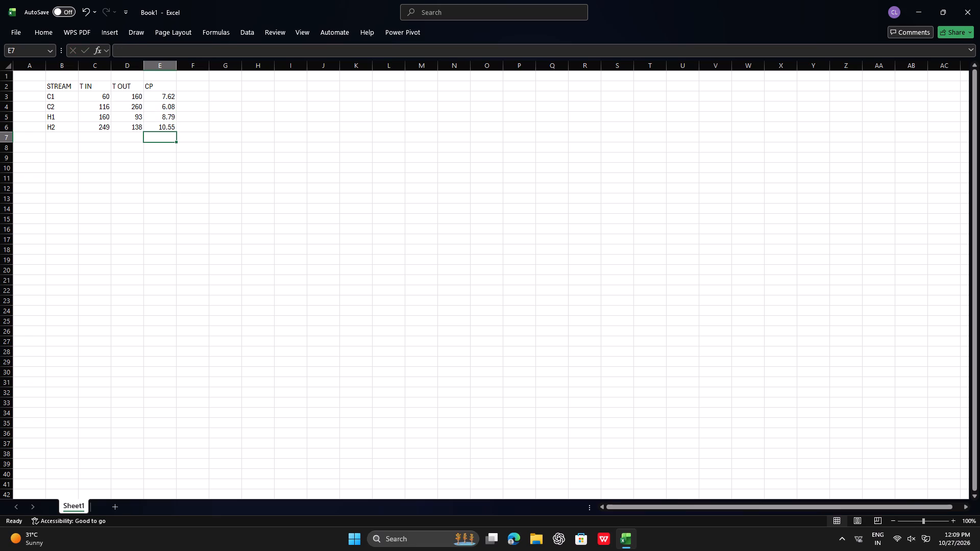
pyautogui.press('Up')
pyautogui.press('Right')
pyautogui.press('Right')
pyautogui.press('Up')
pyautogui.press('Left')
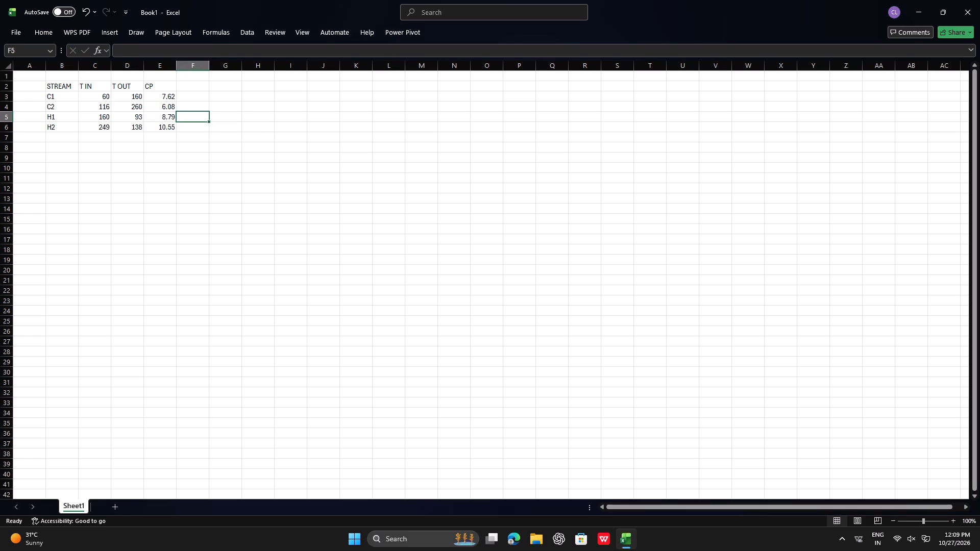
# Add the column headers HOT in cell H2 and COLD in cell I2, beside the stream table.
pyautogui.press('Left')
pyautogui.press('Right')
pyautogui.press('Right')
pyautogui.press('Right')
pyautogui.press('Up')
pyautogui.press('Up')
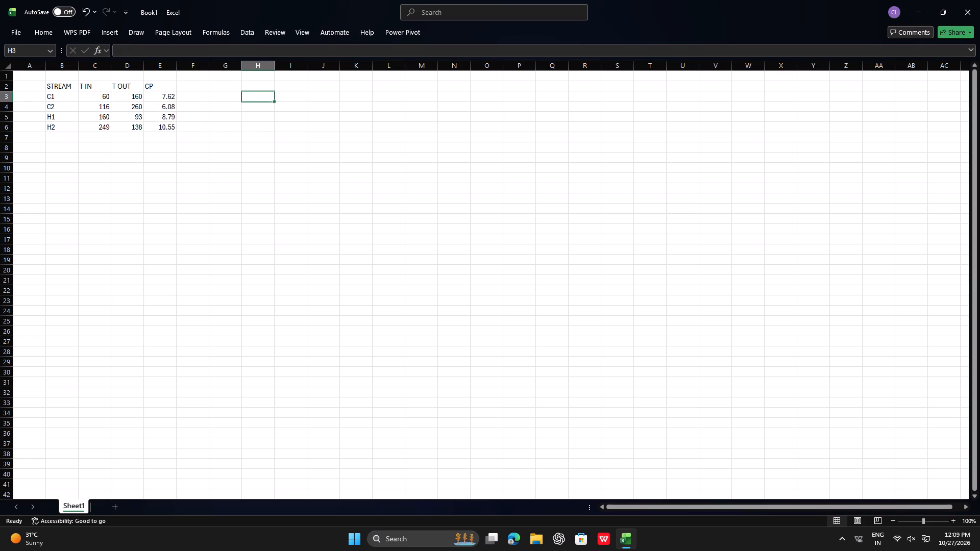
pyautogui.press('Up')
pyautogui.write('HOT')
pyautogui.press('Right')
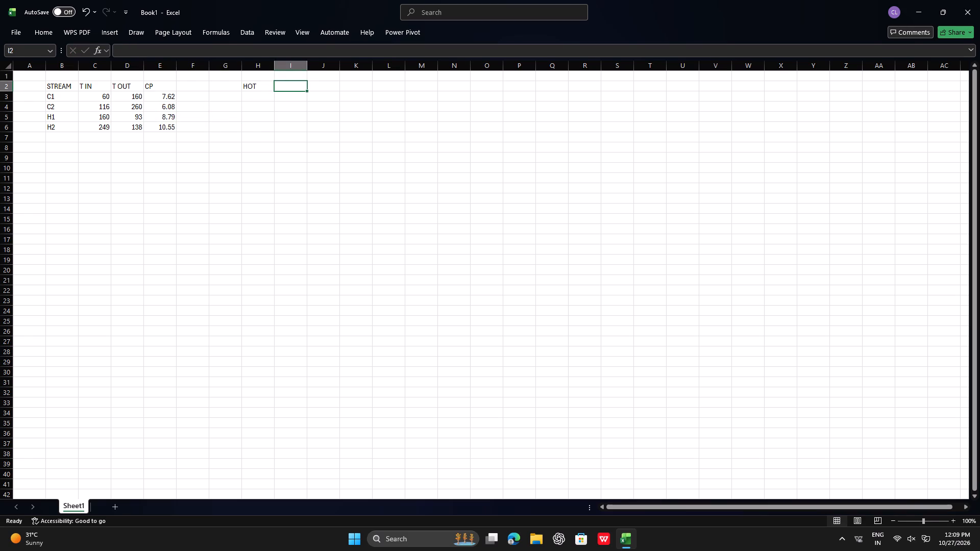
pyautogui.write('COL')
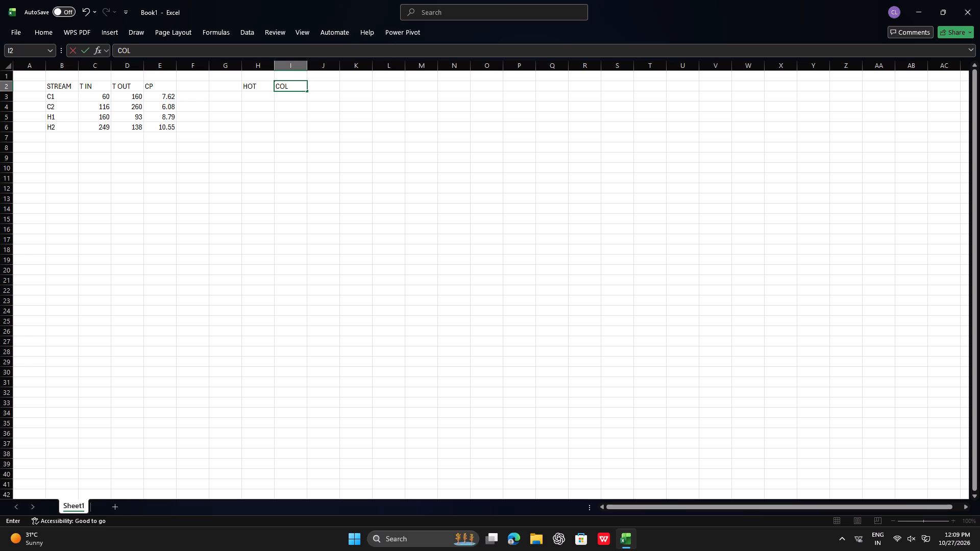
pyautogui.press('f')
pyautogui.press('BackSpace')
pyautogui.press('d')
# Enter the HOT temperatures 270, 249, 170, 160, 138 and 126 in cells H3 to H8.
pyautogui.press('Down')
pyautogui.press('Left')
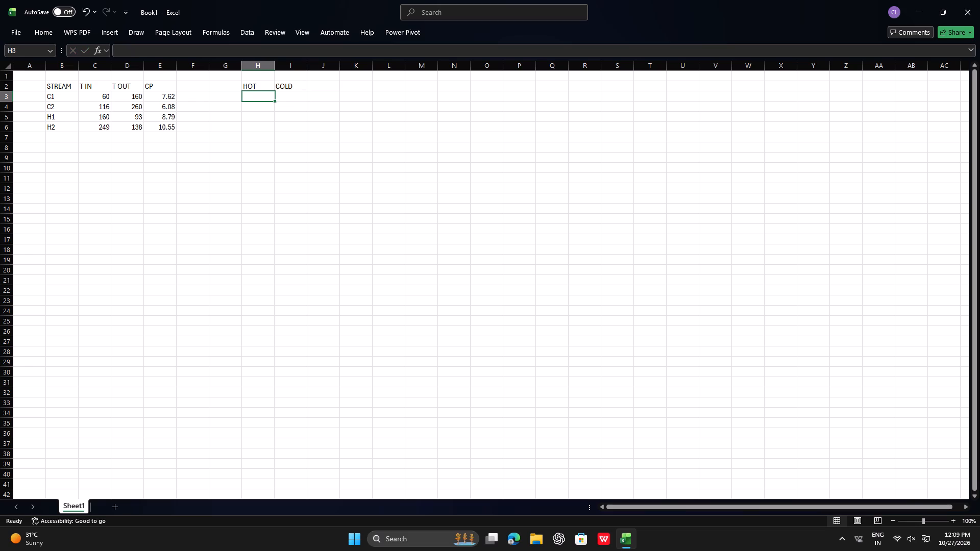
pyautogui.write('270')
pyautogui.press('Return')
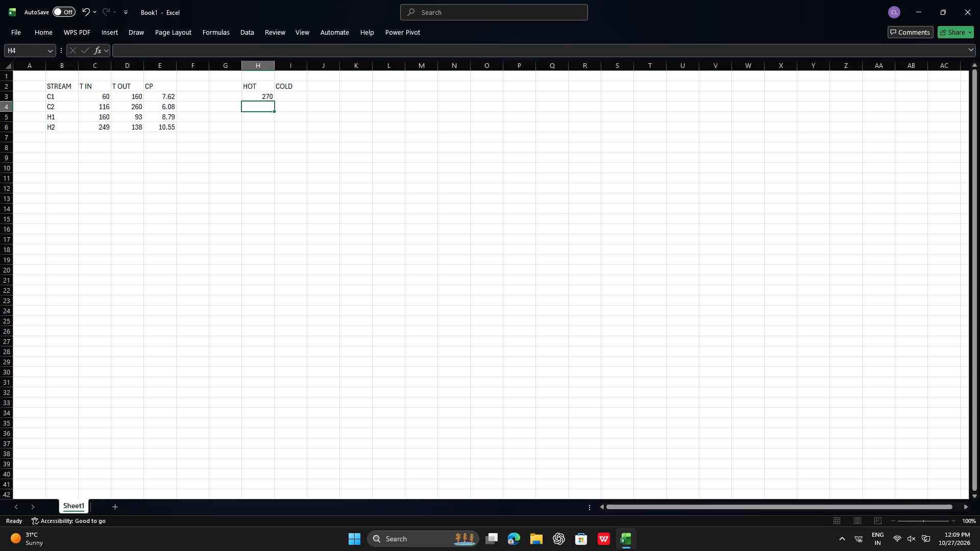
pyautogui.write('249')
pyautogui.press('Return')
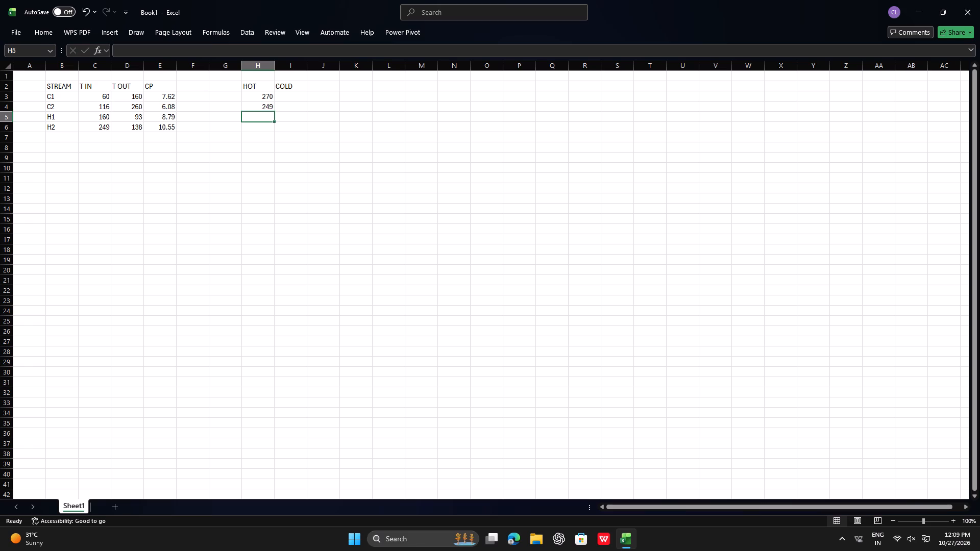
pyautogui.write('170')
pyautogui.press('Return')
pyautogui.write('160')
pyautogui.press('Return')
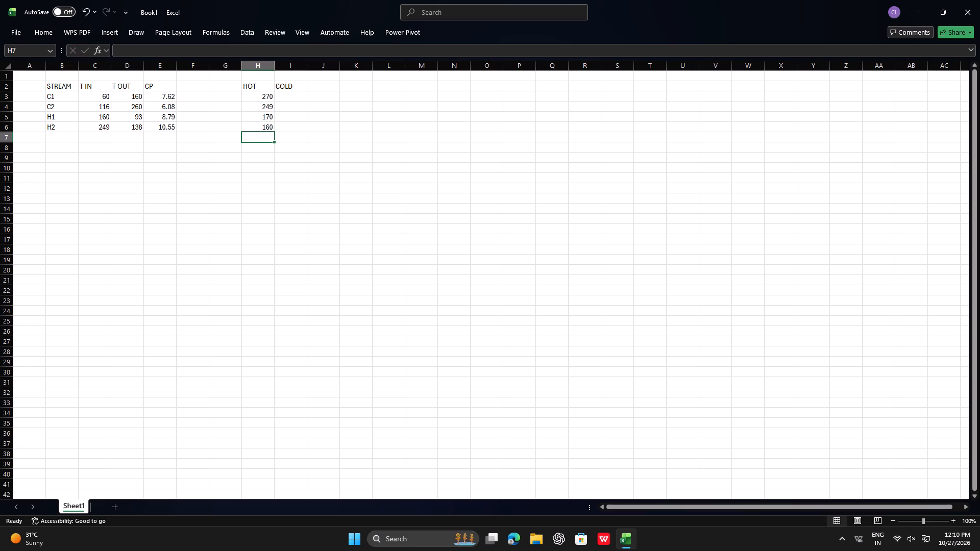
pyautogui.write('1380')
pyautogui.press('Return')
pyautogui.press('Up')
pyautogui.press('BackSpace')
pyautogui.write('138')
pyautogui.press('Return')
pyautogui.write('126')
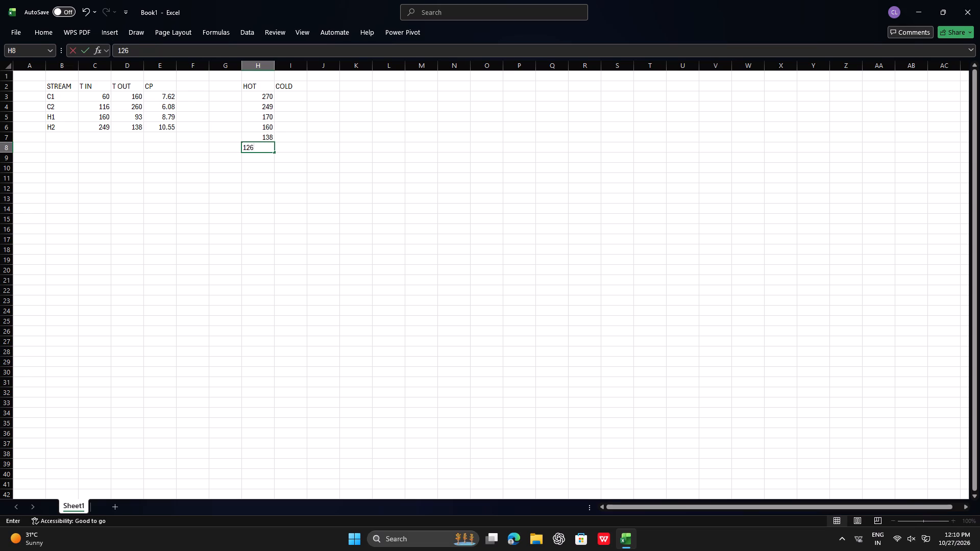
pyautogui.press('Return')
# Enter the COLD temperatures 260, 239 and 160 in cells I3 to I5.
pyautogui.press('Right')
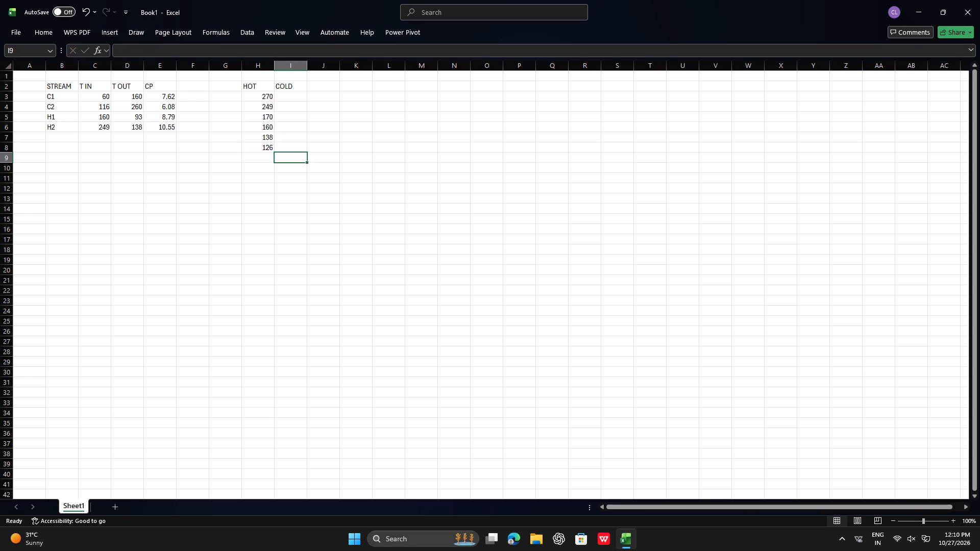
pyautogui.press('Up')
pyautogui.press('Up')
pyautogui.press('Up')
pyautogui.press('Up')
pyautogui.press('Up')
pyautogui.press('Up')
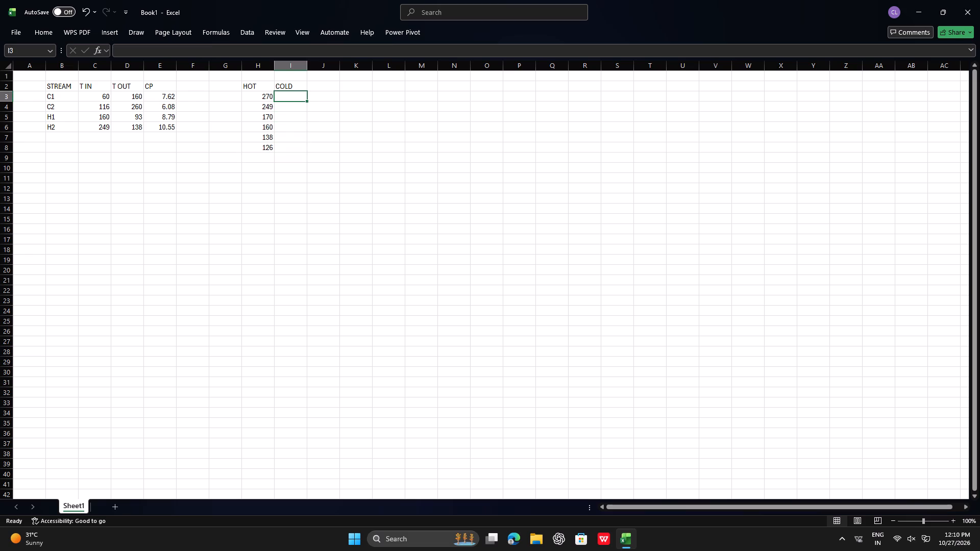
pyautogui.write('260')
pyautogui.press('Return')
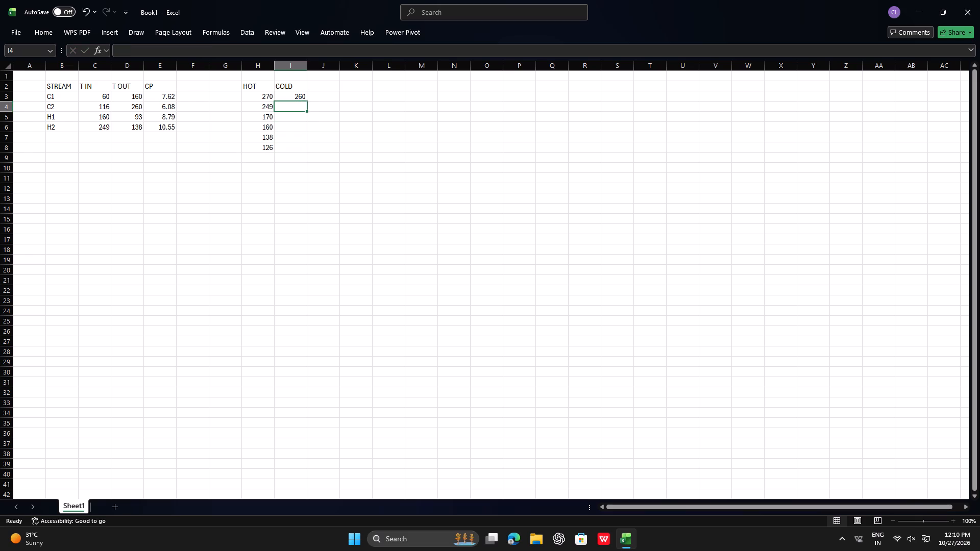
pyautogui.write('239')
pyautogui.press('Return')
pyautogui.write('160')
pyautogui.press('Return')
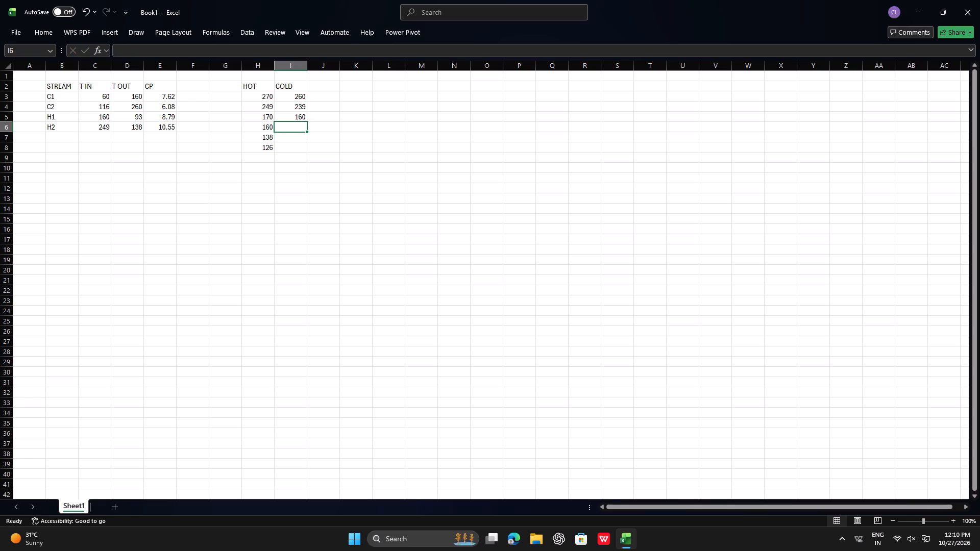
# Continue the COLD column with 150, 128, 116 and 83 in cells I6 to I9.
pyautogui.write('15')
pyautogui.press('Return')
pyautogui.press('0')
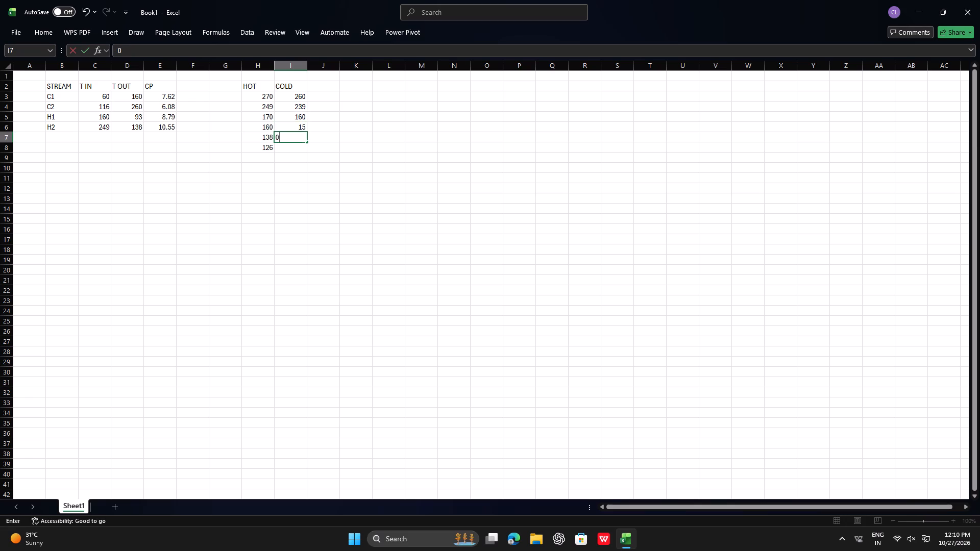
pyautogui.press('BackSpace')
pyautogui.press('Up')
pyautogui.press('BackSpace')
pyautogui.write('15')
pyautogui.press('Return')
pyautogui.press('Up')
pyautogui.press('BackSpace')
pyautogui.write('150')
pyautogui.press('Return')
pyautogui.write('128')
pyautogui.press('Return')
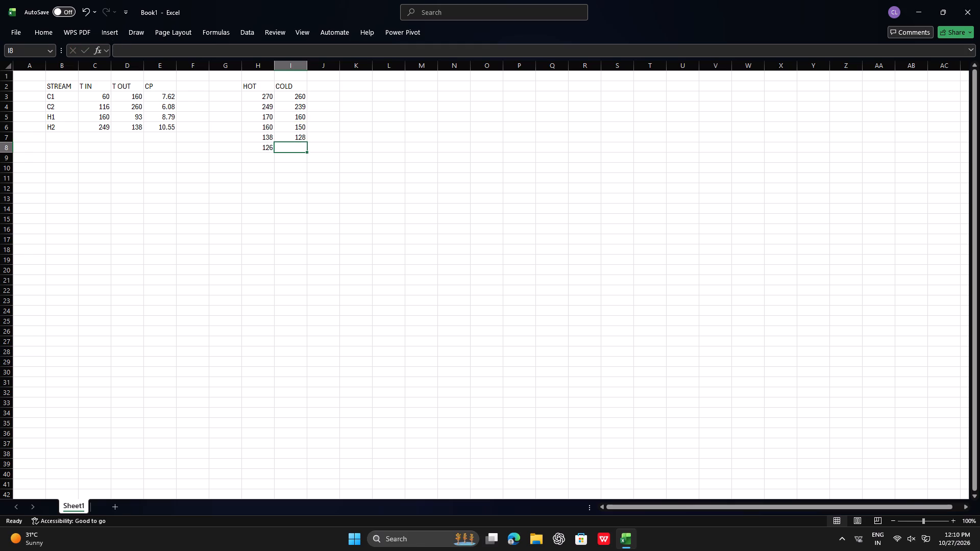
pyautogui.write('116')
pyautogui.press('Return')
pyautogui.write('83')
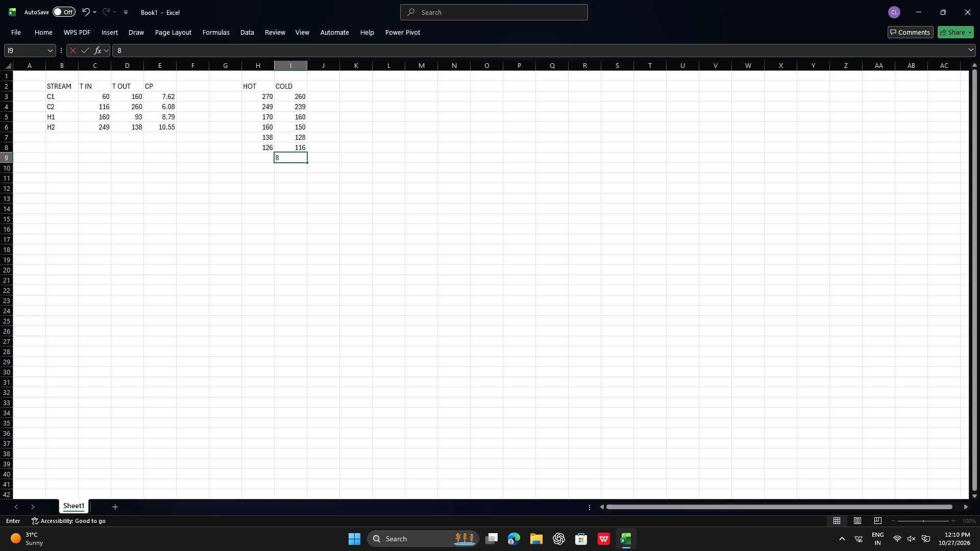
pyautogui.press('Return')
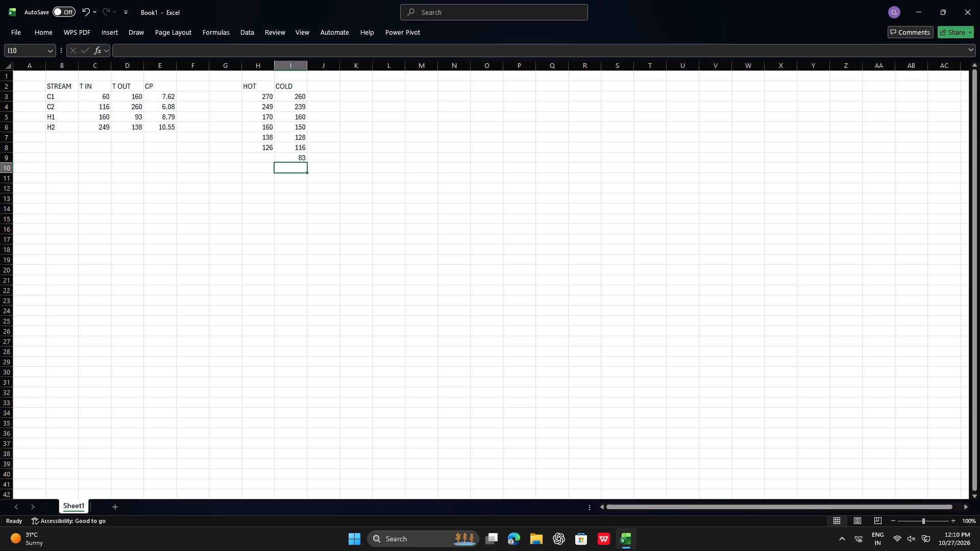
# Enter the HOT temperature 93 in cell H9.
pyautogui.press('Left')
pyautogui.press('Up')
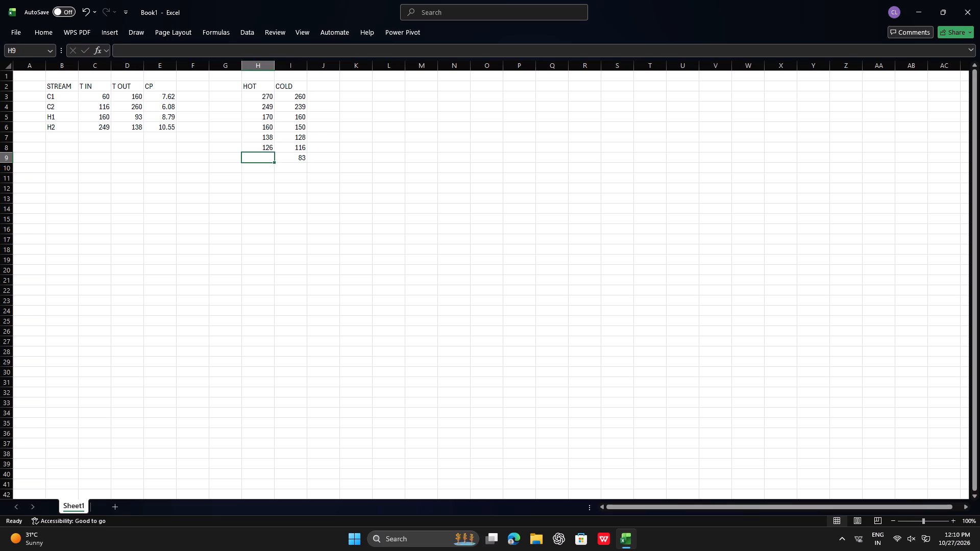
pyautogui.write('93')
pyautogui.press('Return')
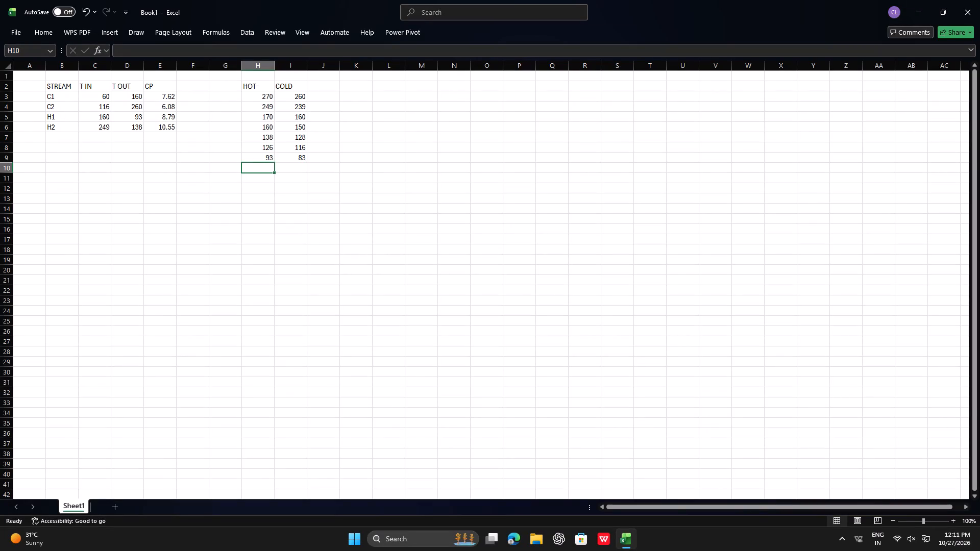
# Enter the label ΔT=10 in cell C9, inserting the Greek capital delta as a symbol.
pyautogui.click(102, 154)
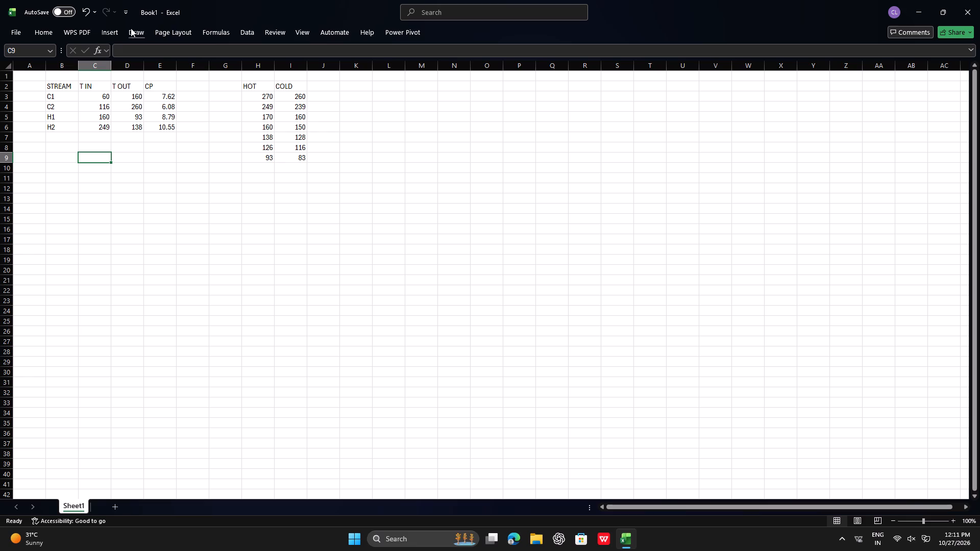
pyautogui.click(114, 34)
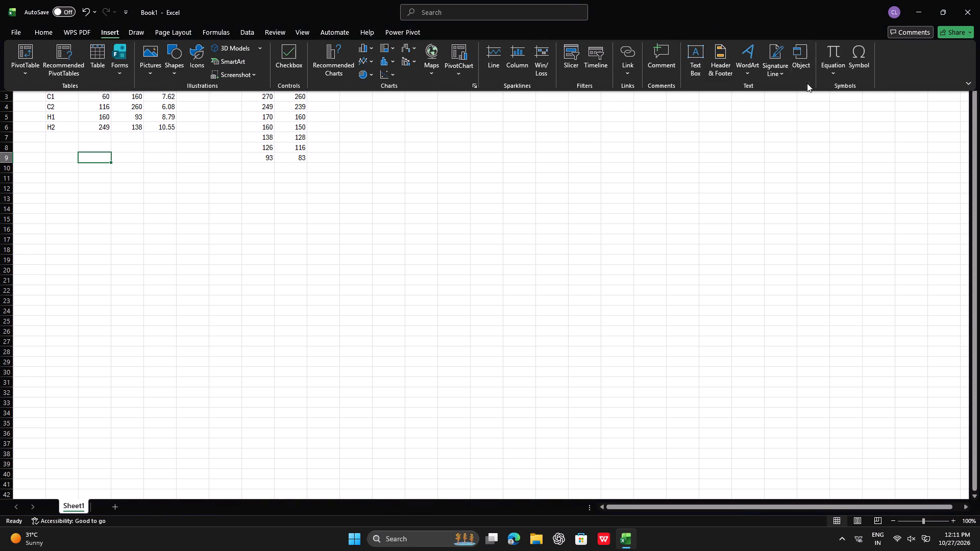
pyautogui.click(853, 64)
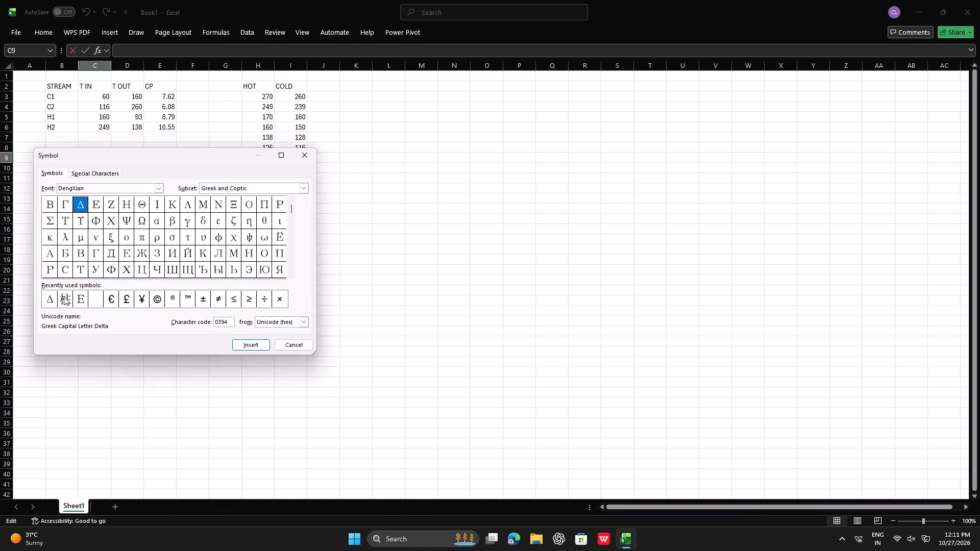
pyautogui.click(54, 300)
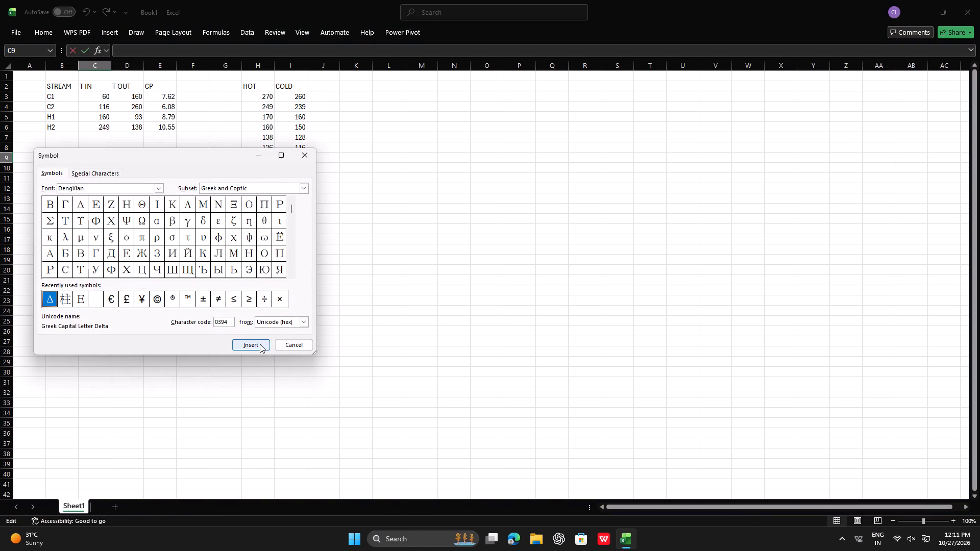
pyautogui.click(260, 344)
pyautogui.click(302, 151)
pyautogui.press('t')
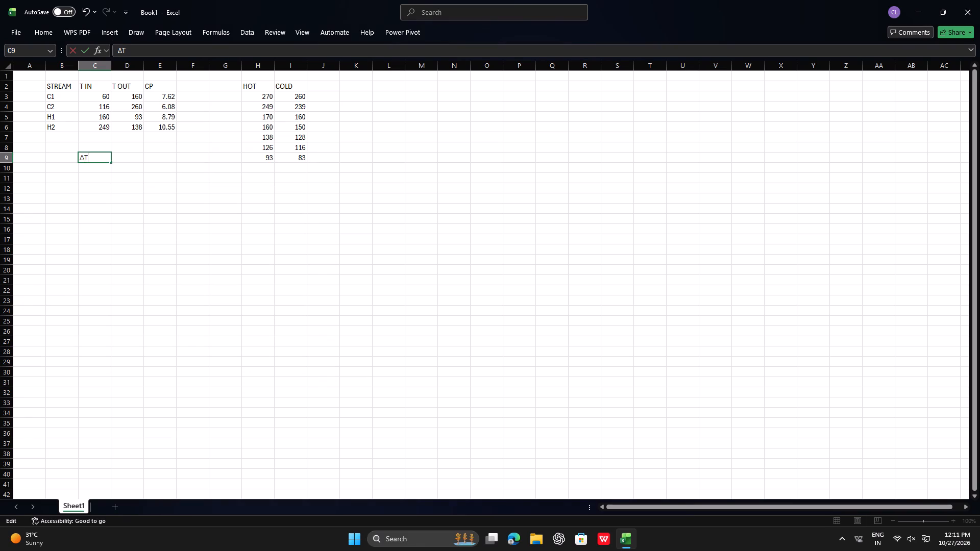
pyautogui.press('Right')
pyautogui.press('Right')
pyautogui.press('=')
pyautogui.write('10')
pyautogui.press('Return')
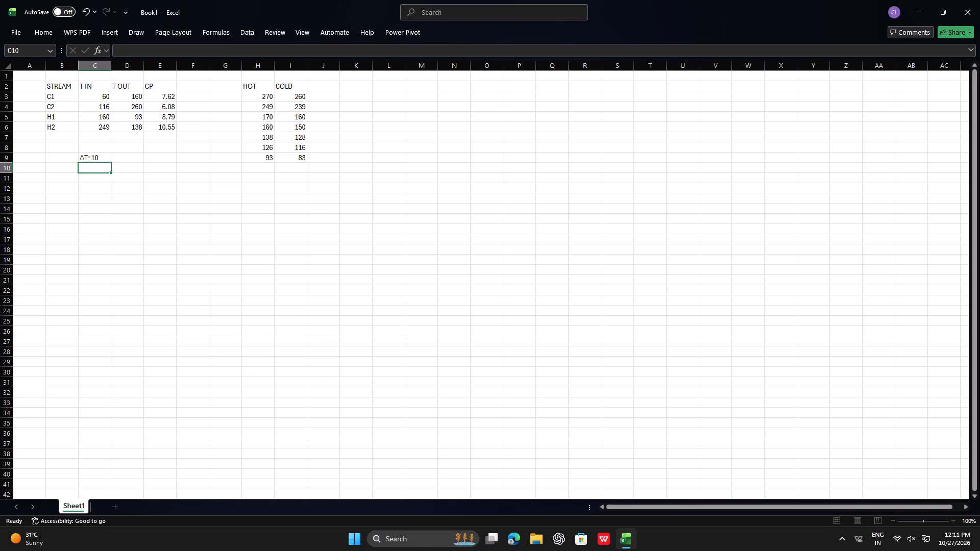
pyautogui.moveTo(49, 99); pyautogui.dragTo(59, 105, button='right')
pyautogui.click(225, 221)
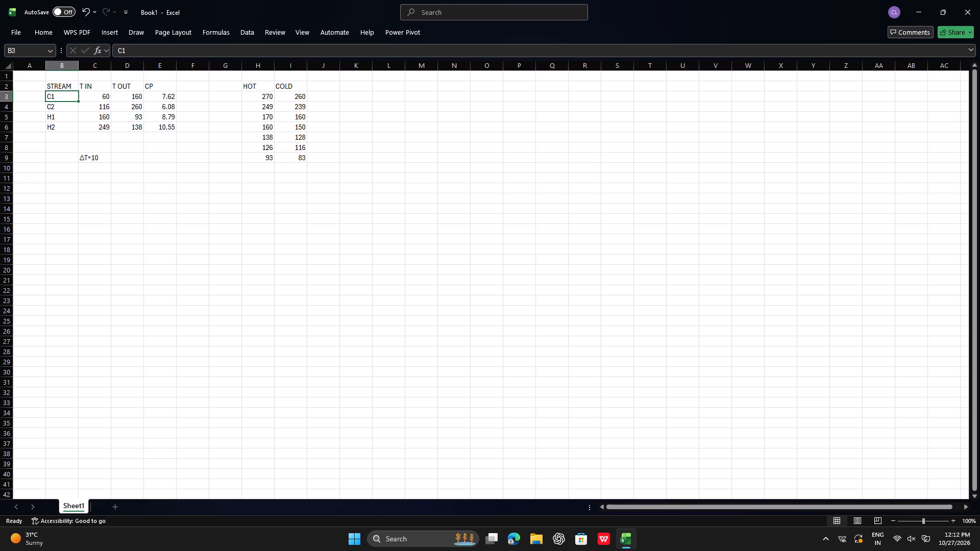
# Complete the interval temperatures in row 10 with 70 under HOT and 60 under COLD.
pyautogui.click(270, 166)
pyautogui.write('70')
pyautogui.click(304, 169)
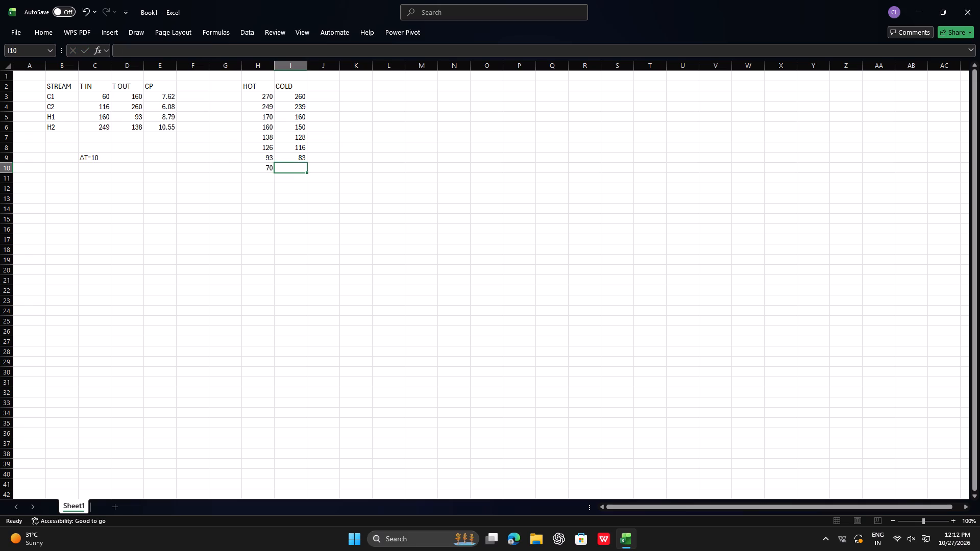
pyautogui.write('60')
pyautogui.press('Return')
pyautogui.click(163, 166)
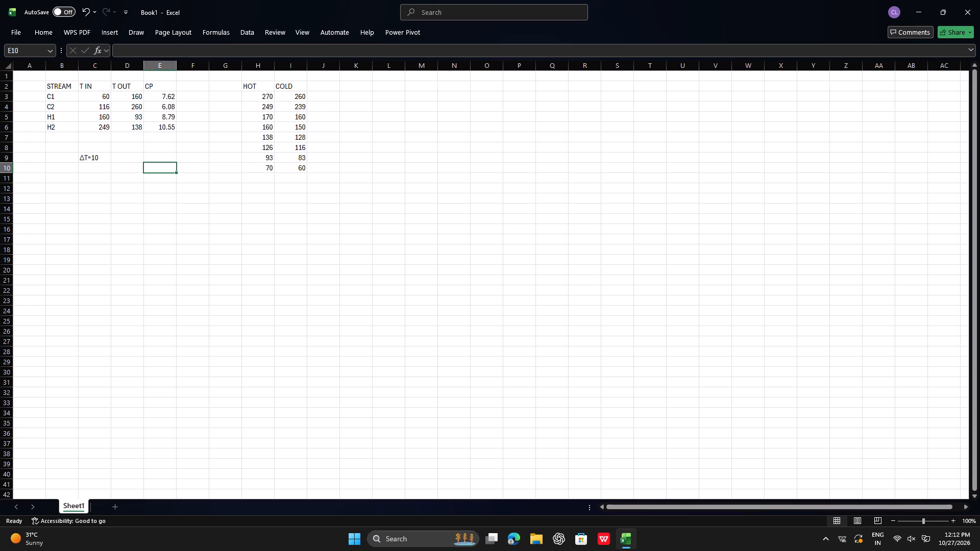
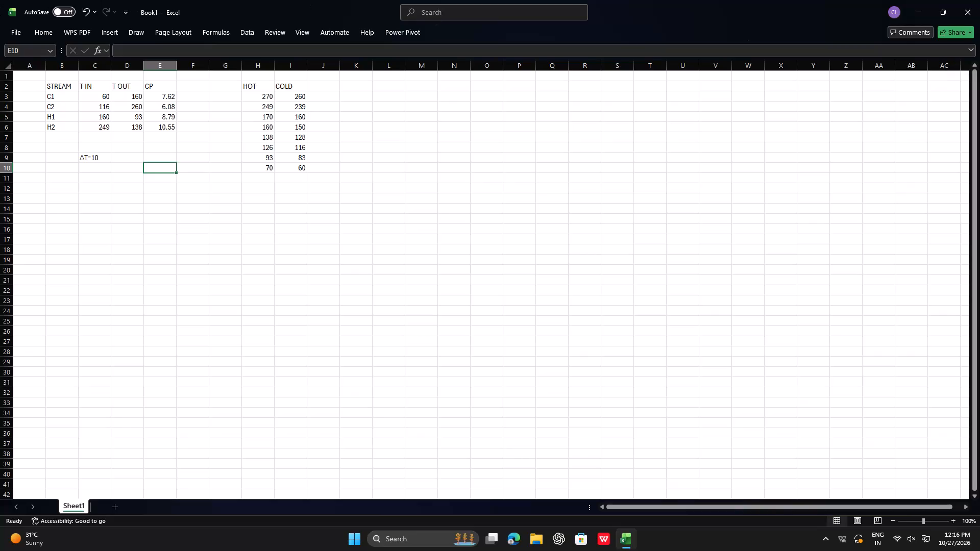
# Start a sorted list of the stream temperatures in column C with 260 in C12 and 249 in C13.
pyautogui.click(97, 187)
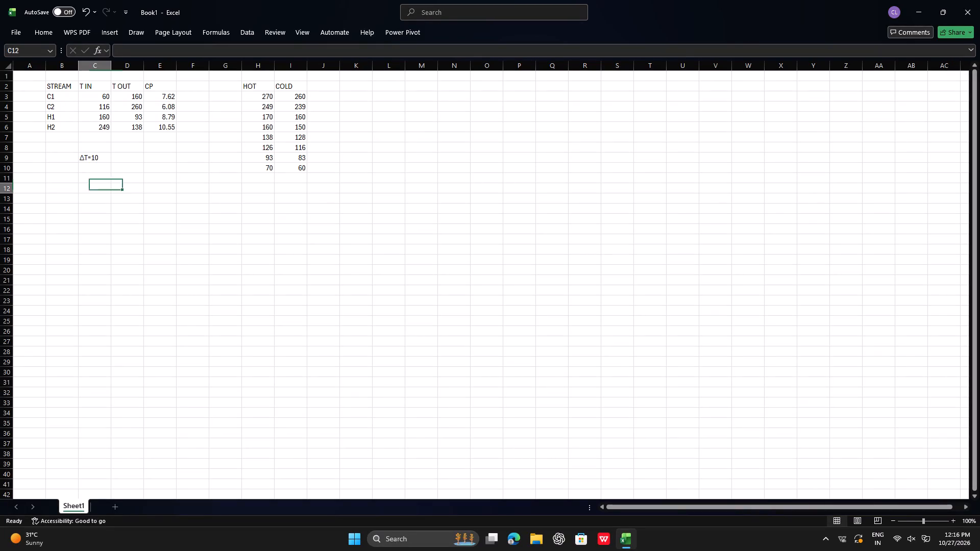
pyautogui.click(97, 182)
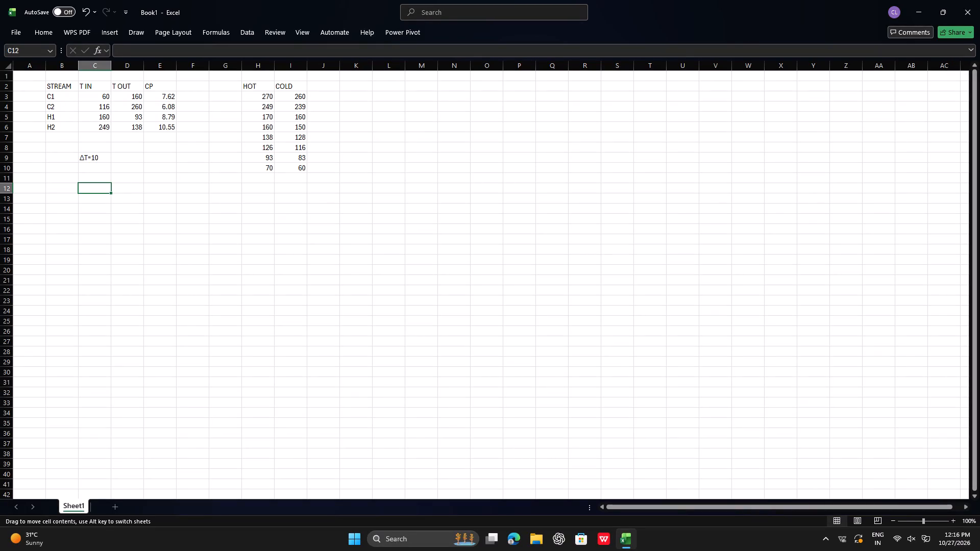
pyautogui.write('260')
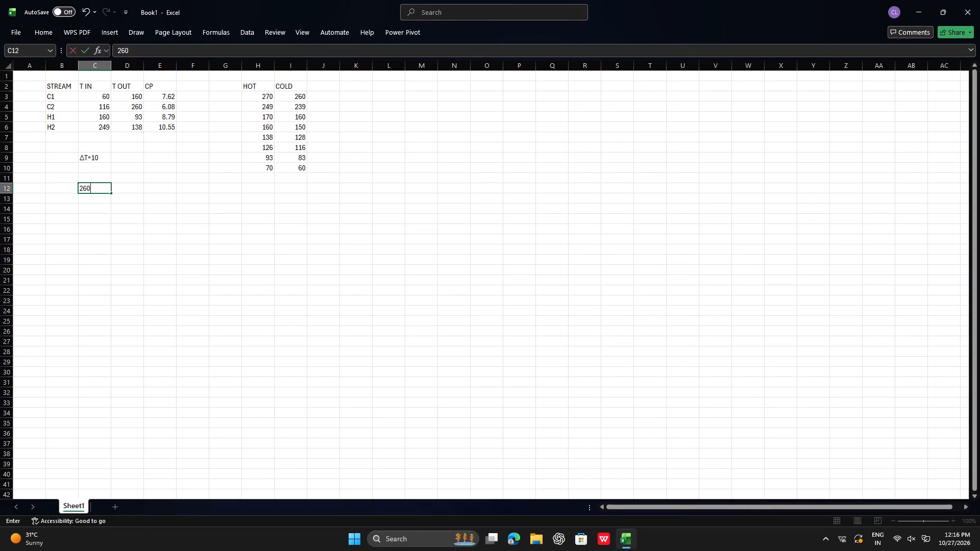
pyautogui.click(95, 199)
pyautogui.click(95, 193)
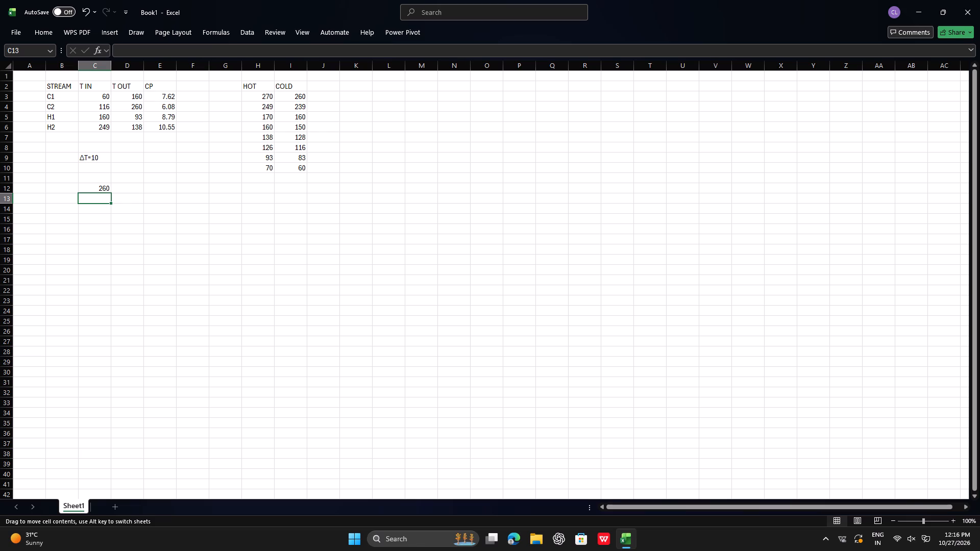
pyautogui.click(92, 203)
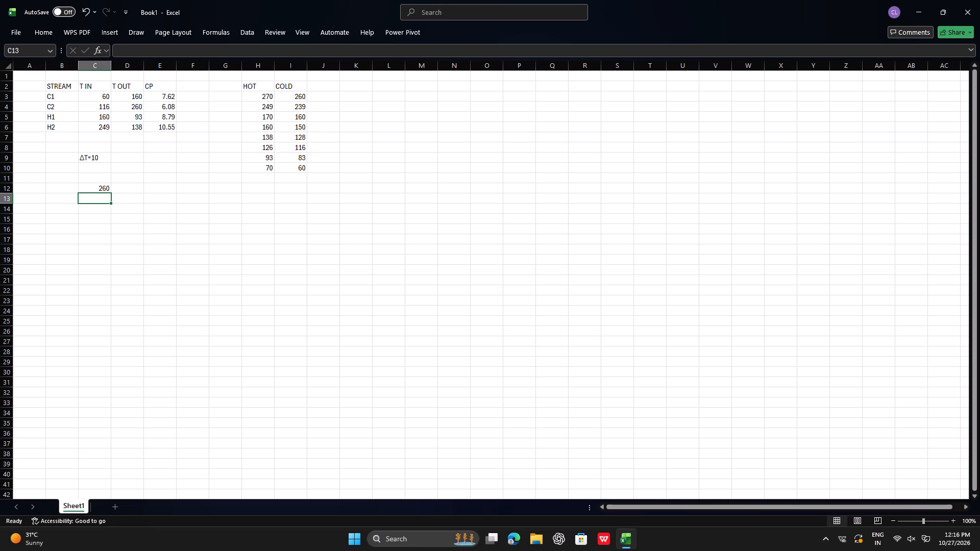
pyautogui.click(101, 193)
pyautogui.click(301, 101)
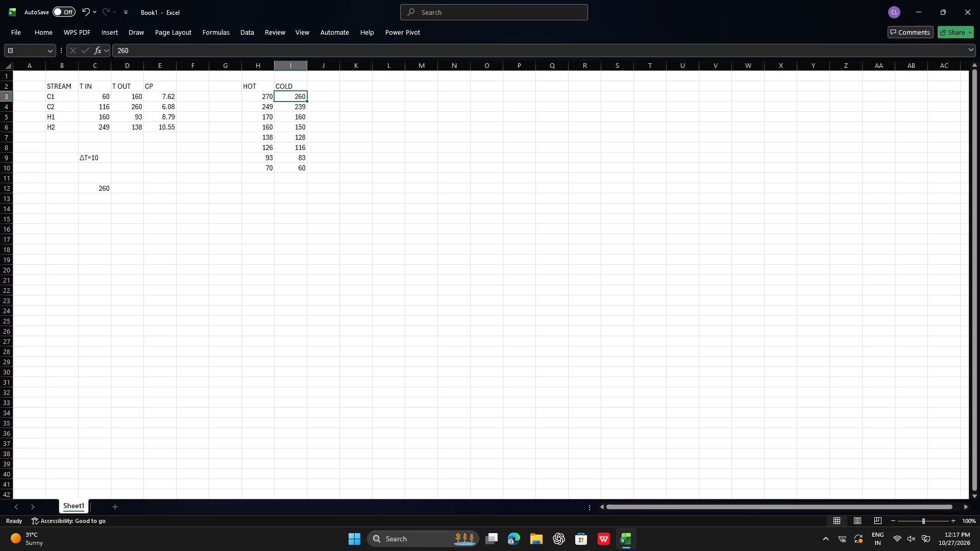
pyautogui.click(115, 199)
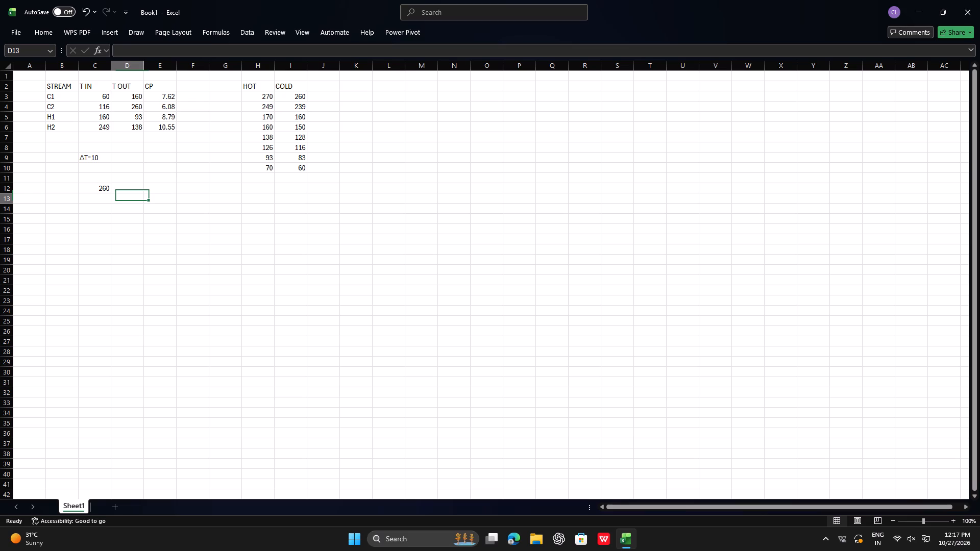
pyautogui.click(103, 199)
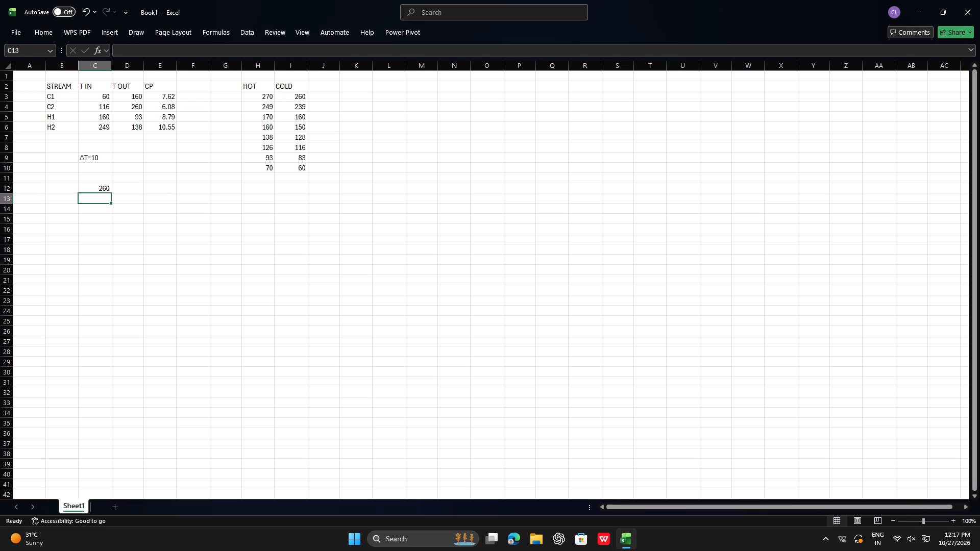
pyautogui.write('249')
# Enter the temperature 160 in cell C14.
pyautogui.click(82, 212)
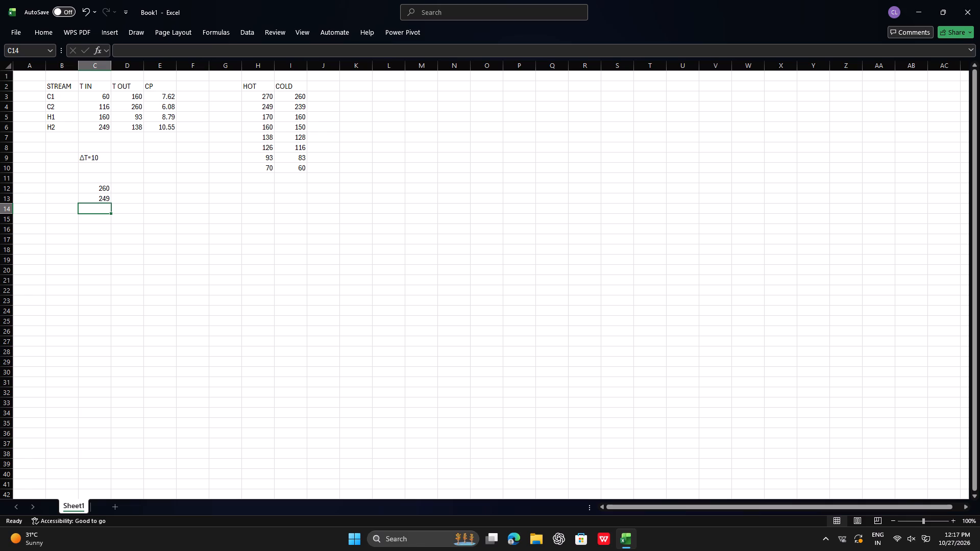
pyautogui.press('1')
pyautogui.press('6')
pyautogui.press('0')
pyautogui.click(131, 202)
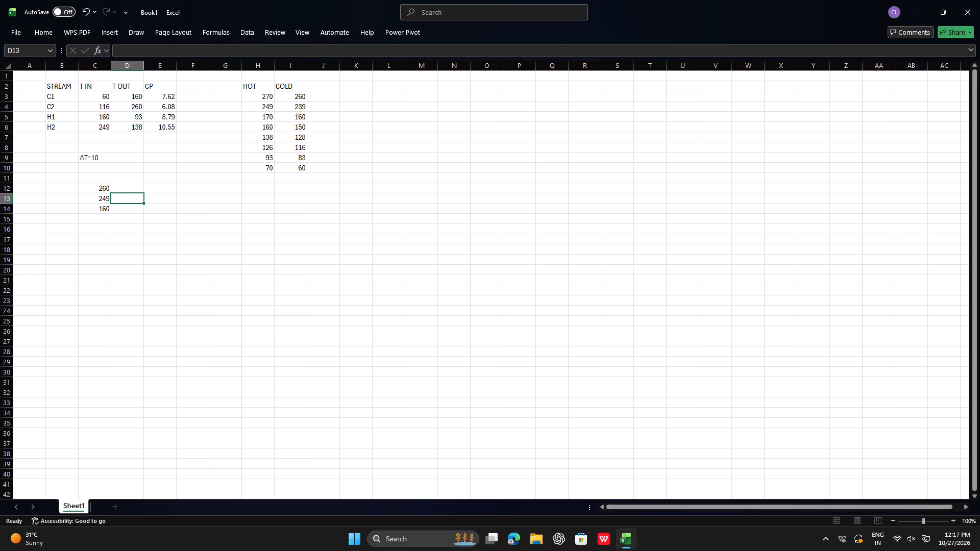
# Replace the entry in cell C14 with the label COLD 160.
pyautogui.click(106, 212)
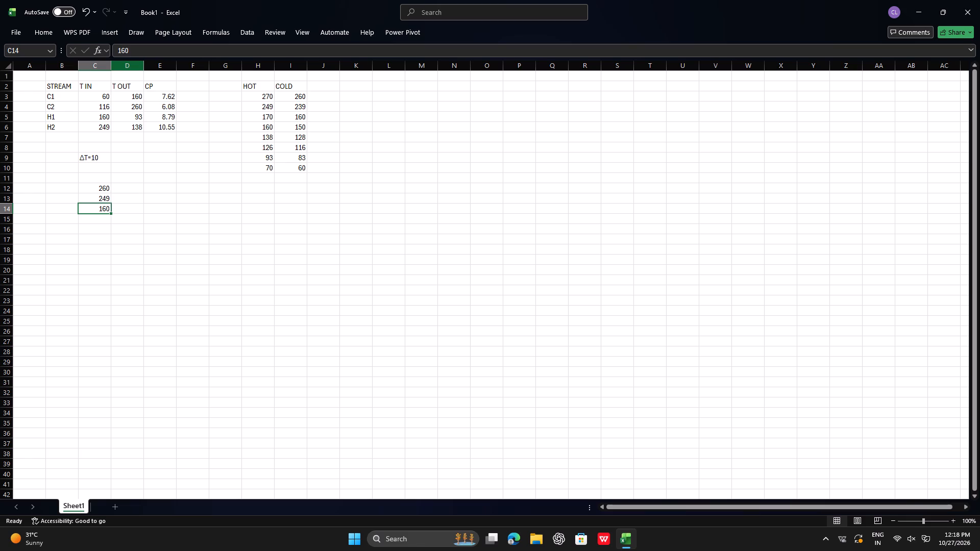
pyautogui.doubleClick(91, 205)
pyautogui.click(93, 209)
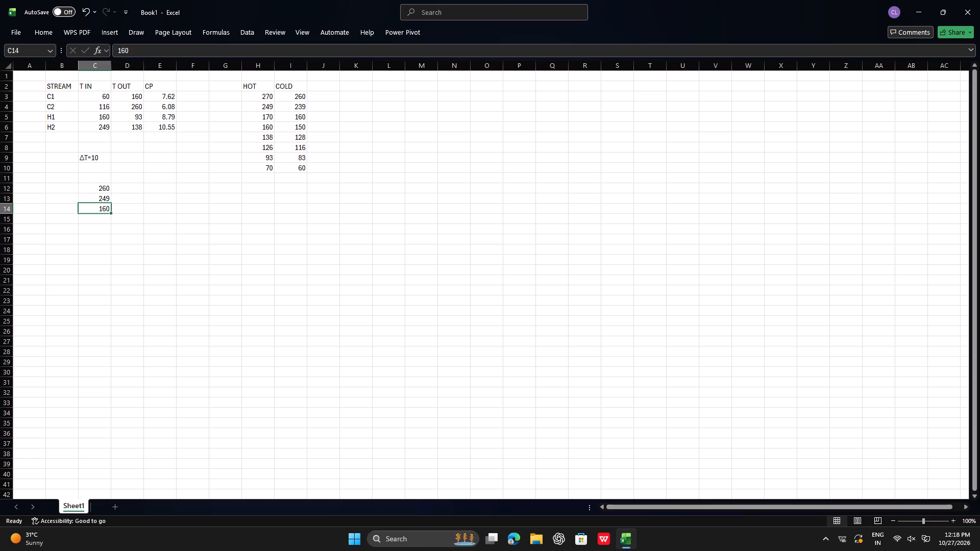
pyautogui.press('j')
pyautogui.press('BackSpace')
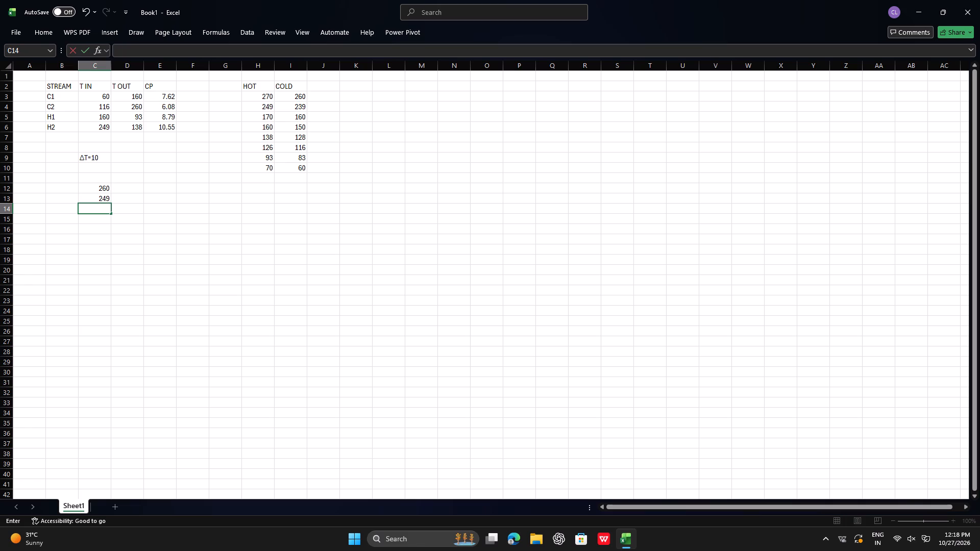
pyautogui.write('H=')
pyautogui.press('BackSpace')
pyautogui.press('BackSpace')
pyautogui.press('BackSpace')
pyautogui.press('c')
pyautogui.write('OLD')
pyautogui.press('space')
pyautogui.write('160')
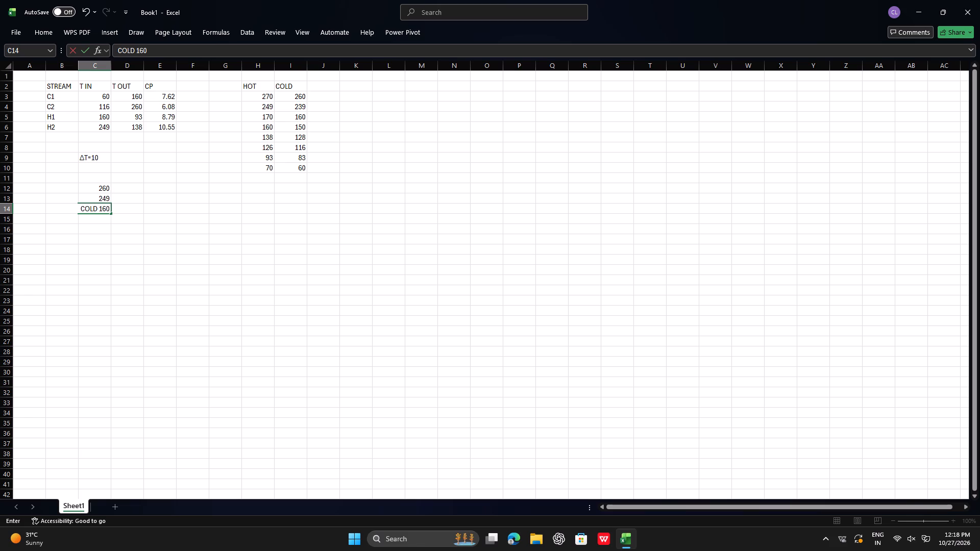
# Continue the temperature list in column C with HOT 160, 138 and 116 in cells C15 to C17.
pyautogui.click(90, 217)
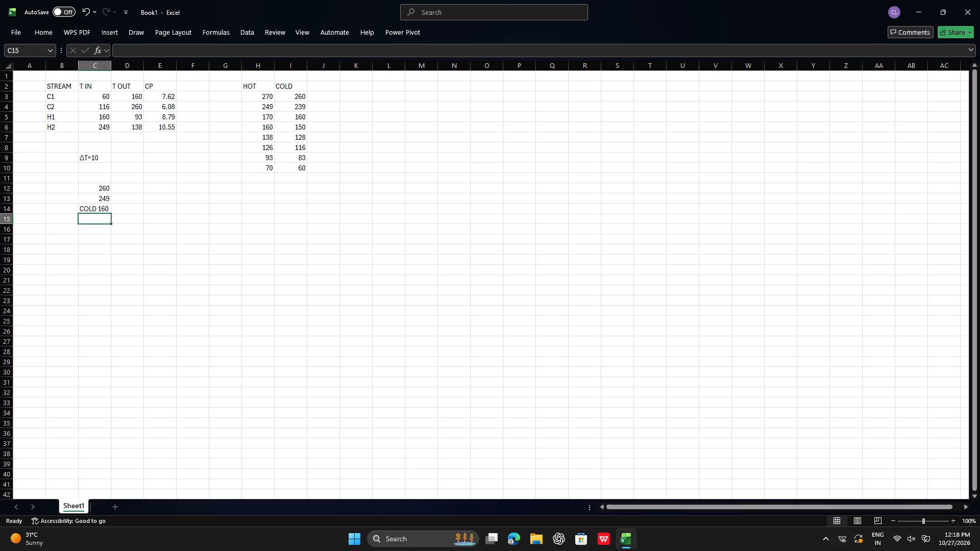
pyautogui.write('HOT')
pyautogui.press('space')
pyautogui.write('160')
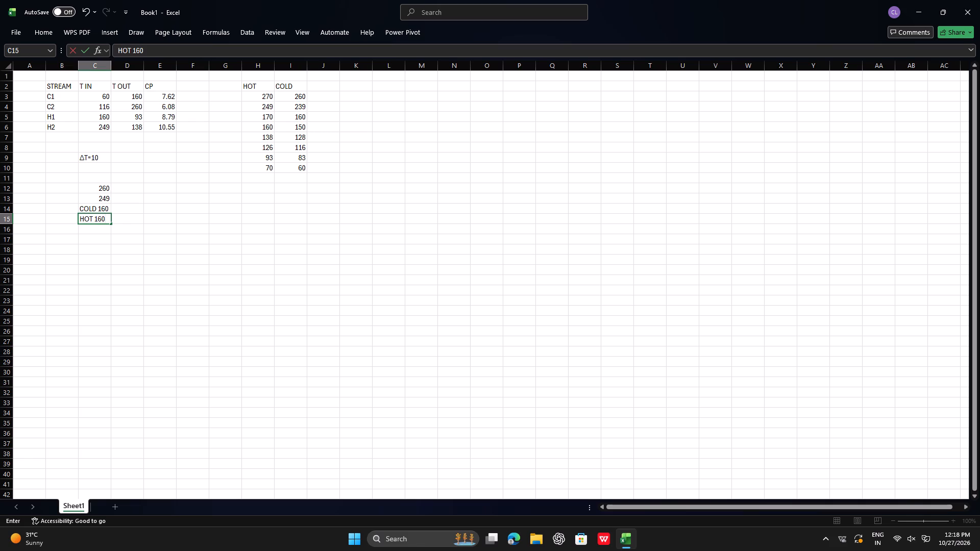
pyautogui.click(104, 229)
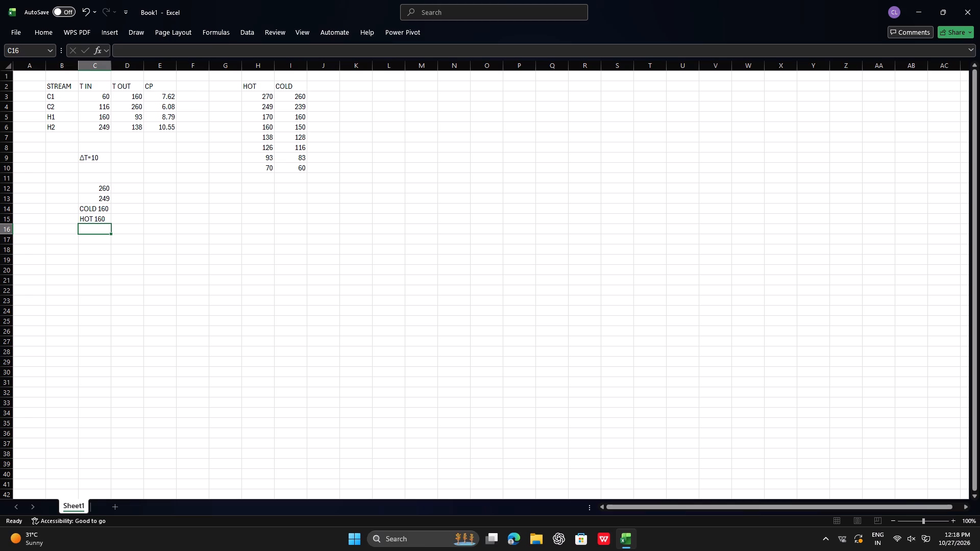
pyautogui.click(139, 129)
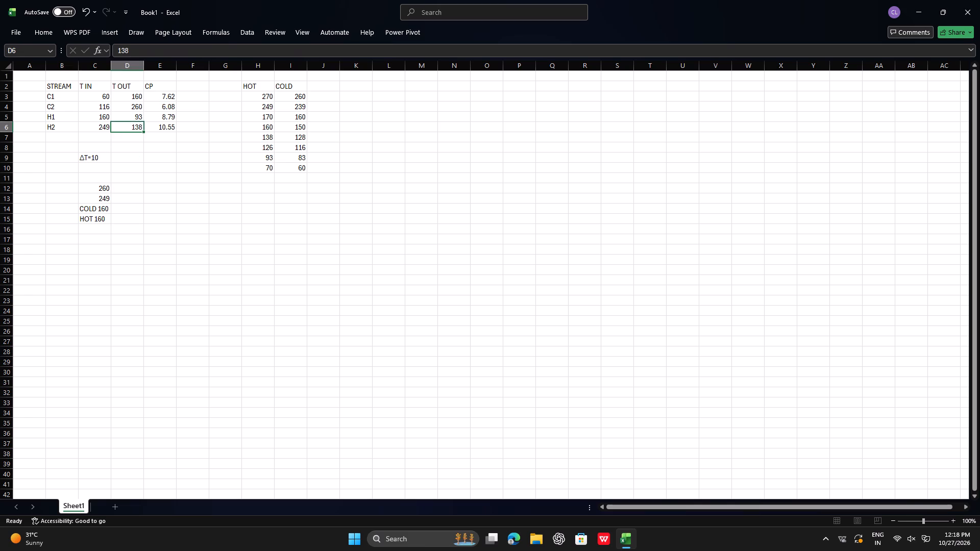
pyautogui.click(95, 230)
pyautogui.write('138')
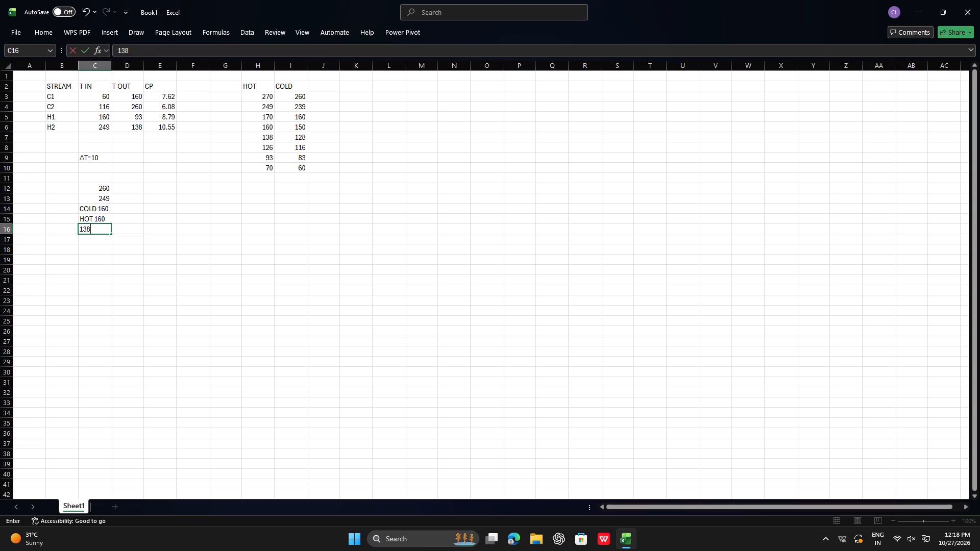
pyautogui.click(93, 236)
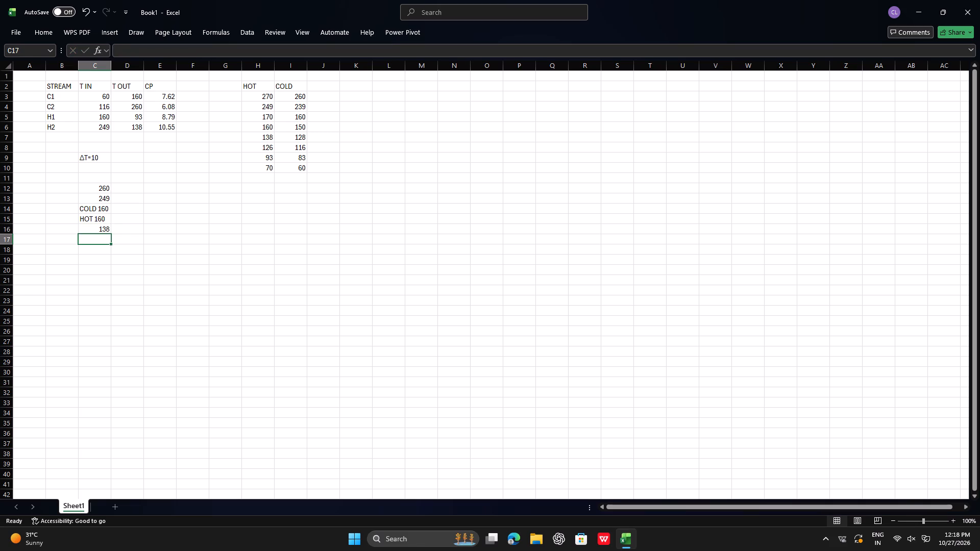
pyautogui.press('1')
pyautogui.write('16')
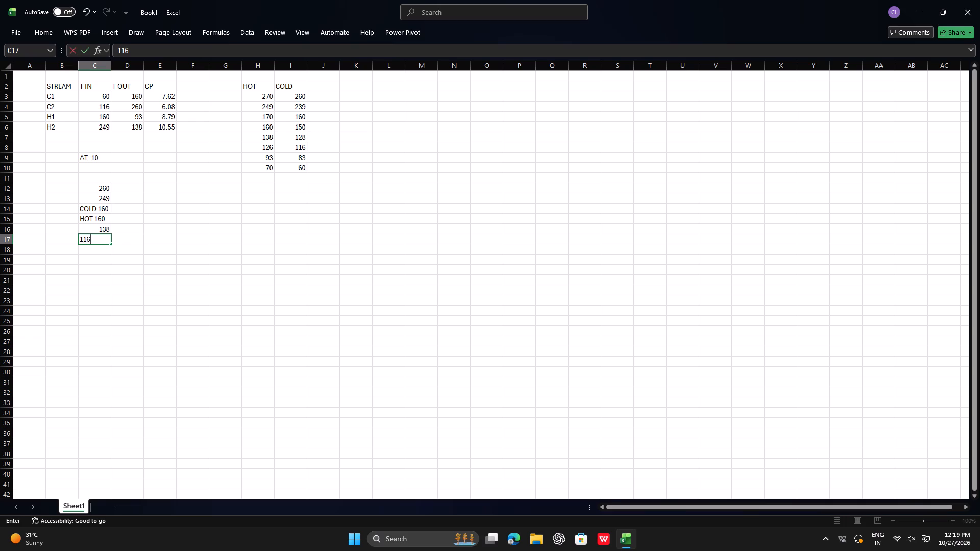
# Complete the temperature list in column C with 93 in cell C18 and 60 in cell C19.
pyautogui.click(104, 249)
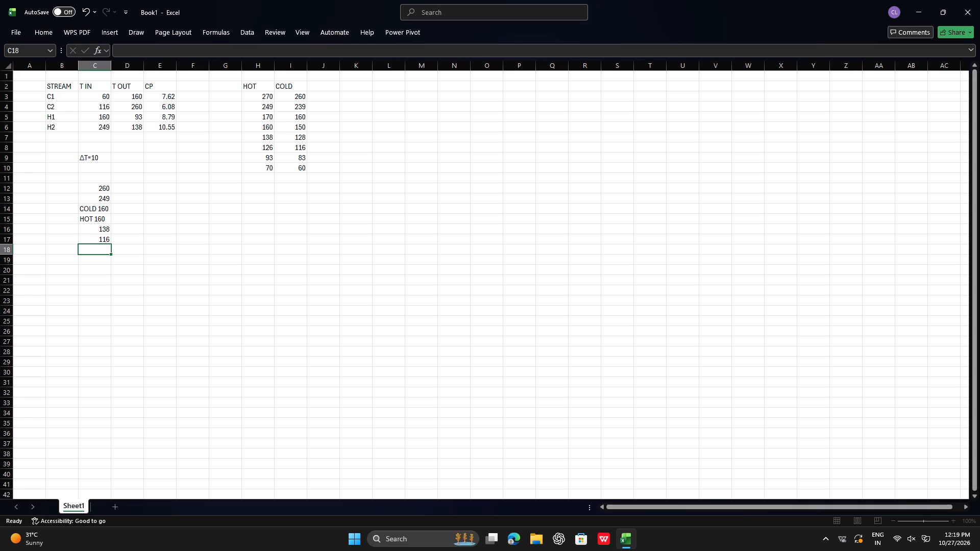
pyautogui.click(138, 114)
pyautogui.click(99, 251)
pyautogui.press('9')
pyautogui.press('3')
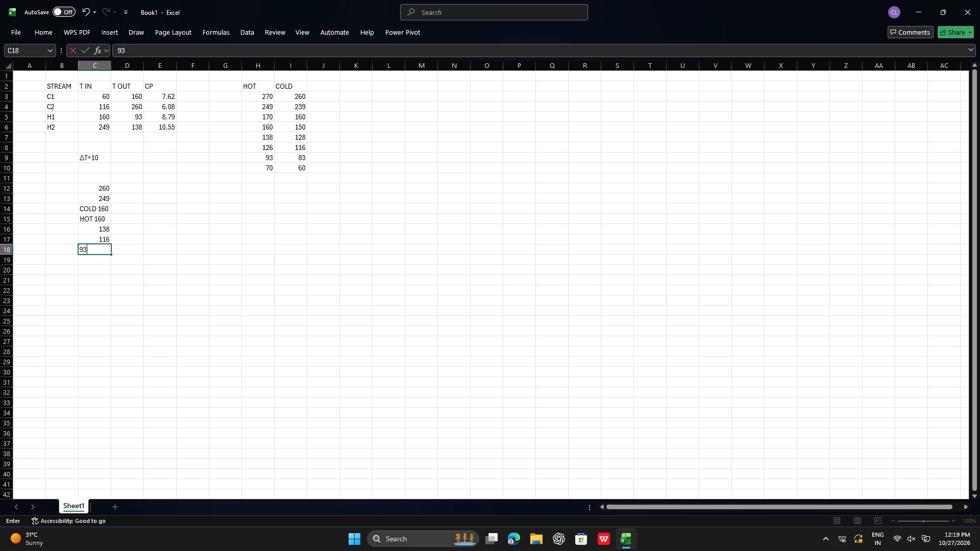
pyautogui.click(265, 162)
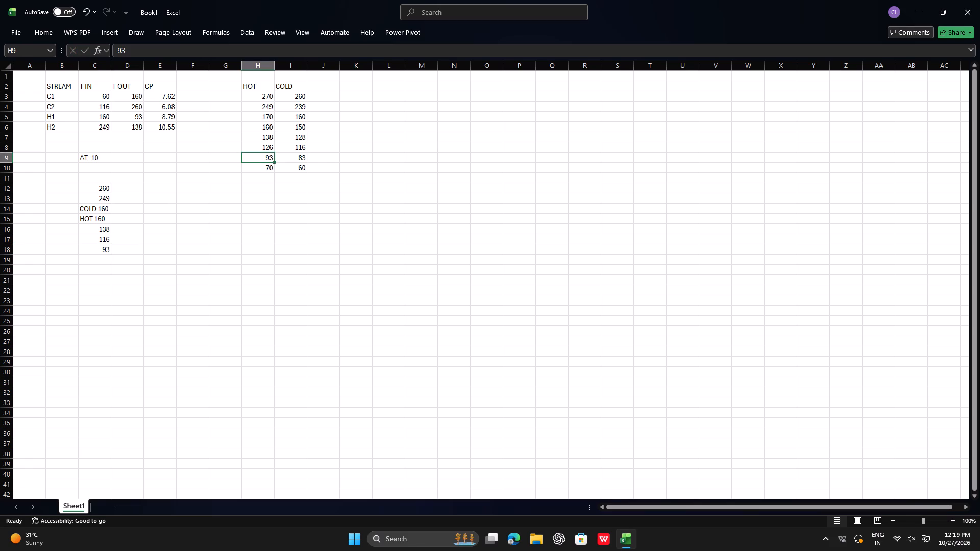
pyautogui.click(294, 171)
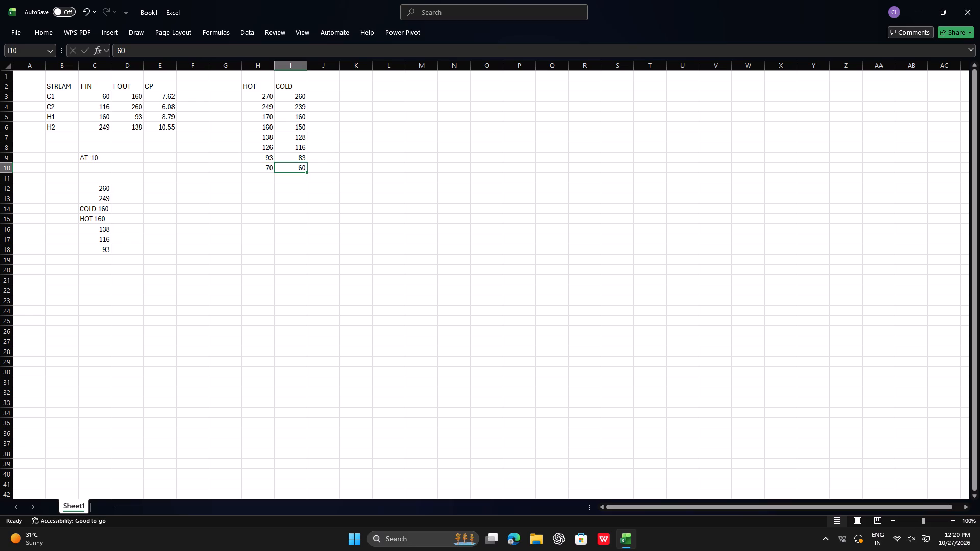
pyautogui.click(379, 218)
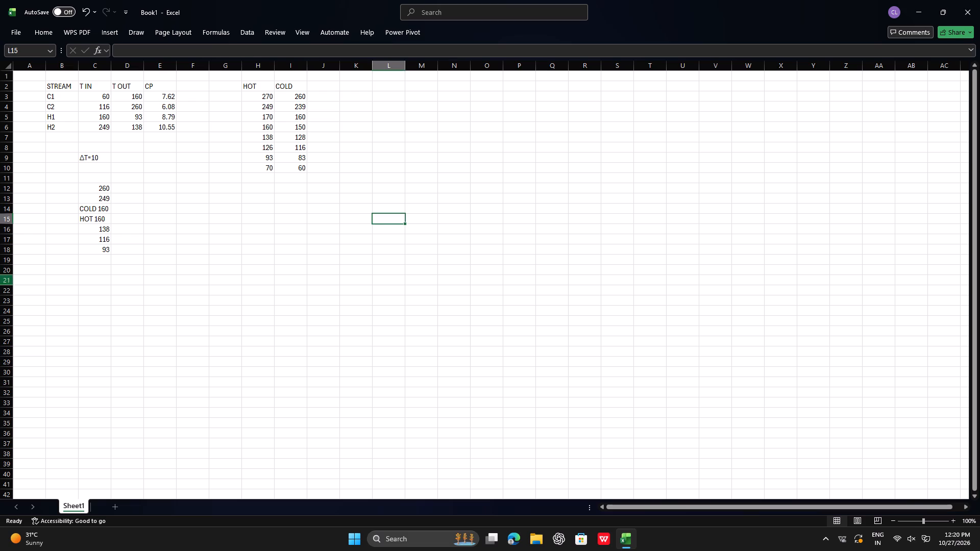
pyautogui.click(108, 255)
pyautogui.press('6')
pyautogui.click(106, 256)
pyautogui.press('0')
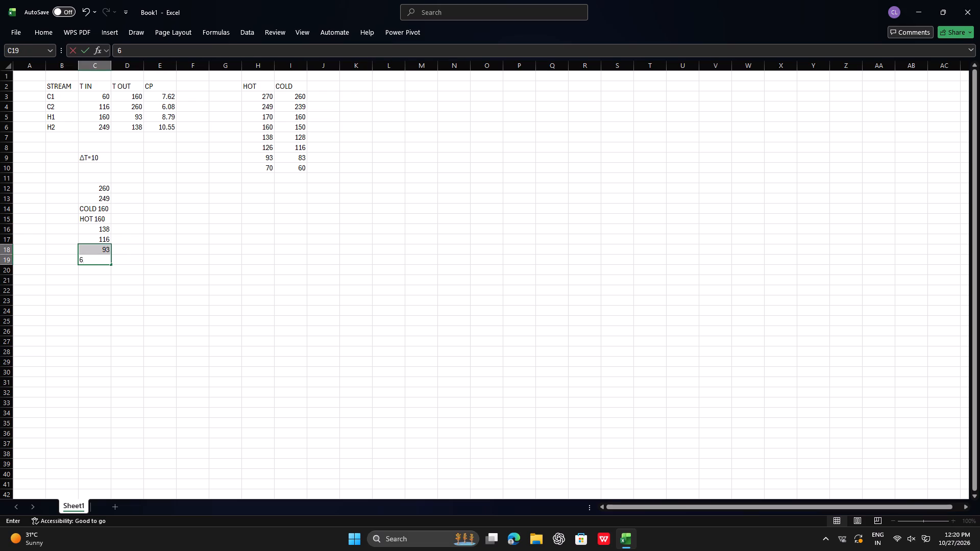
# Finish and commit the entry 60 in cell C19, ending the temperature list in column C.
pyautogui.press('0')
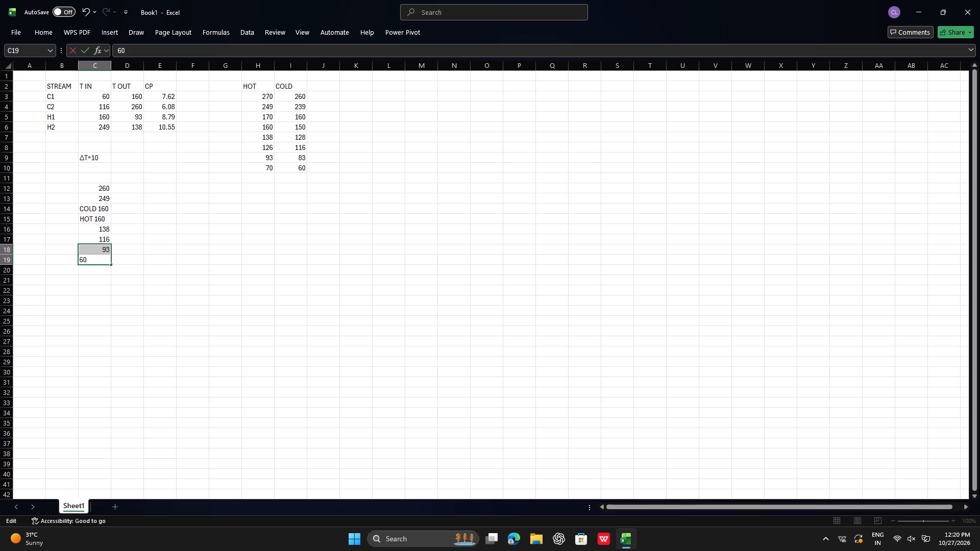
pyautogui.click(104, 261)
pyautogui.click(107, 257)
pyautogui.press('Return')
pyautogui.press('Return')
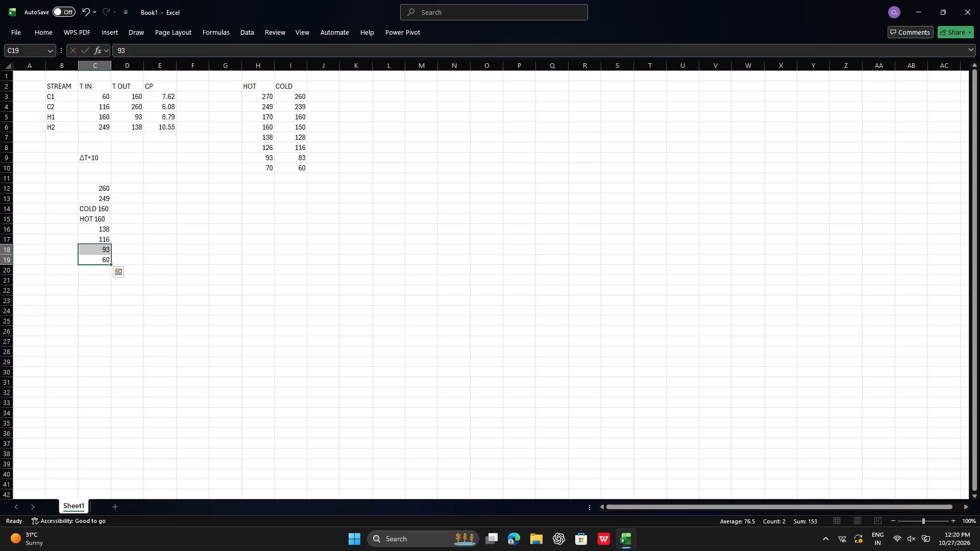
pyautogui.press('Return')
pyautogui.press('Return')
pyautogui.press('Return')
pyautogui.press('Return')
pyautogui.press('Return')
pyautogui.press('Return')
pyautogui.press('Right')
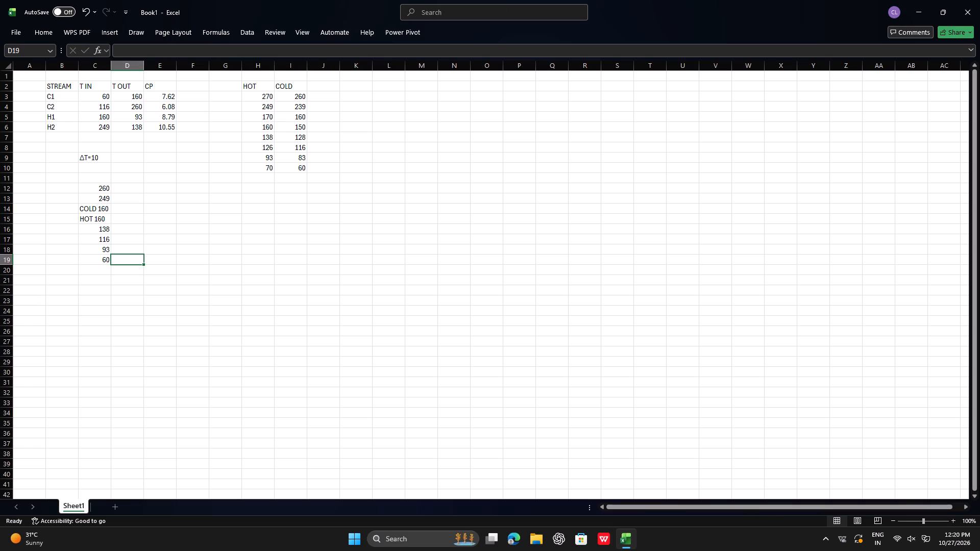
# Enter the labels H2, H1, HOT and COL in cells K15 to N15 as headers for a new interval table.
pyautogui.click(419, 220)
pyautogui.press('h')
pyautogui.press('o')
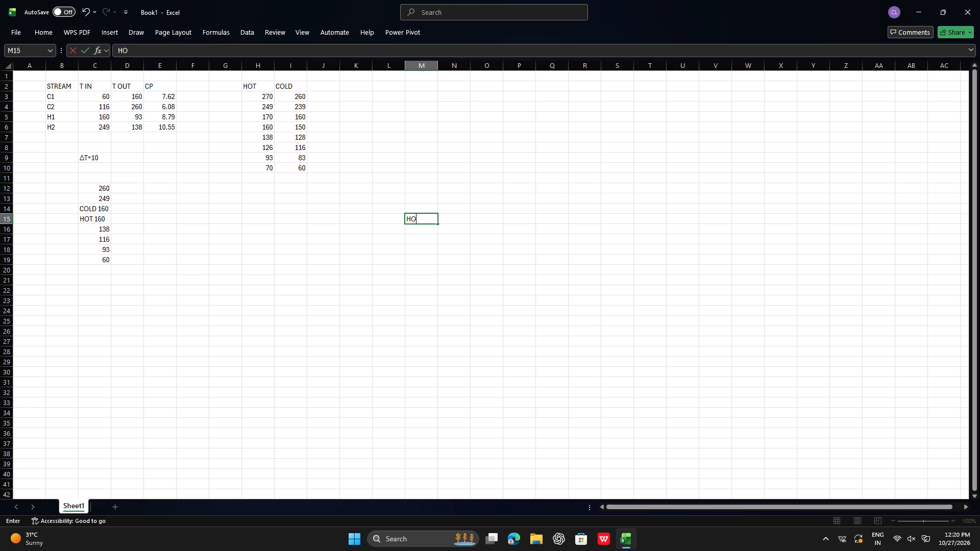
pyautogui.press('t')
pyautogui.click(459, 219)
pyautogui.write('COL')
pyautogui.click(400, 216)
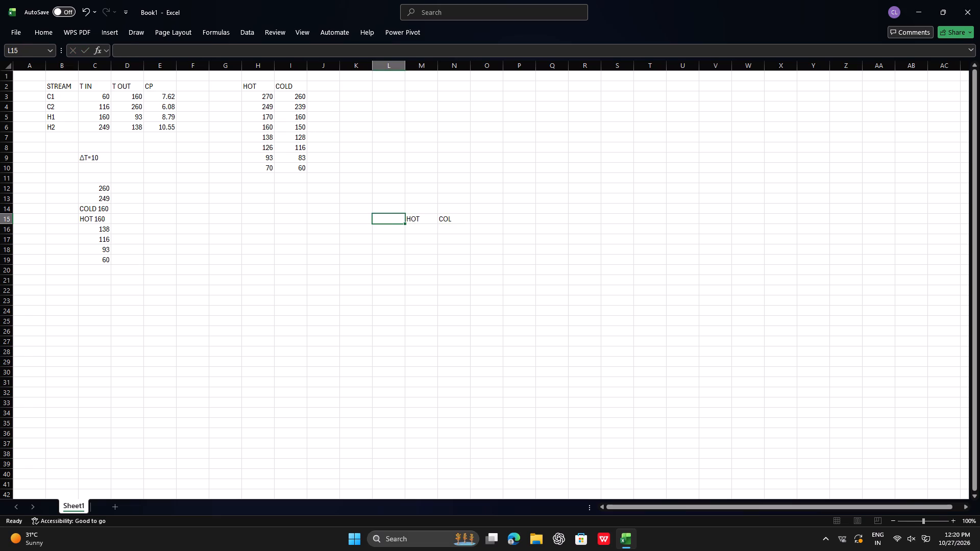
pyautogui.write('H1')
pyautogui.press('Left')
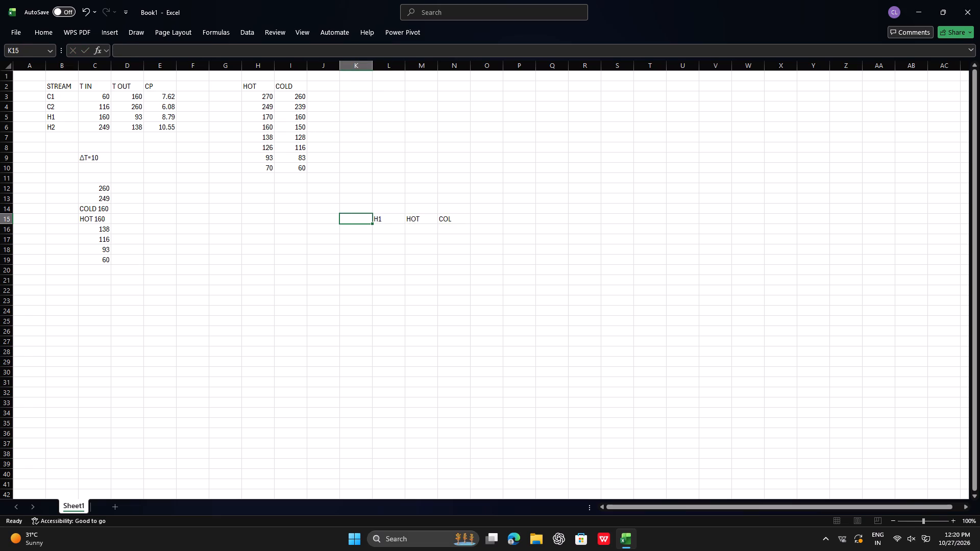
pyautogui.write('H2')
# Correct the header in N15 to COLD and add the headers C1 in O15 and C2 in P15.
pyautogui.click(476, 217)
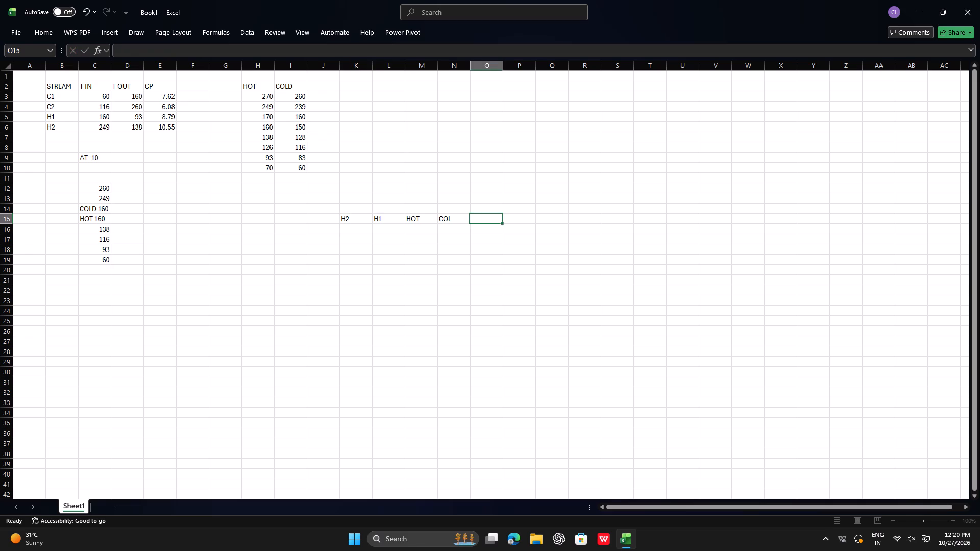
pyautogui.click(457, 219)
pyautogui.doubleClick(456, 219)
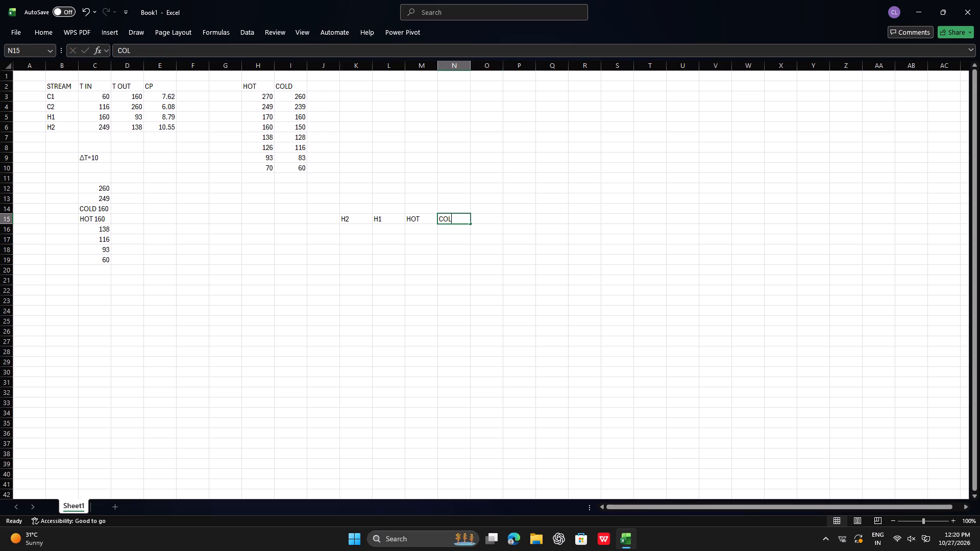
pyautogui.press('d')
pyautogui.click(481, 218)
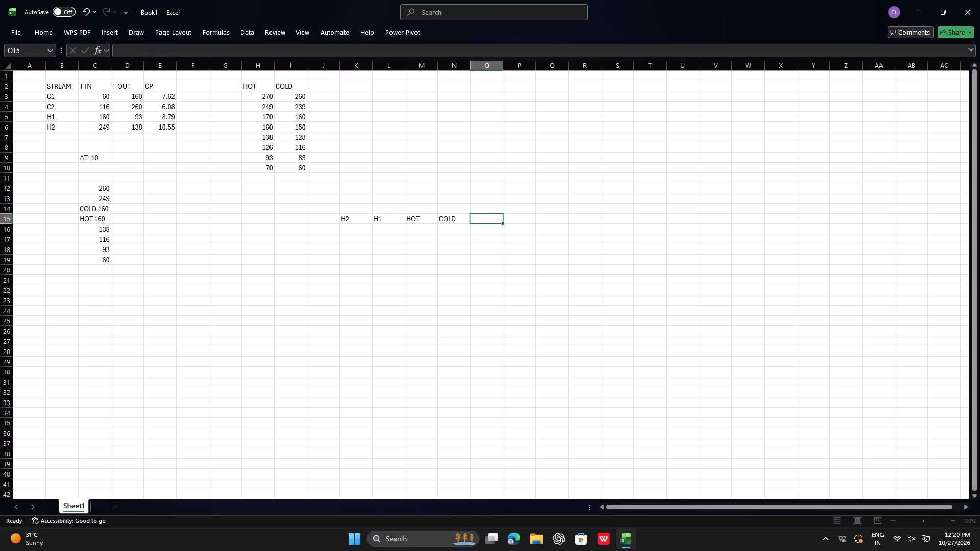
pyautogui.write('C1')
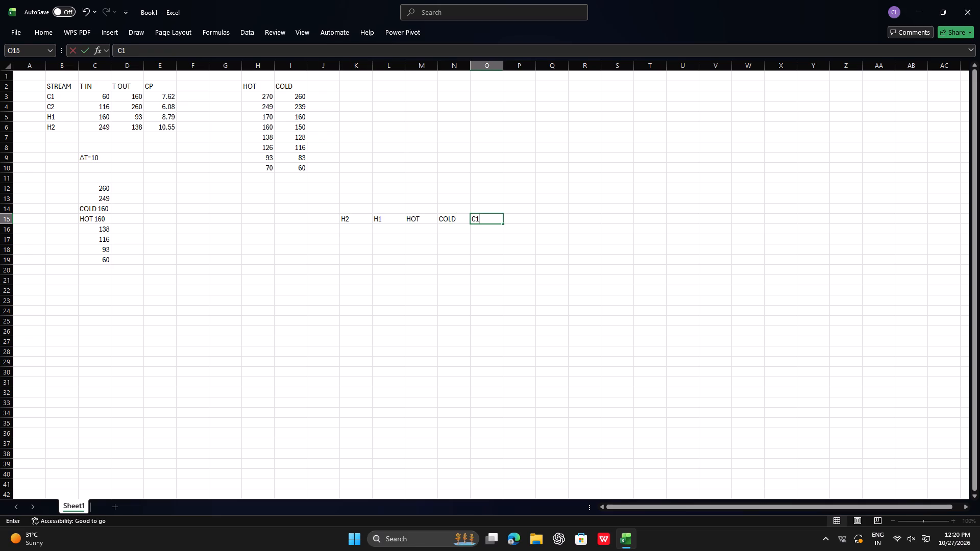
pyautogui.click(514, 217)
pyautogui.press('c')
pyautogui.press('2')
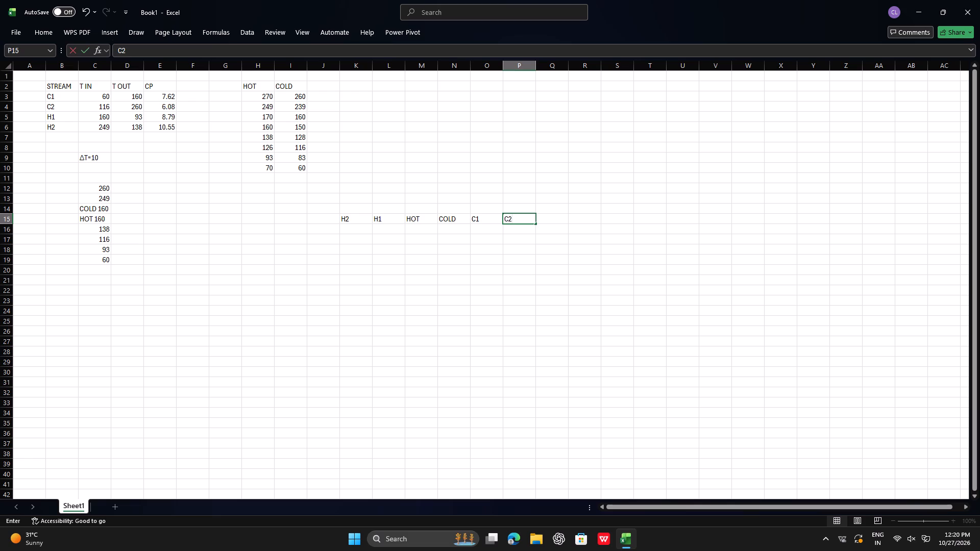
pyautogui.click(328, 220)
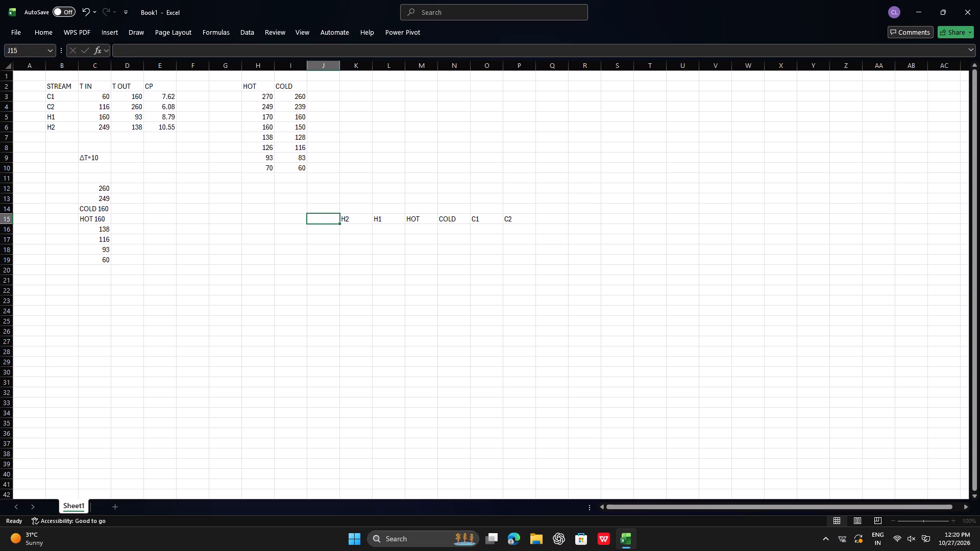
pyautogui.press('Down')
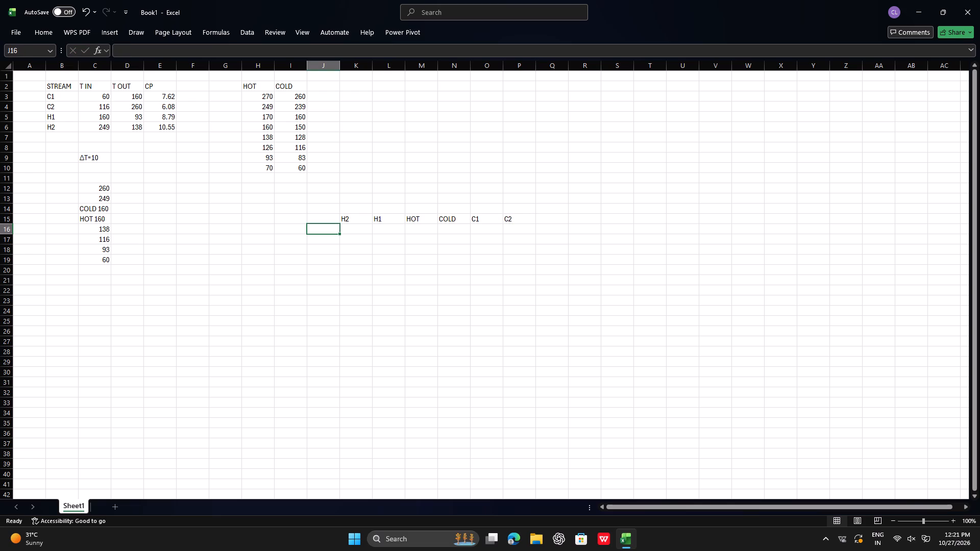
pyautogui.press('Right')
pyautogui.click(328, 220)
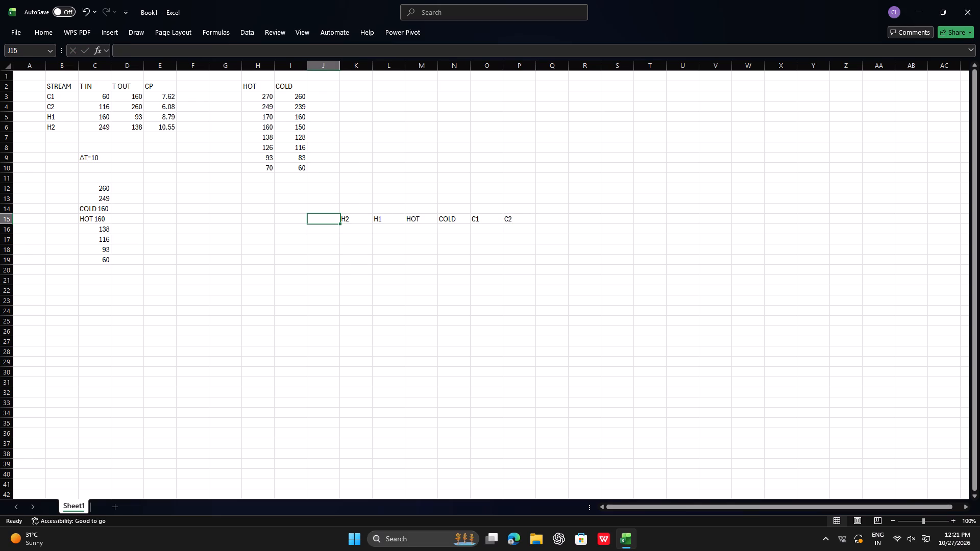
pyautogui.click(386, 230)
# Start the HOT column with 270 in M16, 249 in M18 and 170 in M20, leaving one blank row between values.
pyautogui.click(432, 228)
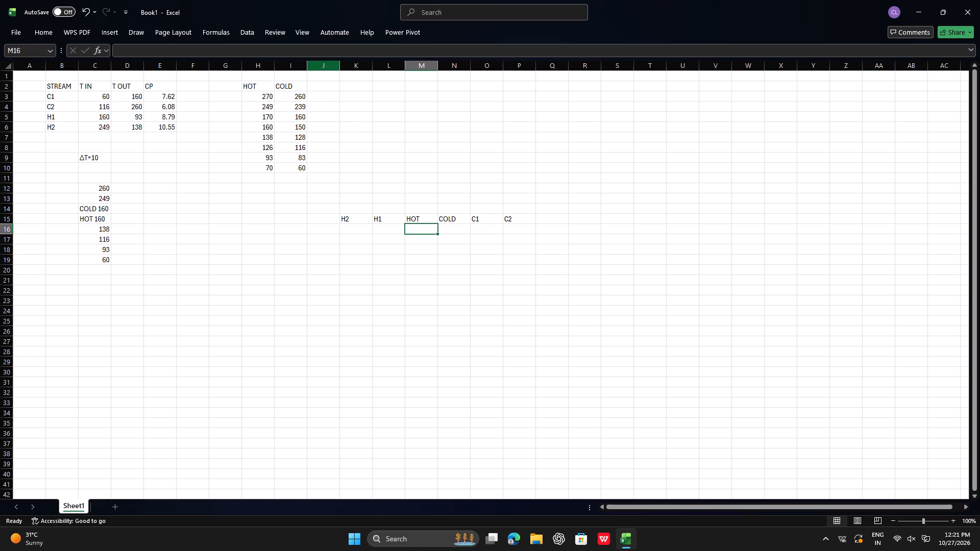
pyautogui.press('2')
pyautogui.press('7')
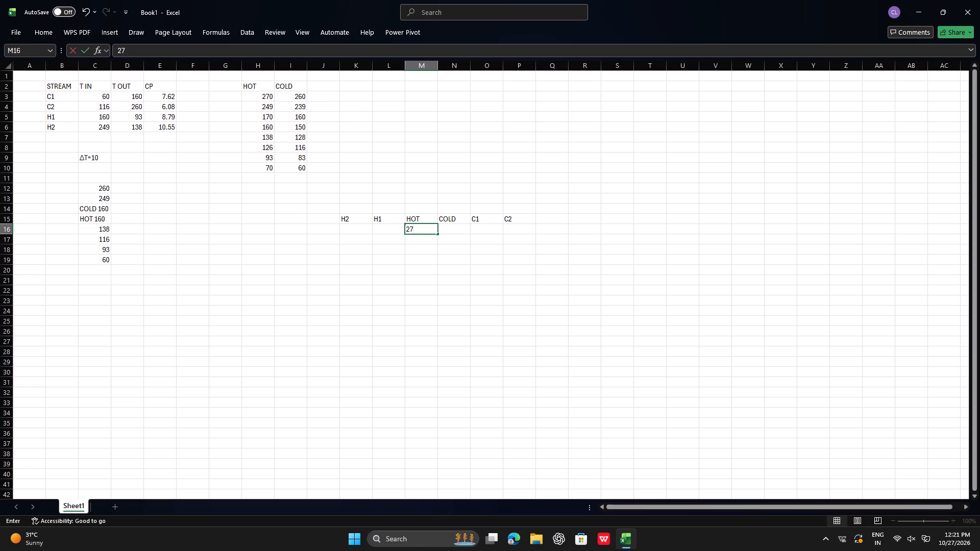
pyautogui.press('0')
pyautogui.click(413, 245)
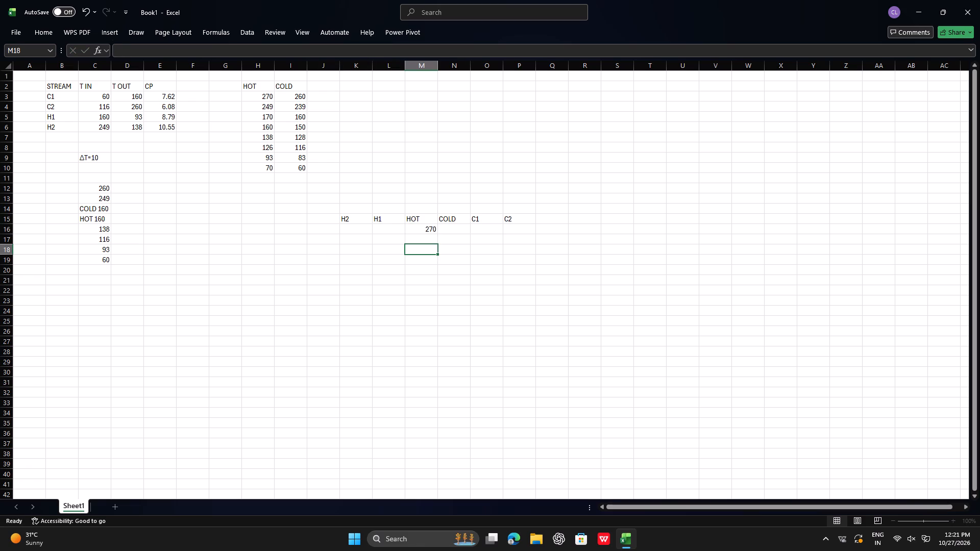
pyautogui.press('2')
pyautogui.press('4')
pyautogui.press('9')
pyautogui.click(434, 269)
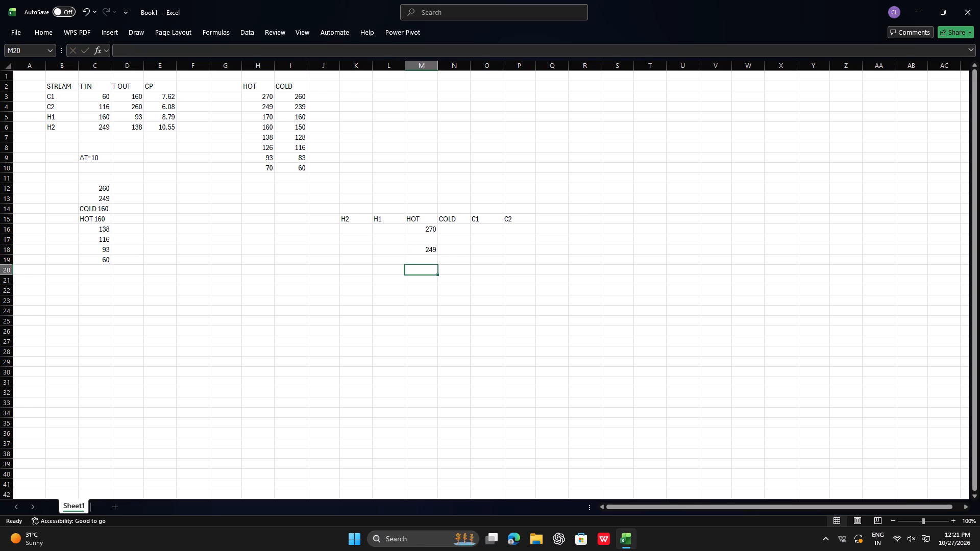
pyautogui.write('17')
pyautogui.press('0')
# Enter the hot temperature 160 in cell M22.
pyautogui.click(425, 288)
pyautogui.press('1')
pyautogui.press('6')
pyautogui.press('0')
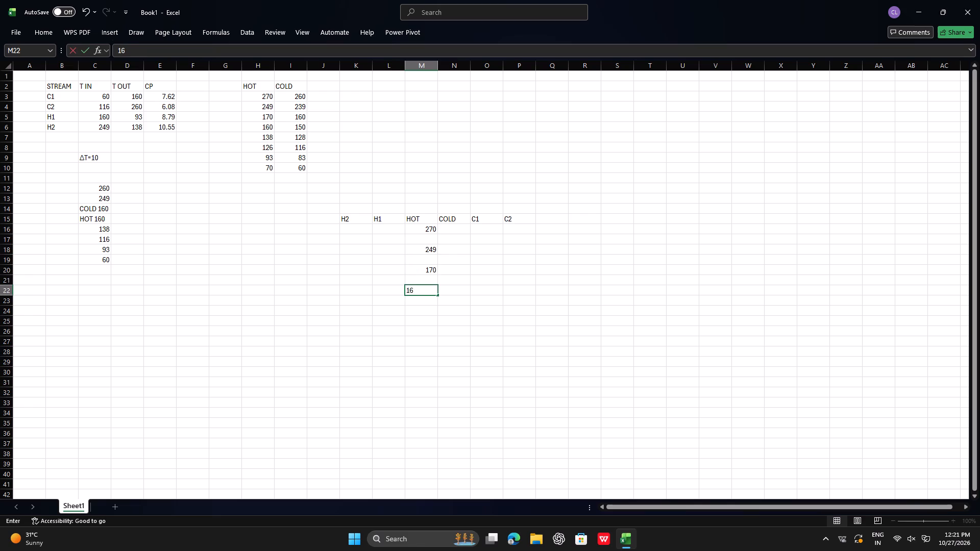
pyautogui.press('0')
pyautogui.click(432, 308)
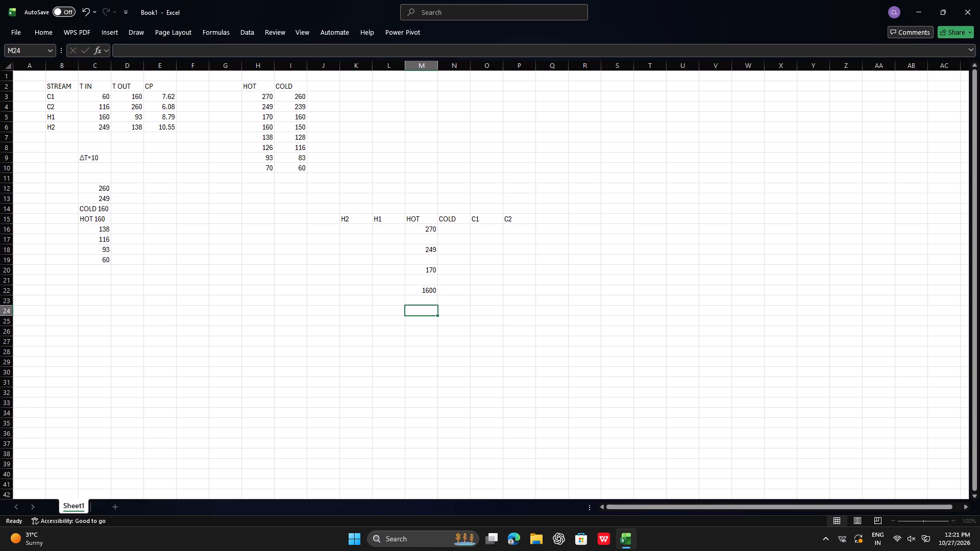
pyautogui.click(427, 289)
pyautogui.press('BackSpace')
pyautogui.press('BackSpace')
pyautogui.write('160')
# Continue the HOT column with 138 in M24 and 126 in M26.
pyautogui.click(426, 309)
pyautogui.write('138')
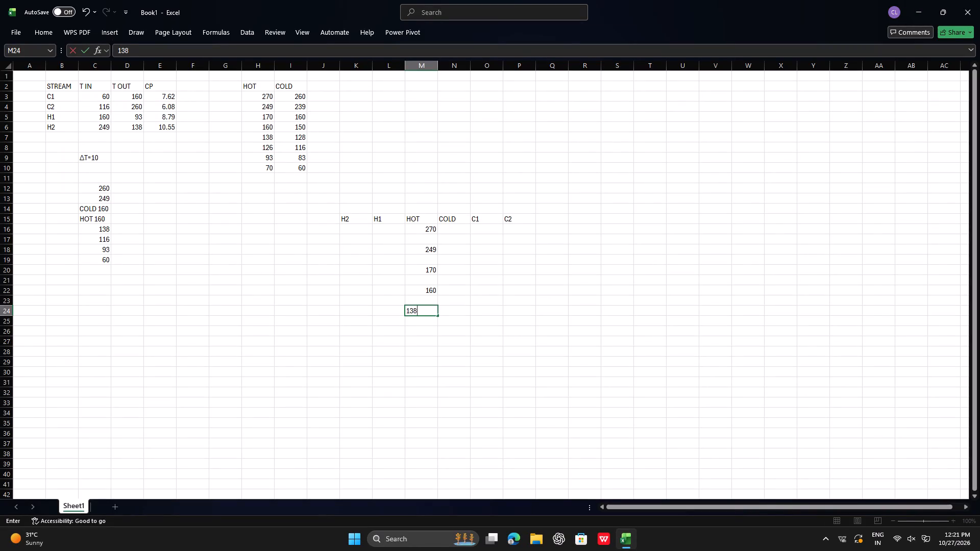
pyautogui.press('0')
pyautogui.press('BackSpace')
pyautogui.click(429, 331)
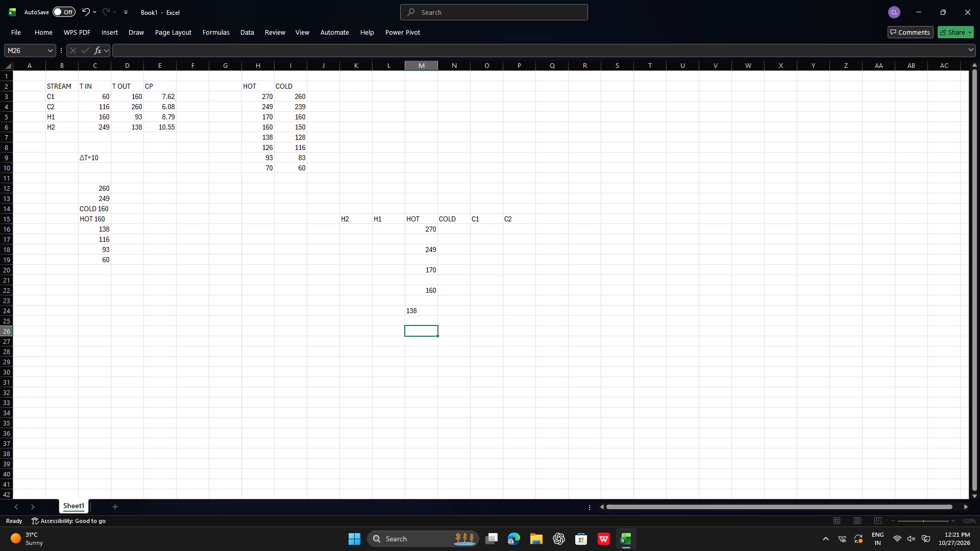
pyautogui.press('1')
pyautogui.press('2')
pyautogui.press('6')
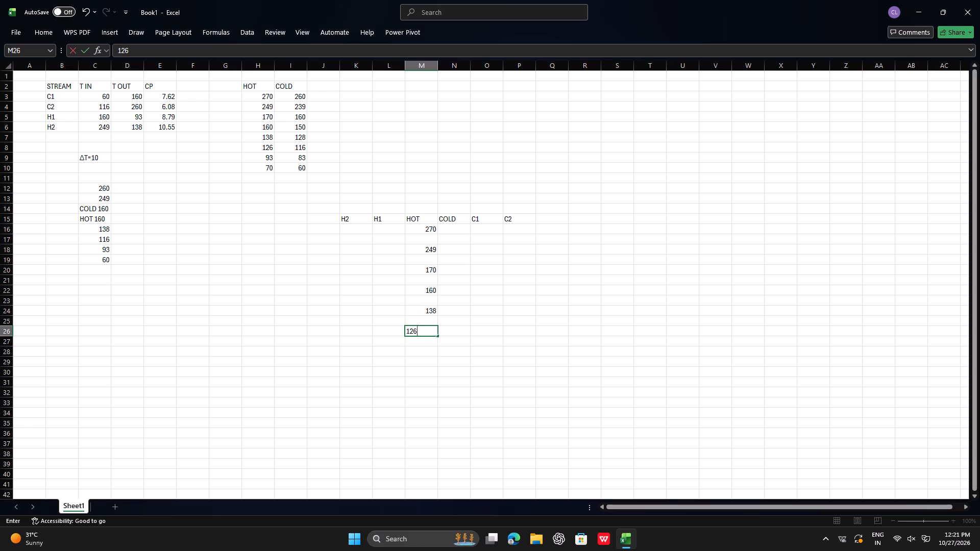
# Complete the HOT column with 93 in M28 and 70 in M30.
pyautogui.click(427, 357)
pyautogui.click(431, 353)
pyautogui.press('9')
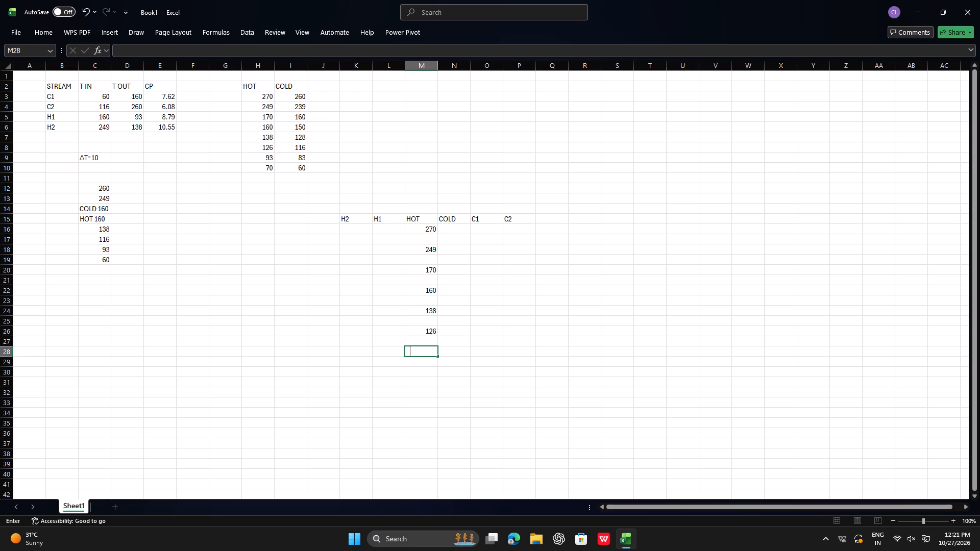
pyautogui.press('3')
pyautogui.click(430, 375)
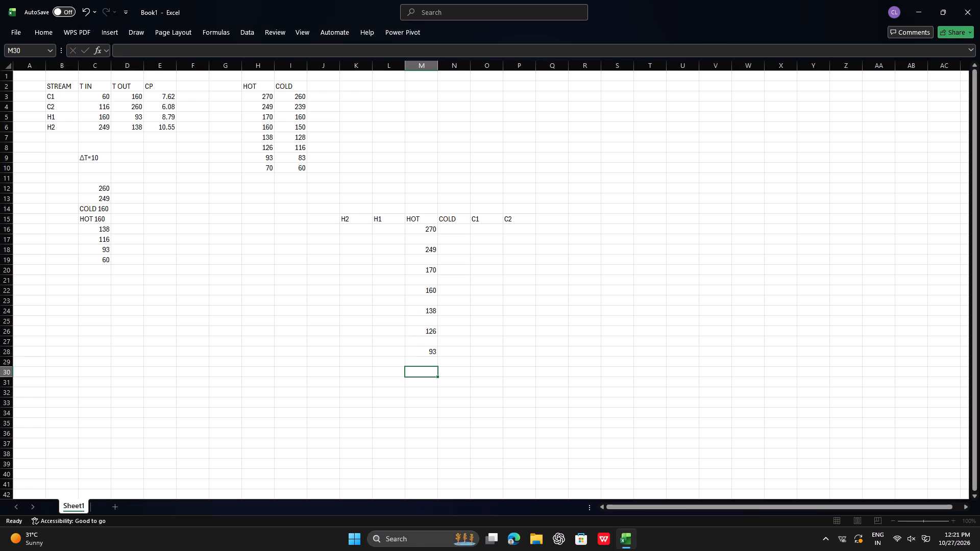
pyautogui.press('7')
pyautogui.press('0')
# Start the COLD column with 260 in N16, 239 in N18 and 160 in N20, leaving one blank row between values.
pyautogui.click(462, 232)
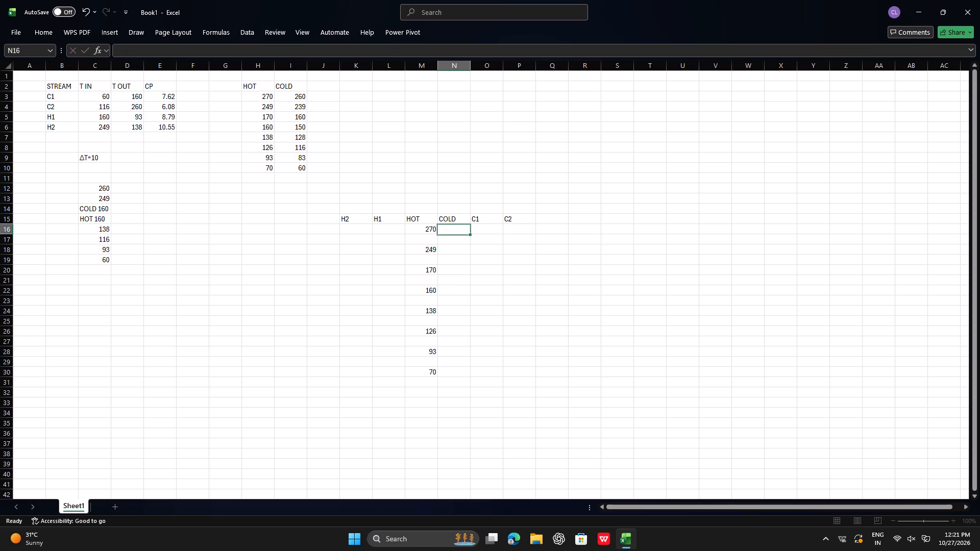
pyautogui.press('2')
pyautogui.press('6')
pyautogui.press('0')
pyautogui.click(449, 252)
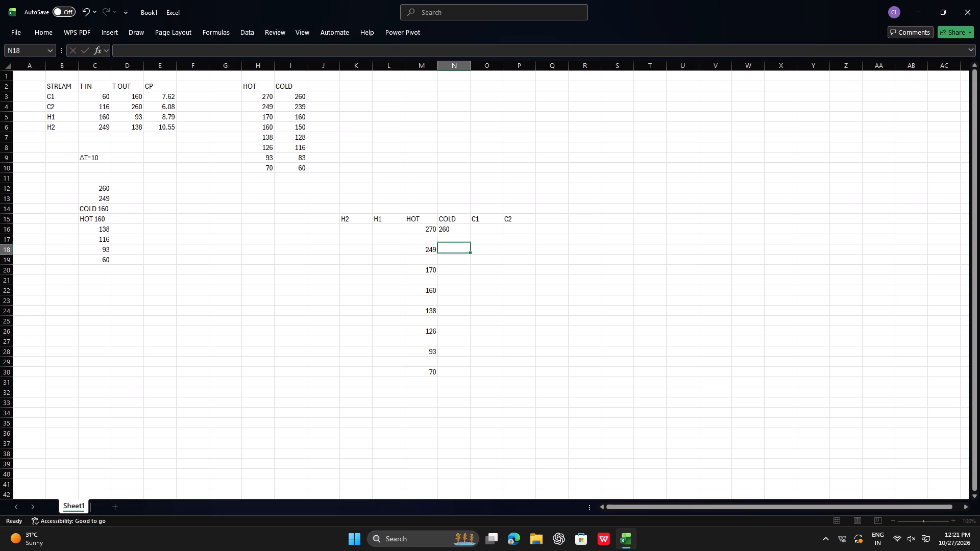
pyautogui.press('2')
pyautogui.write('39')
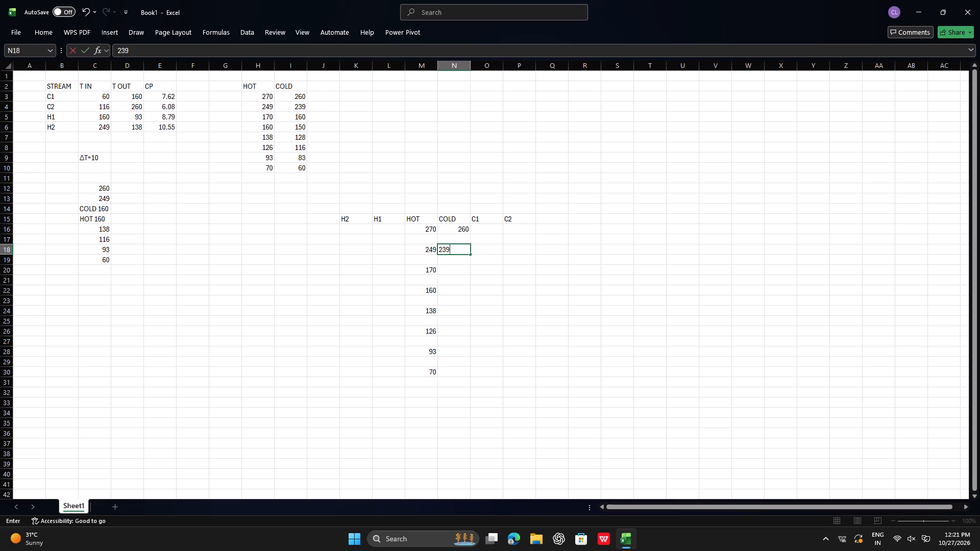
pyautogui.click(450, 270)
pyautogui.write('16')
pyautogui.press('0')
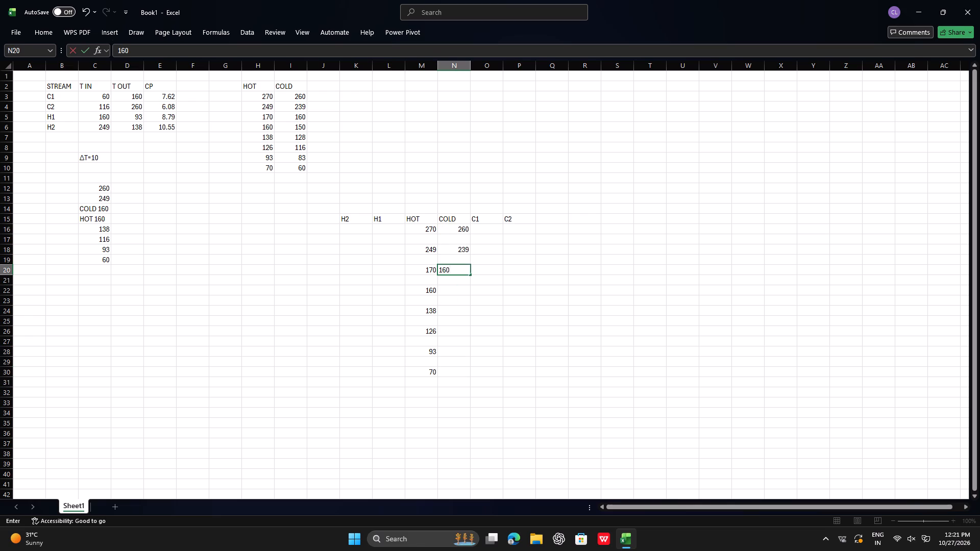
# Continue the COLD column with 150 in N22, 128 in N24 and 116 in N26.
pyautogui.click(462, 287)
pyautogui.write('150')
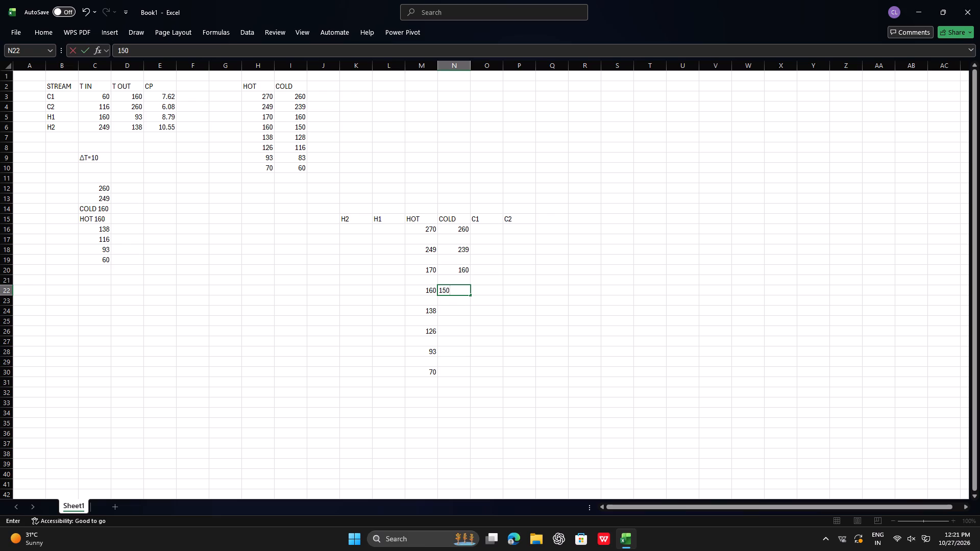
pyautogui.click(458, 310)
pyautogui.write('128')
pyautogui.click(458, 331)
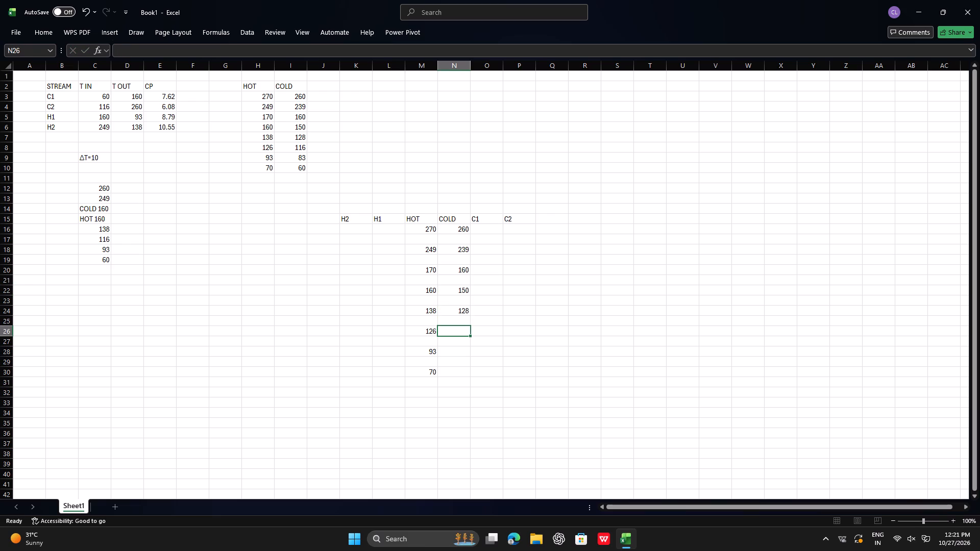
pyautogui.write('116')
# Complete the COLD column with 83 in N28 and 60 in N30.
pyautogui.click(449, 352)
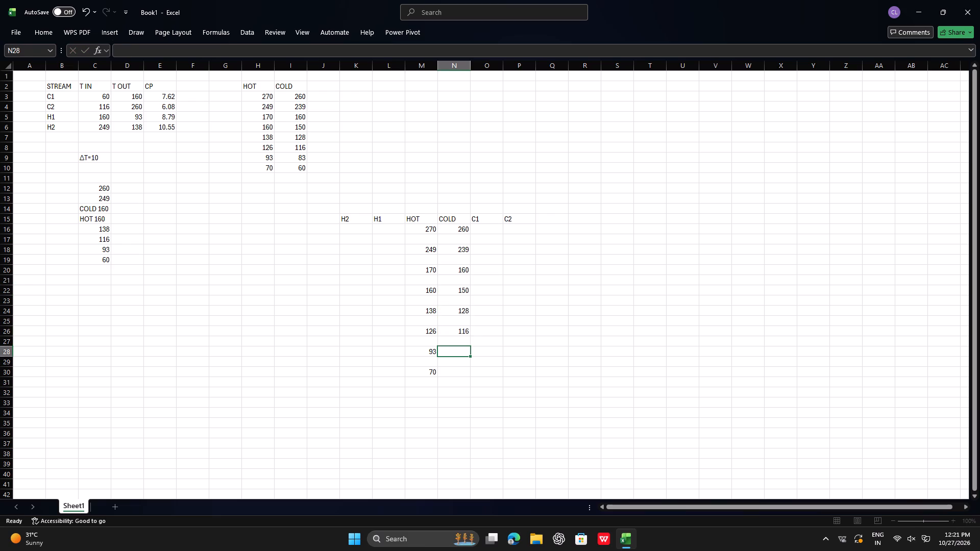
pyautogui.press('8')
pyautogui.press('3')
pyautogui.press('.')
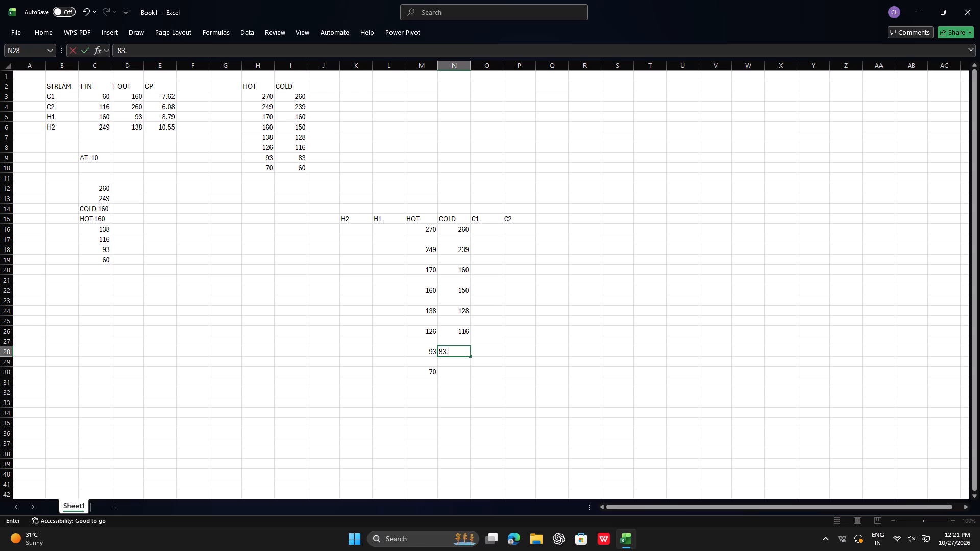
pyautogui.click(467, 372)
pyautogui.click(460, 358)
pyautogui.click(464, 352)
pyautogui.click(462, 367)
pyautogui.press('6')
pyautogui.press('0')
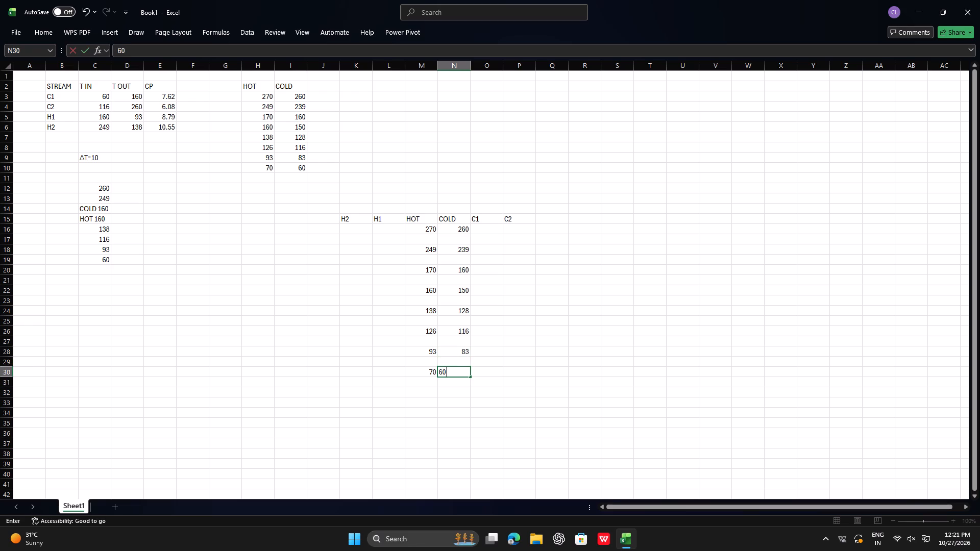
pyautogui.click(381, 244)
pyautogui.press('Return')
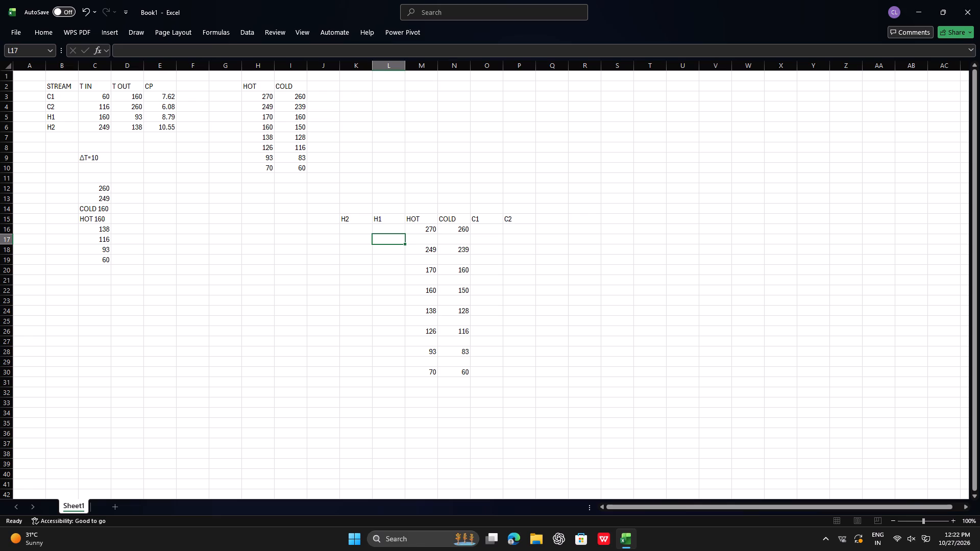
# Enter the H1 stream's CP value 8.79 in cell L23, between the 160 and 138 hot temperatures.
pyautogui.click(396, 297)
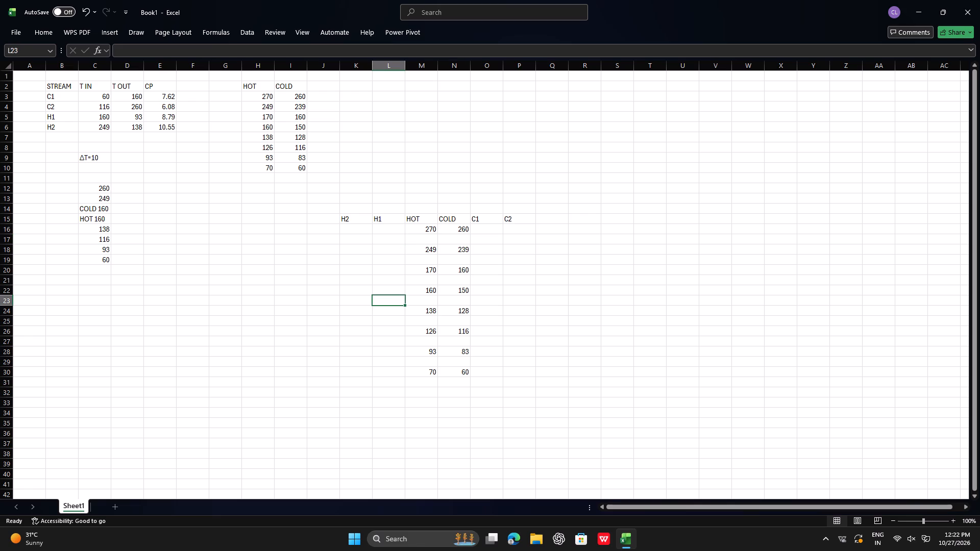
pyautogui.press('8')
pyautogui.write('0.')
pyautogui.press('7')
pyautogui.press('9')
pyautogui.press('BackSpace')
pyautogui.press('BackSpace')
pyautogui.press('BackSpace')
pyautogui.press('BackSpace')
pyautogui.press('.')
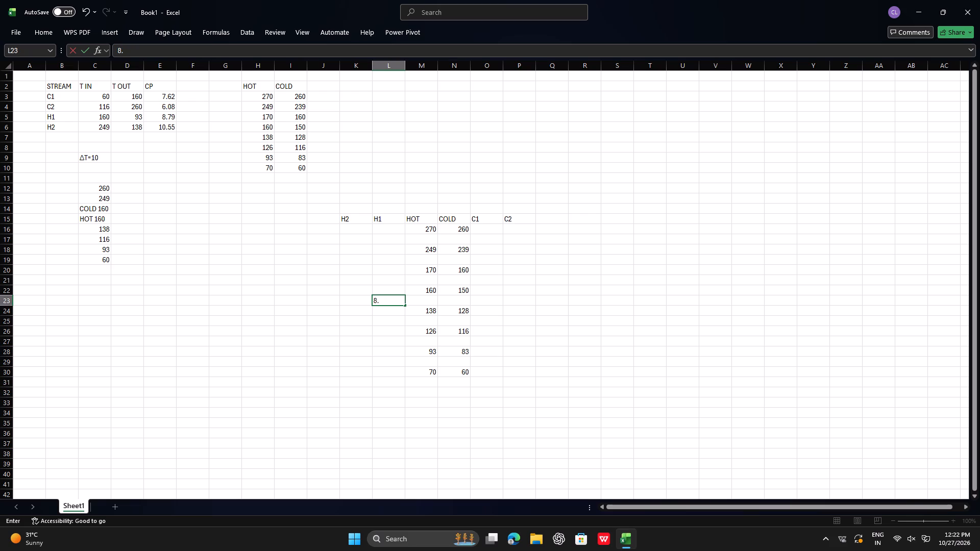
pyautogui.write('79')
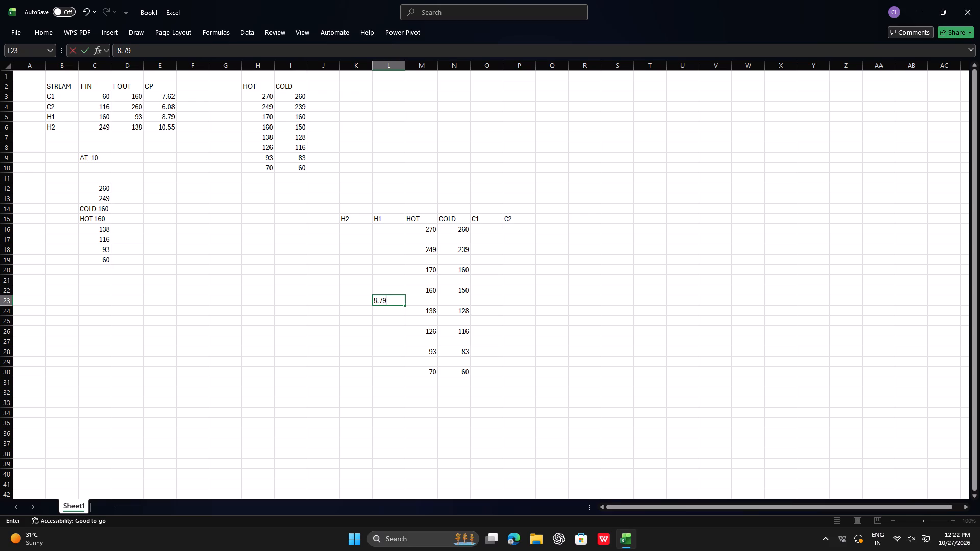
pyautogui.click(375, 299)
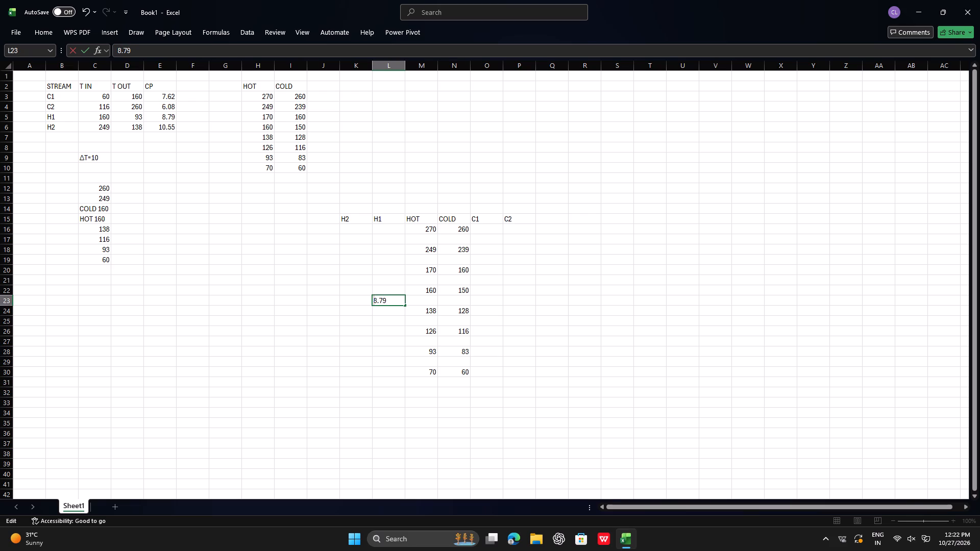
pyautogui.click(385, 310)
# Copy the 8.79 value from L23 into L25 and L27 of the H1 column.
pyautogui.click(388, 302)
pyautogui.hotkey('ctrl', 'c')
pyautogui.click(394, 319)
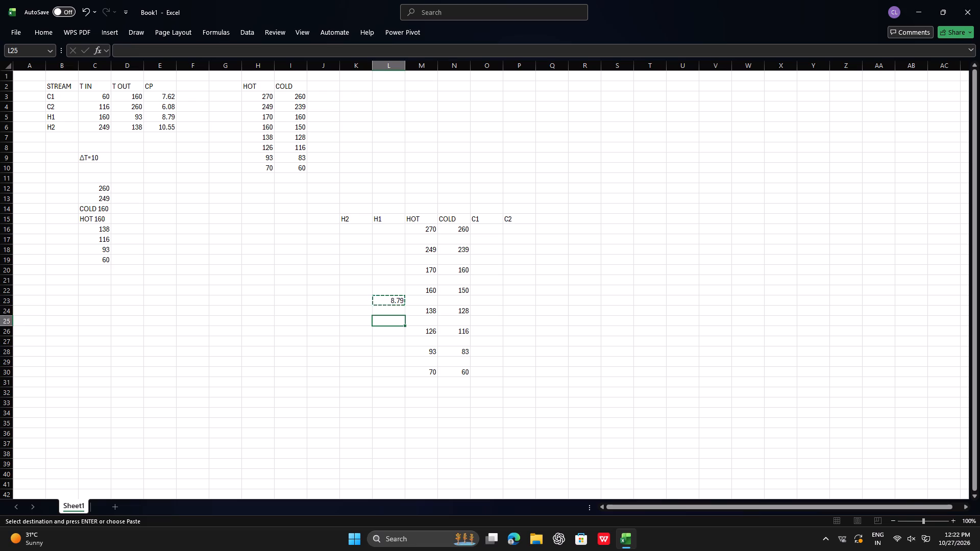
pyautogui.hotkey('ctrl', 'v')
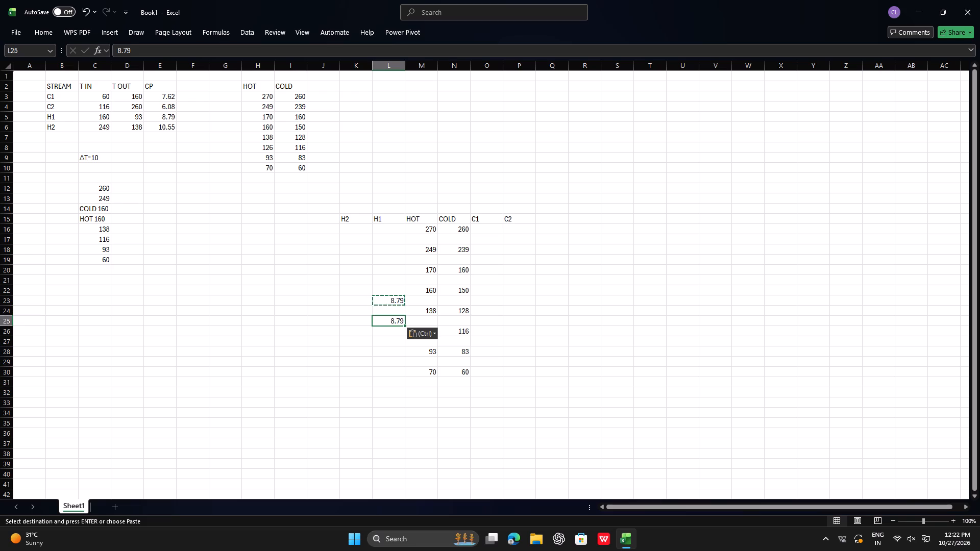
pyautogui.click(397, 343)
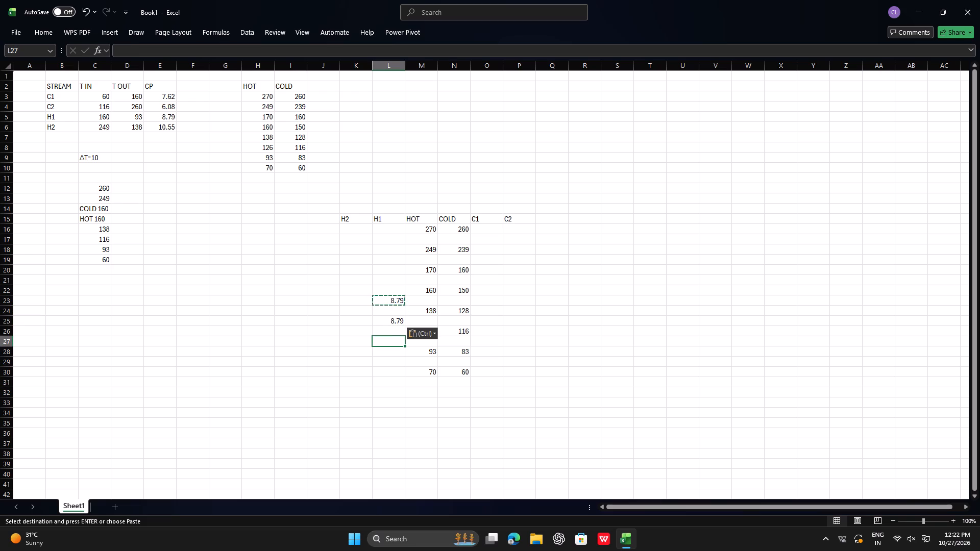
pyautogui.hotkey('ctrl', 'v')
pyautogui.click(499, 359)
pyautogui.click(499, 359)
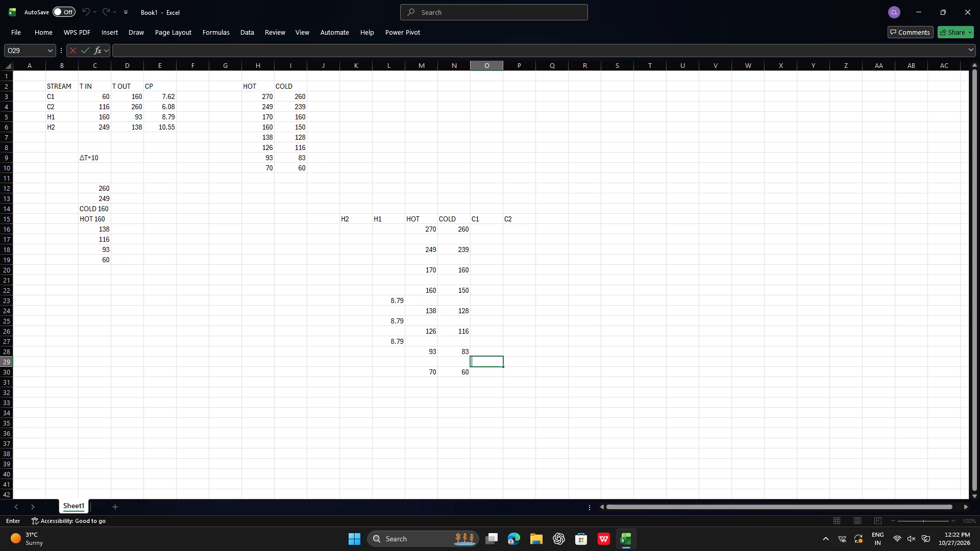
# Enter the H2 stream's CP value 10.55 in K19 and copy it into K21 and K23.
pyautogui.click(347, 257)
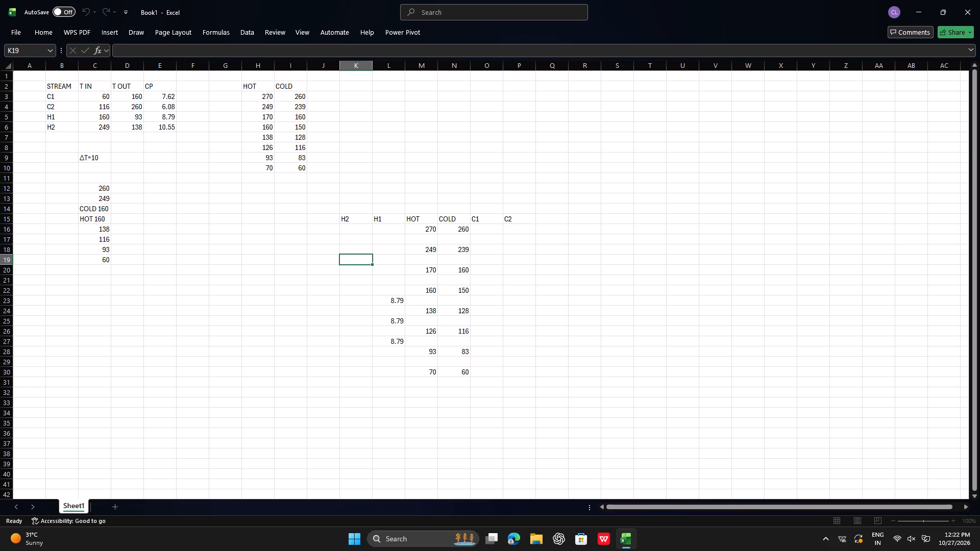
pyautogui.write('10.55')
pyautogui.click(361, 271)
pyautogui.click(361, 262)
pyautogui.hotkey('ctrl', 'c')
pyautogui.click(363, 280)
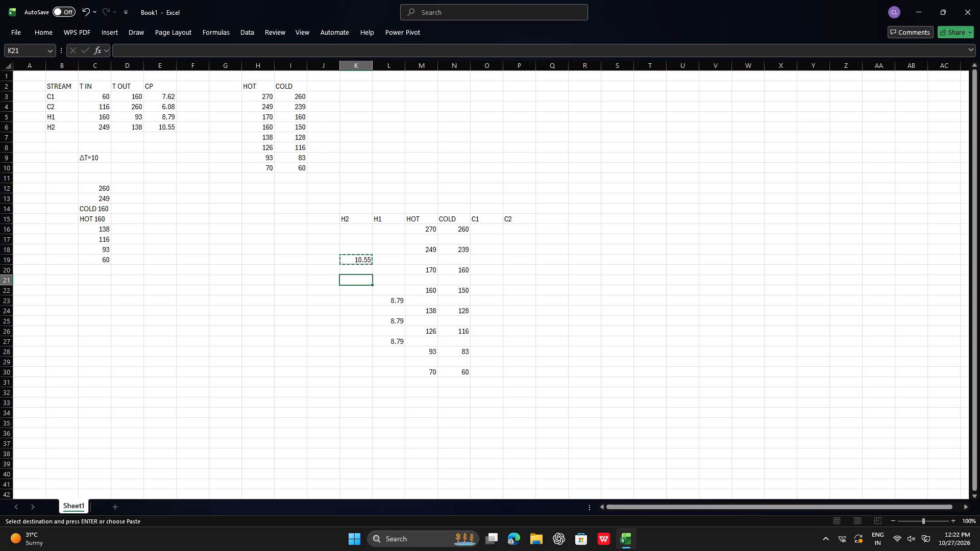
pyautogui.hotkey('ctrl', 'v')
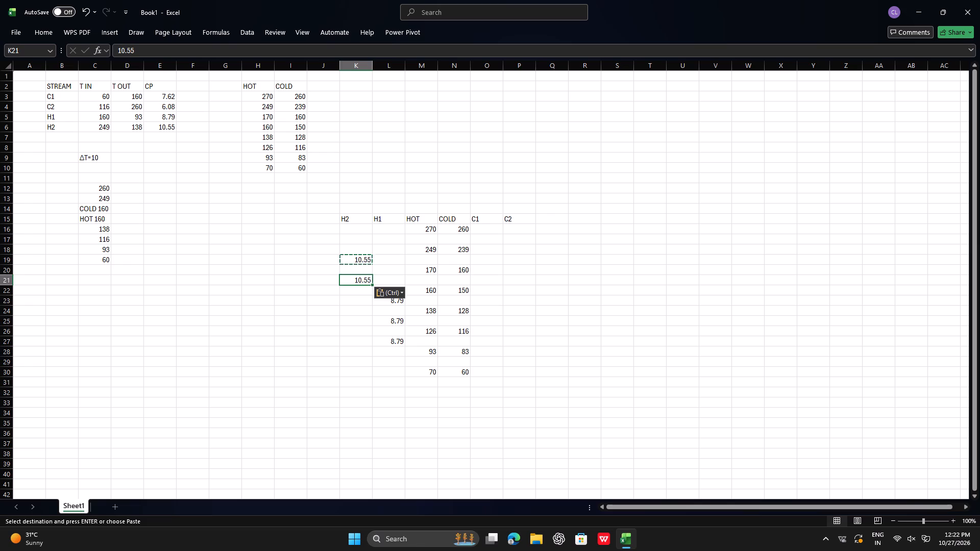
pyautogui.click(350, 300)
pyautogui.hotkey('ctrl', 'v')
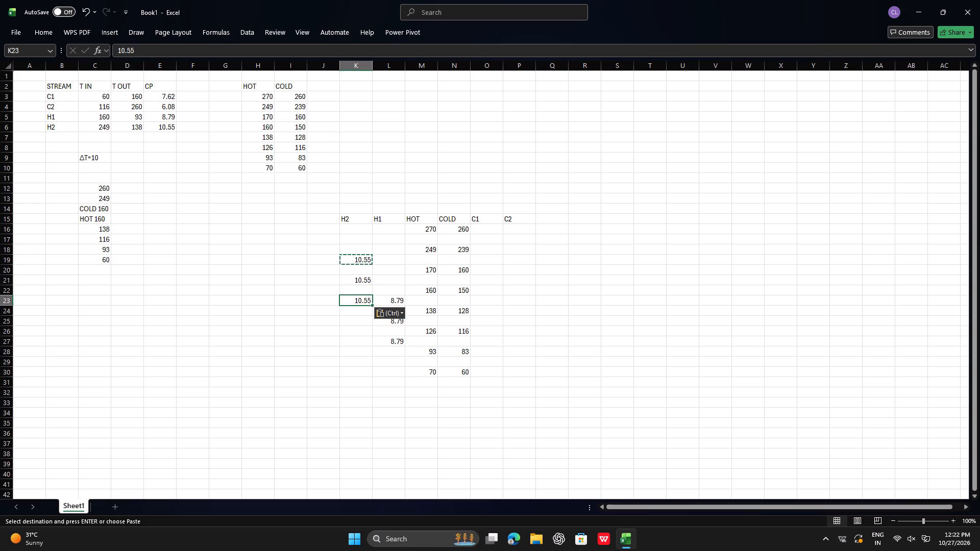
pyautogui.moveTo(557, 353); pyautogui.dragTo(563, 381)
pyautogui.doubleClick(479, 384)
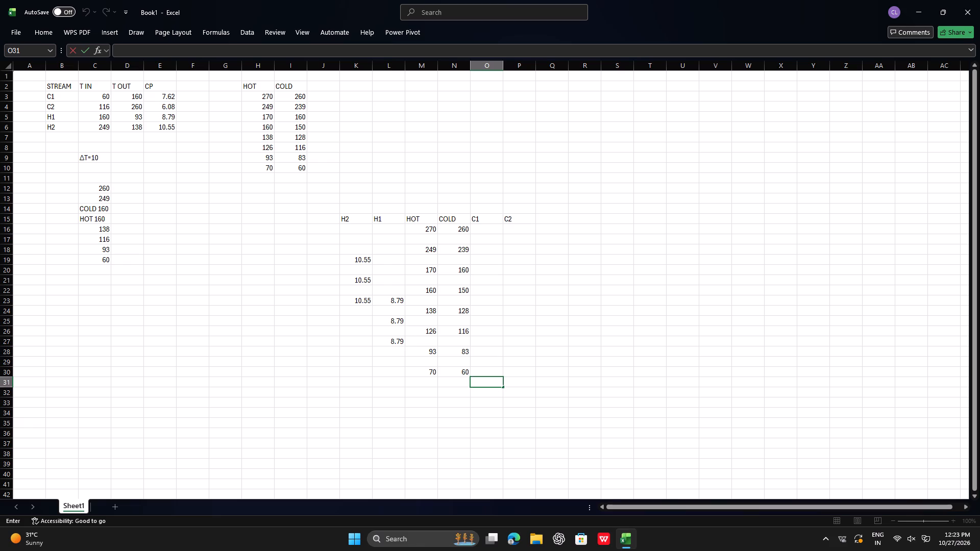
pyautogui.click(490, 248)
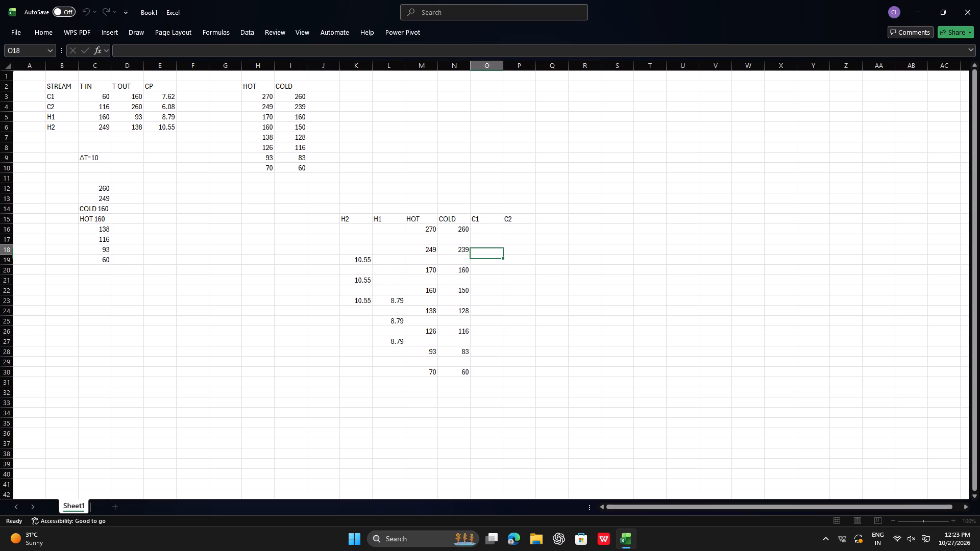
# Enter the C1 stream's CP value 7.62 in O29 and copy it into O27.
pyautogui.click(486, 362)
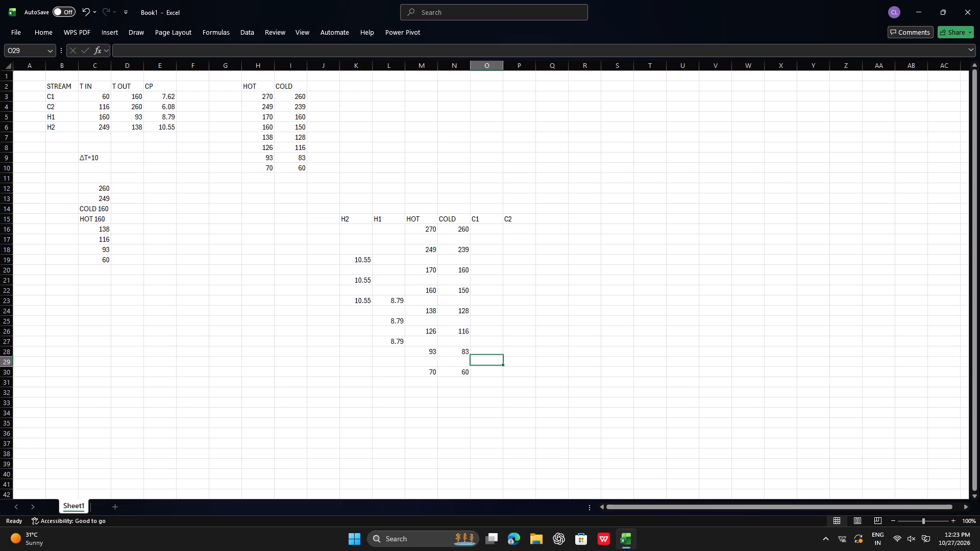
pyautogui.press('7')
pyautogui.write('.6')
pyautogui.press('2')
pyautogui.click(486, 341)
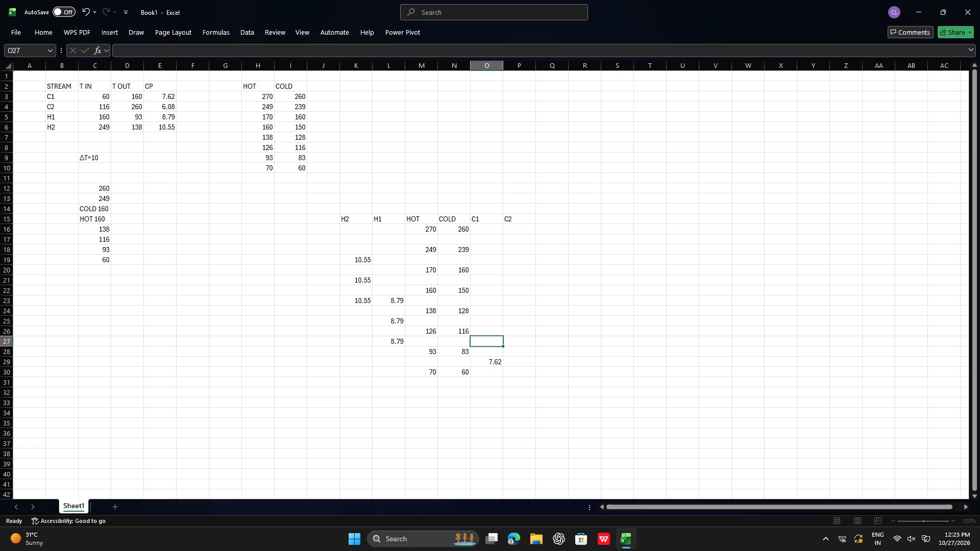
pyautogui.click(488, 364)
pyautogui.hotkey('ctrl', 'c')
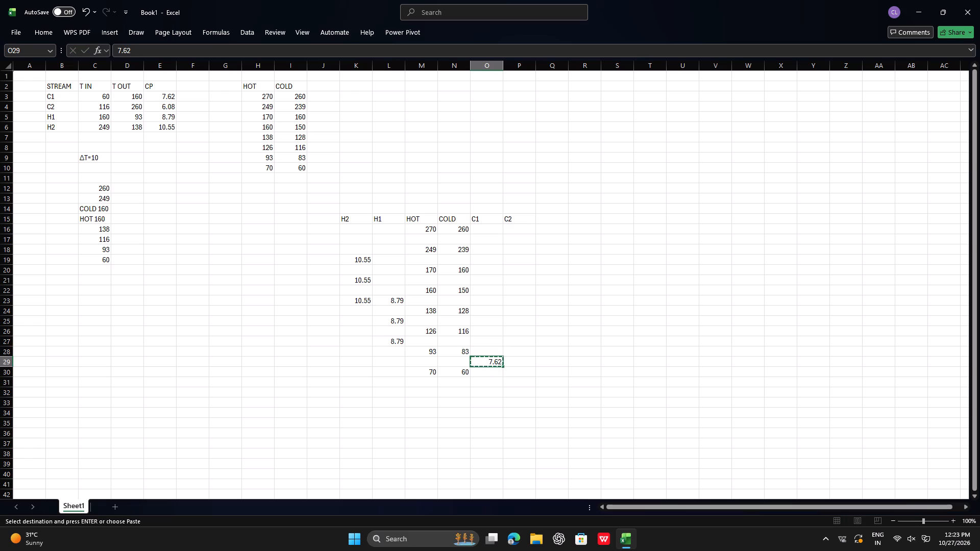
pyautogui.click(495, 341)
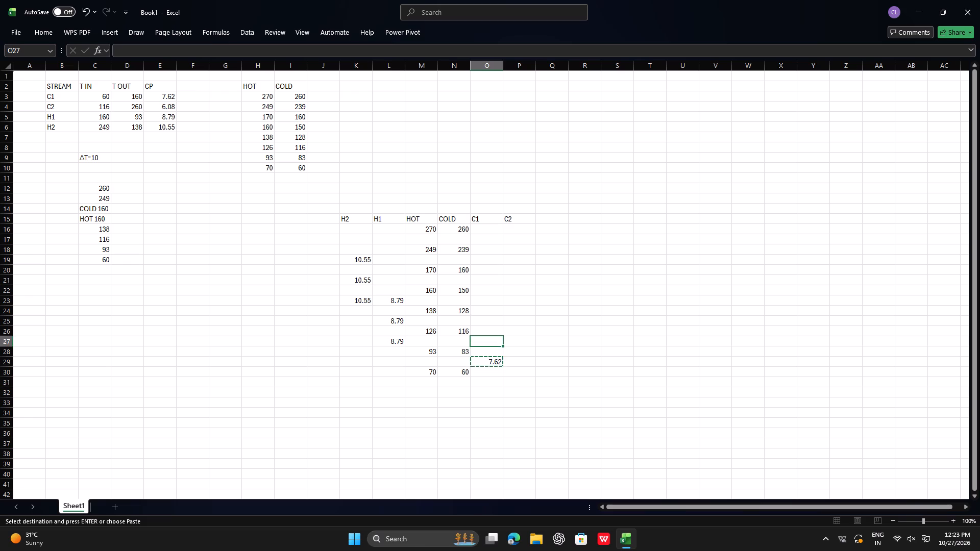
pyautogui.hotkey('ctrl', 'v')
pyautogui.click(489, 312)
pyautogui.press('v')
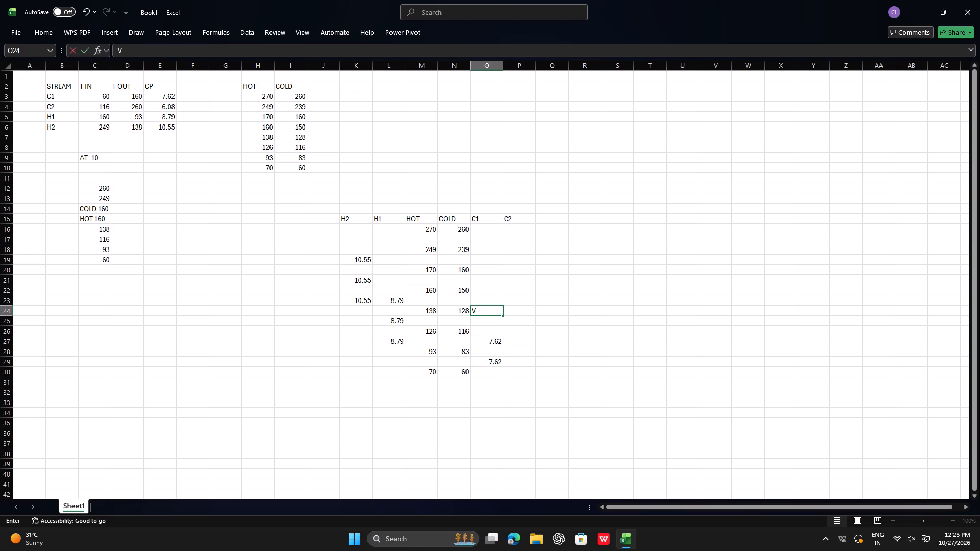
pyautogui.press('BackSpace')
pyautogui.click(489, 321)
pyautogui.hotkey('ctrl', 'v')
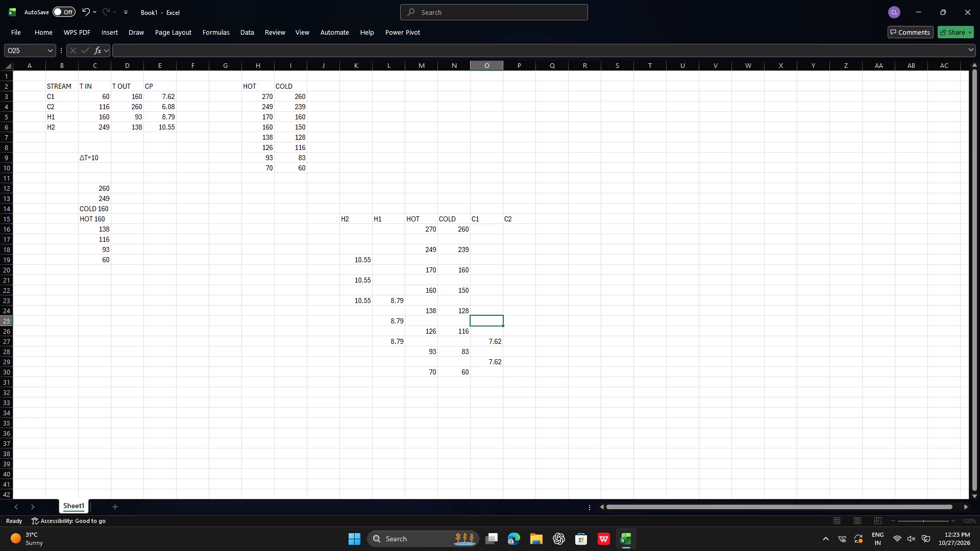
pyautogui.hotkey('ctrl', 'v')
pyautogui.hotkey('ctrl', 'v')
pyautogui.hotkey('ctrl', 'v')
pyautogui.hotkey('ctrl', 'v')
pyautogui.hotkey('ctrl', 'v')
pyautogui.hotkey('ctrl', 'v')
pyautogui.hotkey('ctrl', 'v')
# Copy the 7.62 value from O27 into O25, O23 and O21 of the C1 column.
pyautogui.click(488, 337)
pyautogui.hotkey('ctrl', 'c')
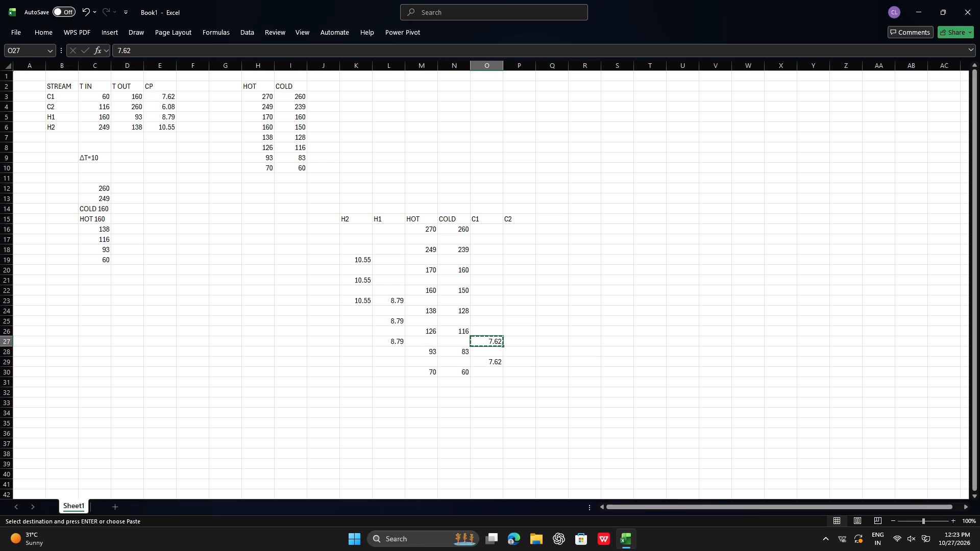
pyautogui.click(490, 319)
pyautogui.hotkey('ctrl', 'v')
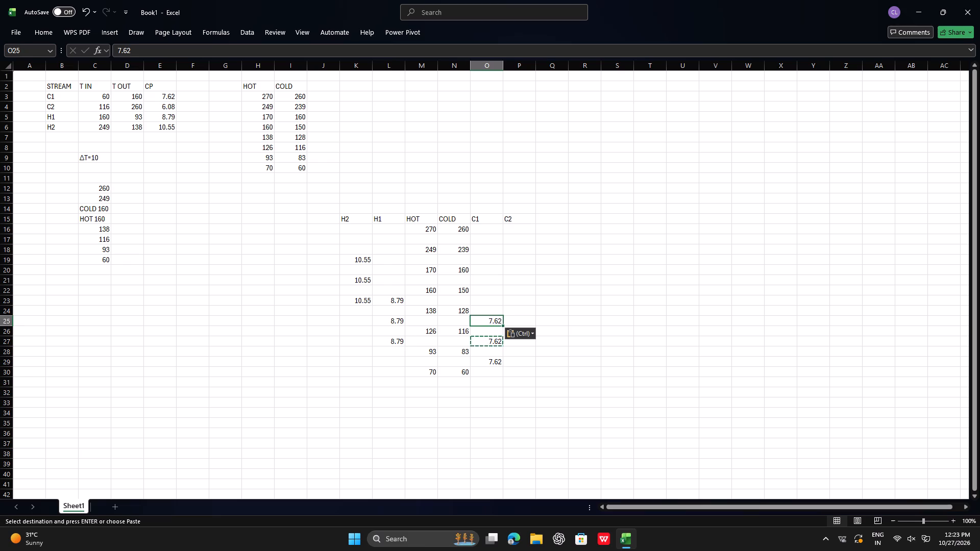
pyautogui.click(490, 298)
pyautogui.hotkey('ctrl', 'v')
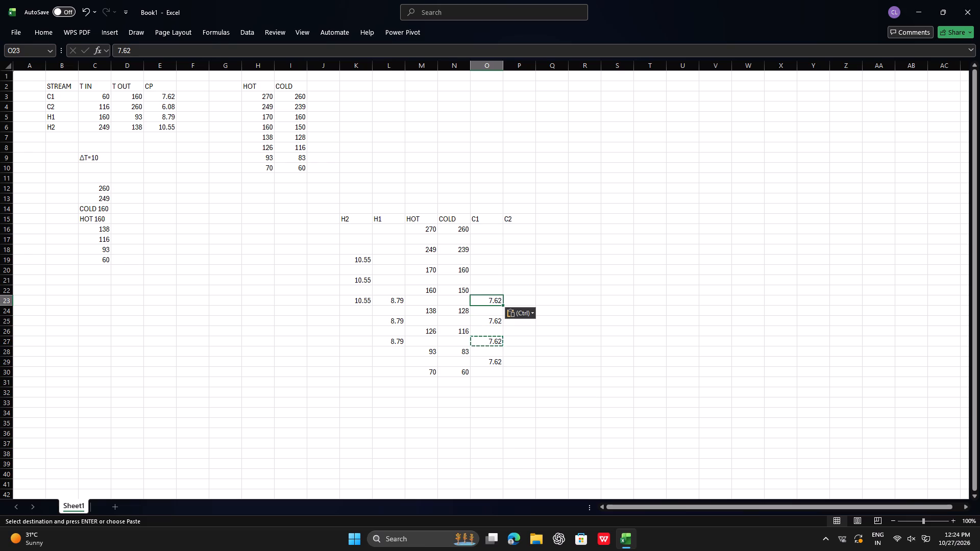
pyautogui.click(496, 283)
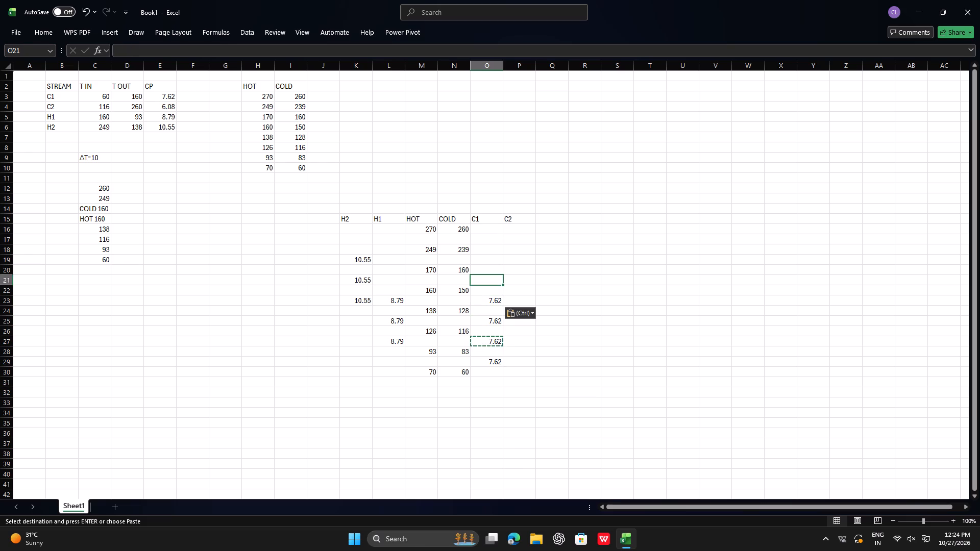
pyautogui.hotkey('ctrl', 'v')
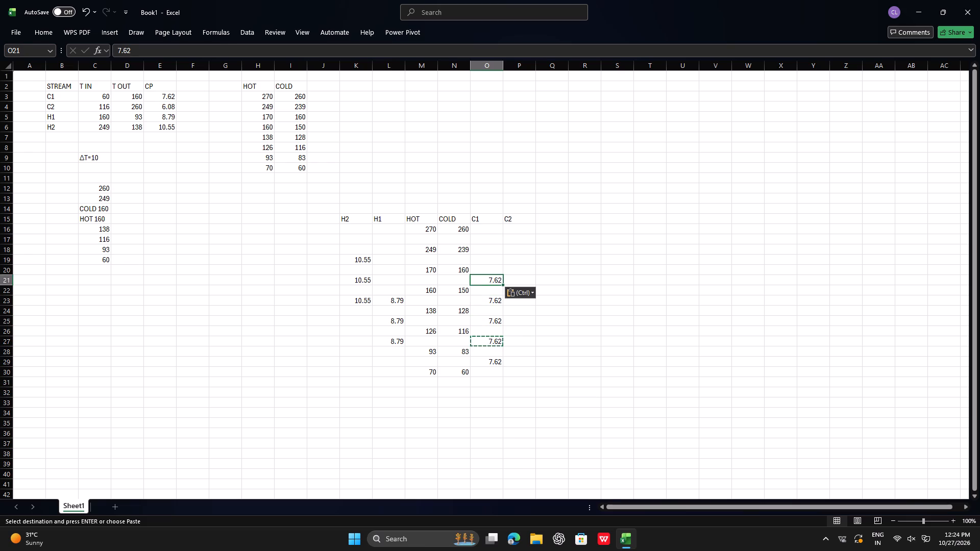
# Enter the C2 stream's CP value 6.08 in cell P29, between the 83 and 60 cold temperatures.
pyautogui.click(514, 362)
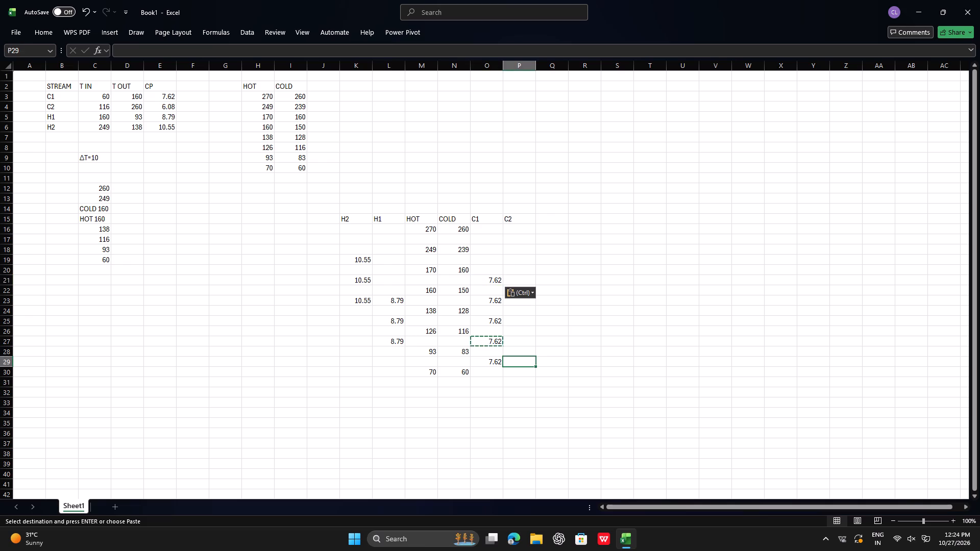
pyautogui.write('6.08')
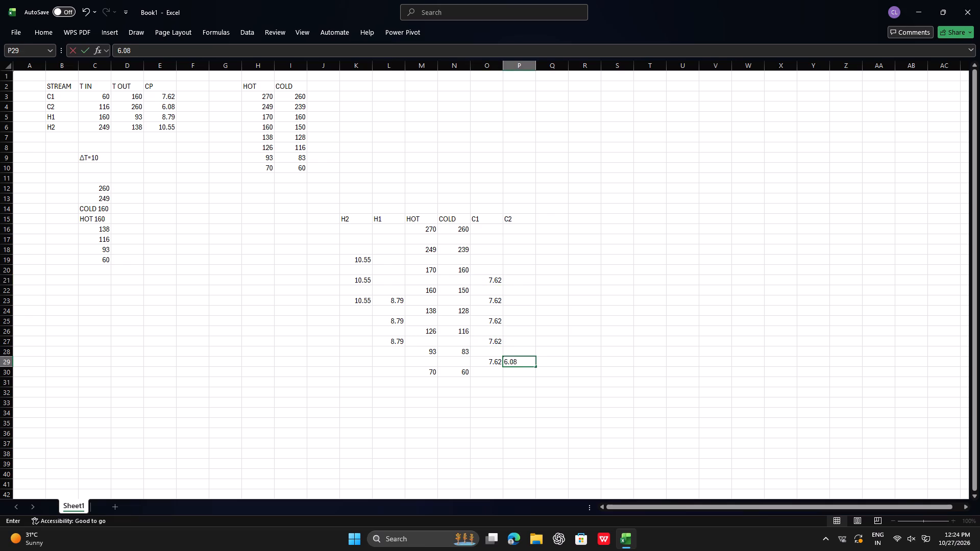
pyautogui.click(526, 366)
pyautogui.click(526, 378)
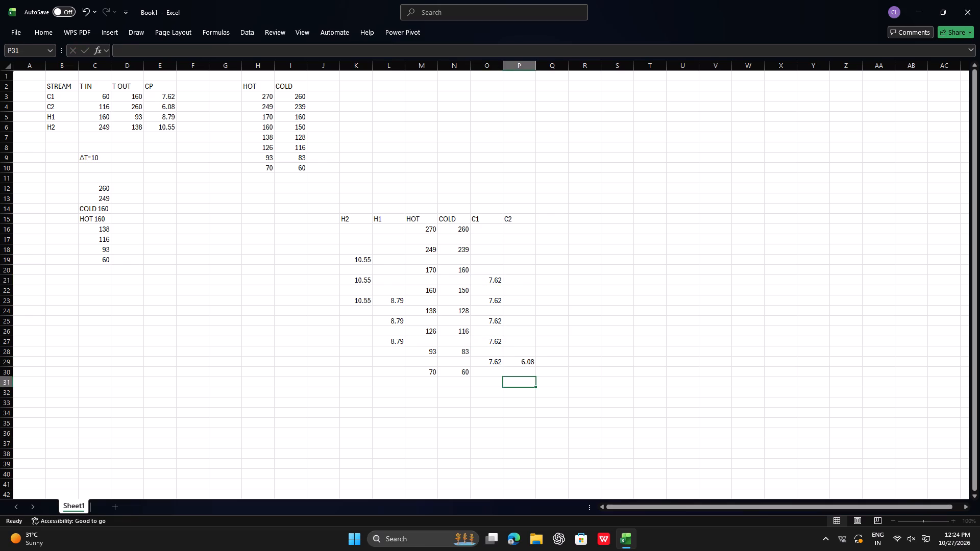
# Copy the 6.08 value from P29 into P27, P25, P23, P21, P19 and P17 of the C2 column.
pyautogui.click(526, 363)
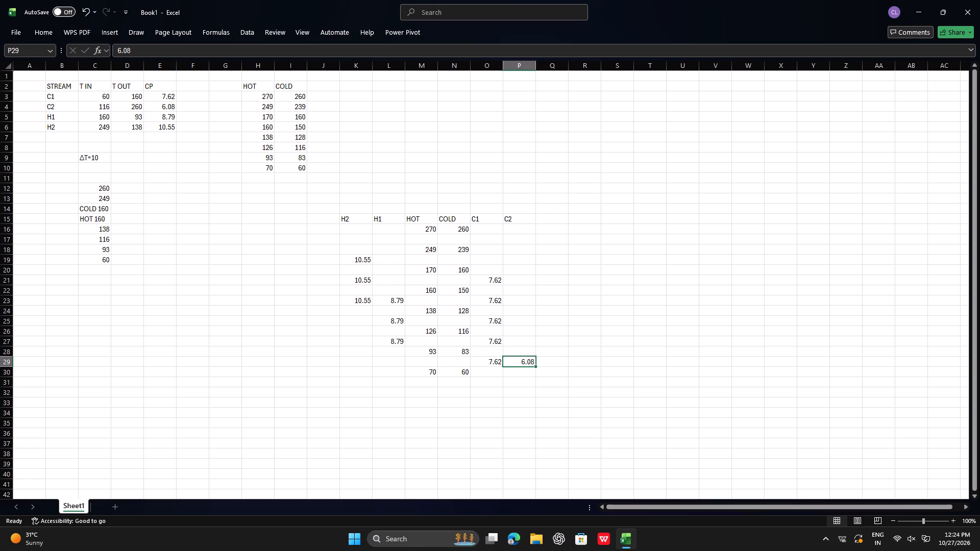
pyautogui.hotkey('ctrl', 'c')
pyautogui.click(522, 343)
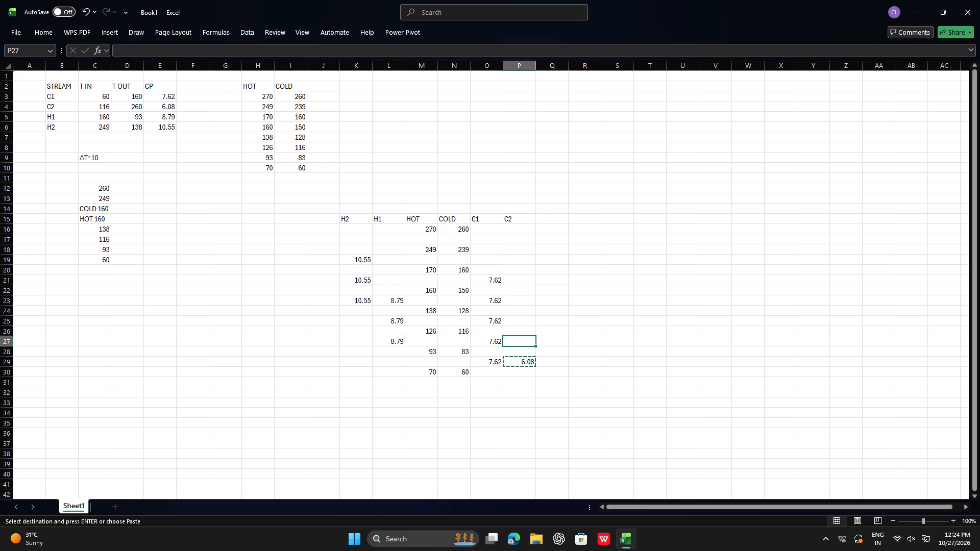
pyautogui.hotkey('ctrl', 'v')
pyautogui.click(520, 319)
pyautogui.hotkey('ctrl', 'v')
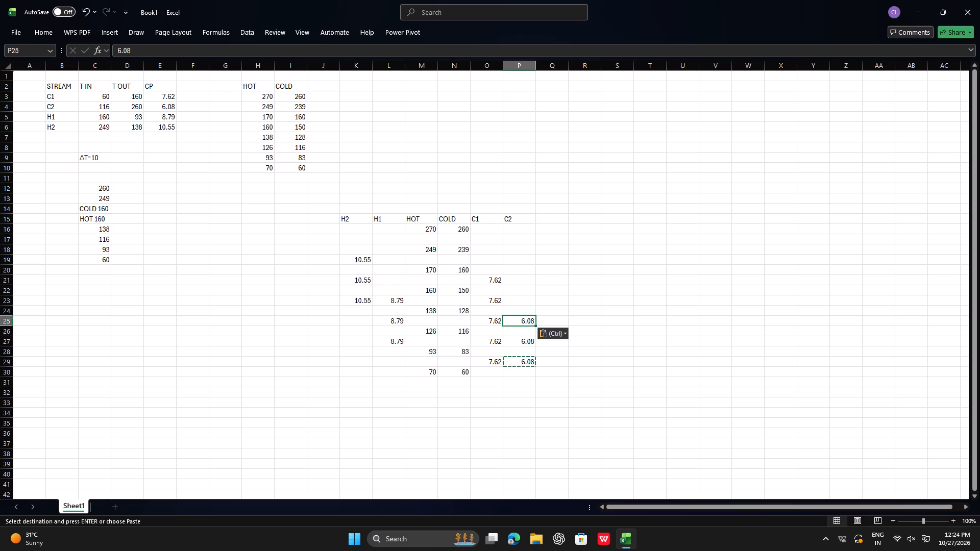
pyautogui.click(523, 303)
pyautogui.hotkey('ctrl', 'v')
pyautogui.click(522, 278)
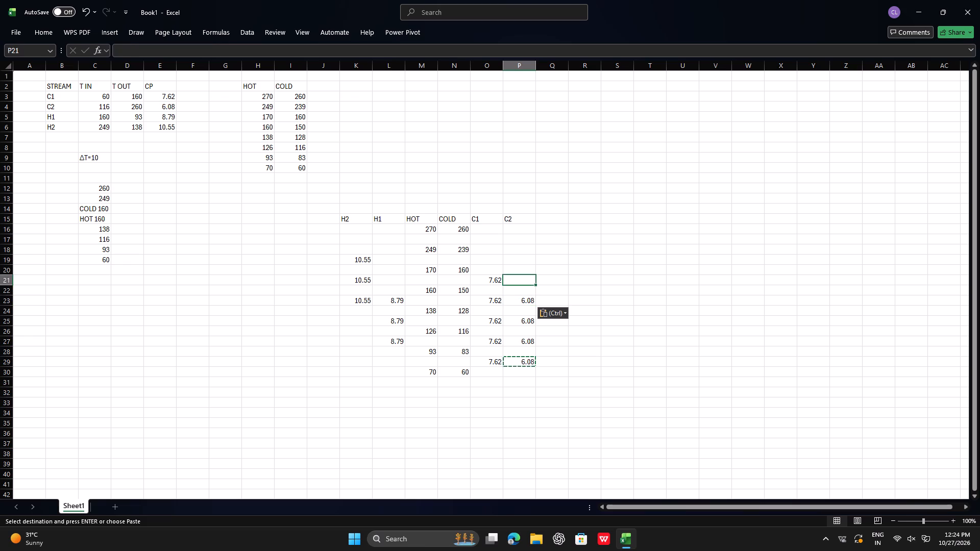
pyautogui.hotkey('ctrl', 'v')
pyautogui.click(522, 258)
pyautogui.hotkey('ctrl', 'v')
pyautogui.click(521, 238)
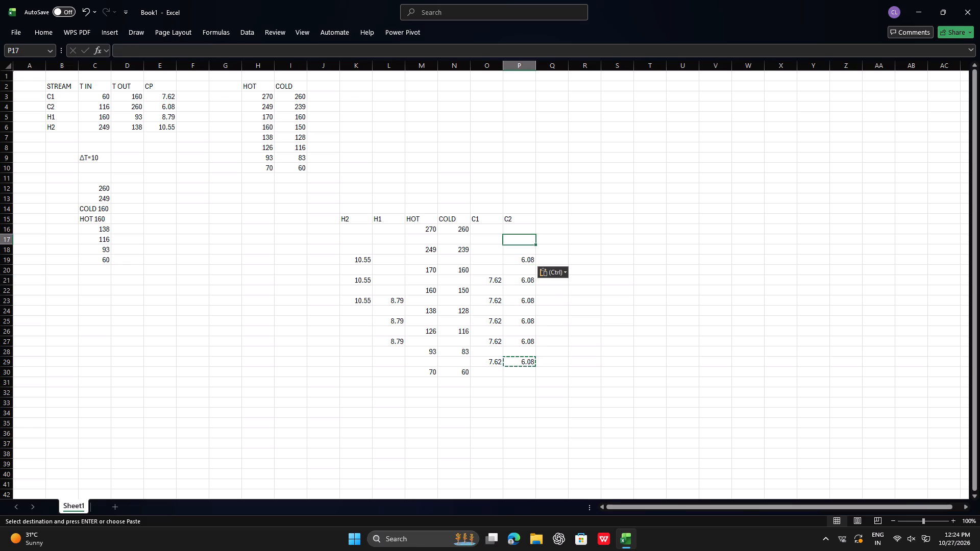
pyautogui.hotkey('ctrl', 'v')
pyautogui.click(578, 380)
pyautogui.click(511, 408)
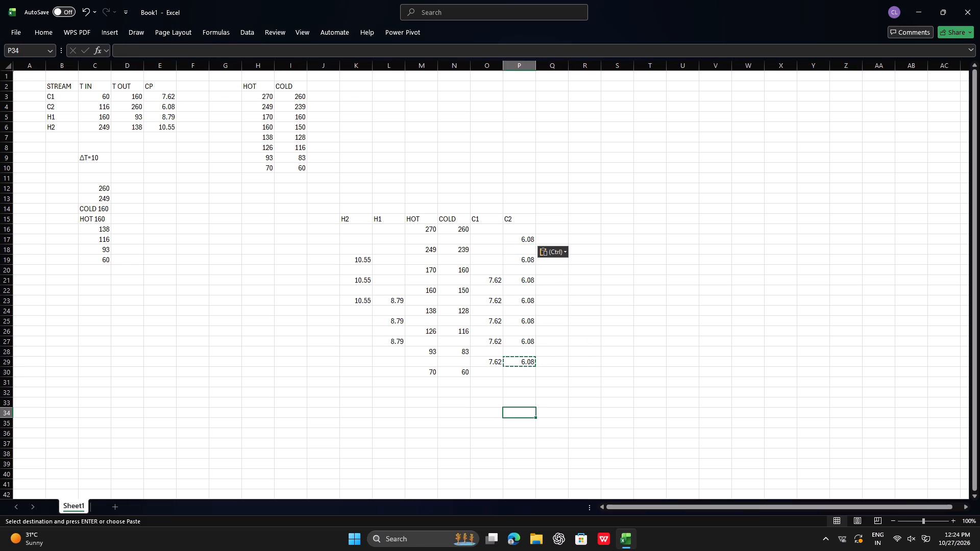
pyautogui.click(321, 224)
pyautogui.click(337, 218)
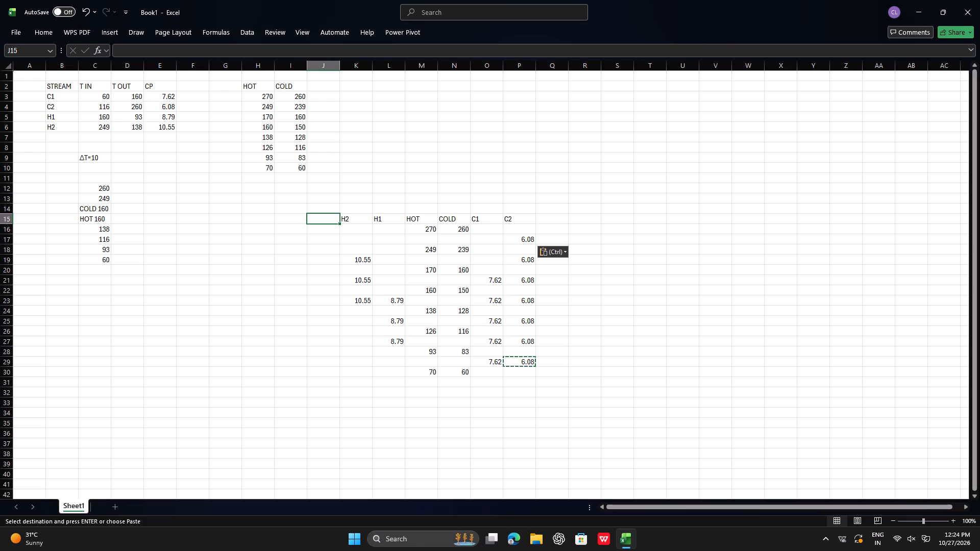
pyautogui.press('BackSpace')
# Delete the 6.08 values in P29 and P27, below the 116 cold temperature in the C2 column.
pyautogui.click(526, 360)
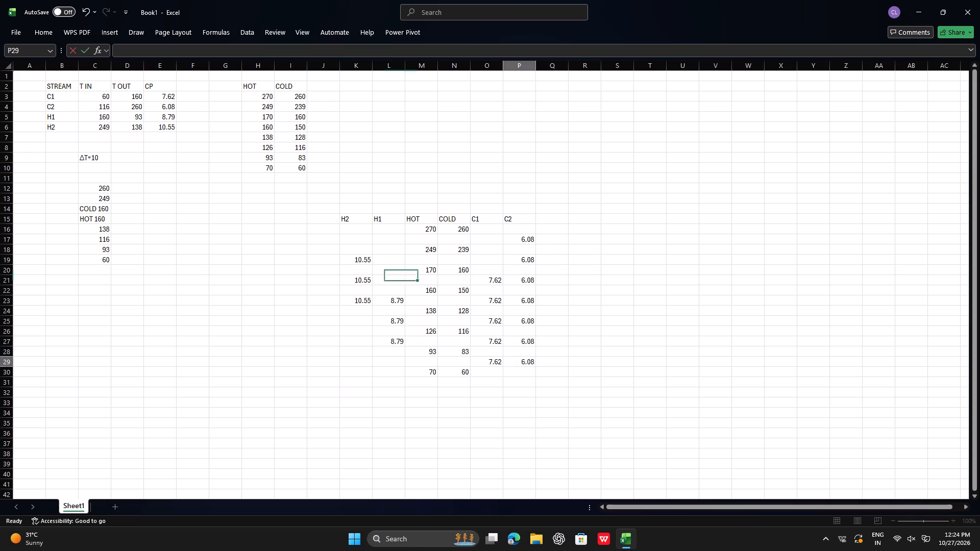
pyautogui.press('BackSpace')
pyautogui.press('BackSpace')
pyautogui.press('BackSpace')
pyautogui.click(517, 341)
pyautogui.press('BackSpace')
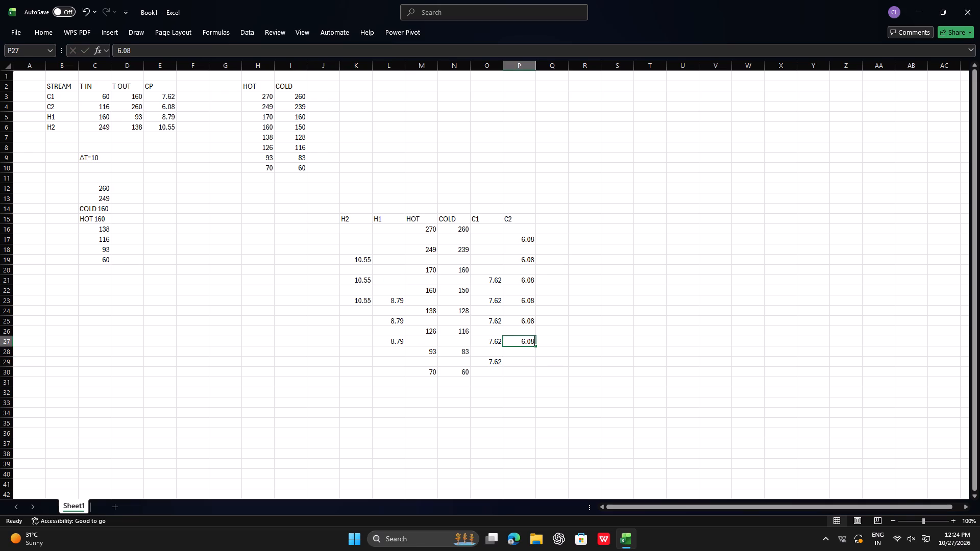
pyautogui.press('BackSpace')
# Enter the header ΔT in cell J15 beside H2, inserting the Greek Capital Letter Delta symbol before the T.
pyautogui.click(328, 216)
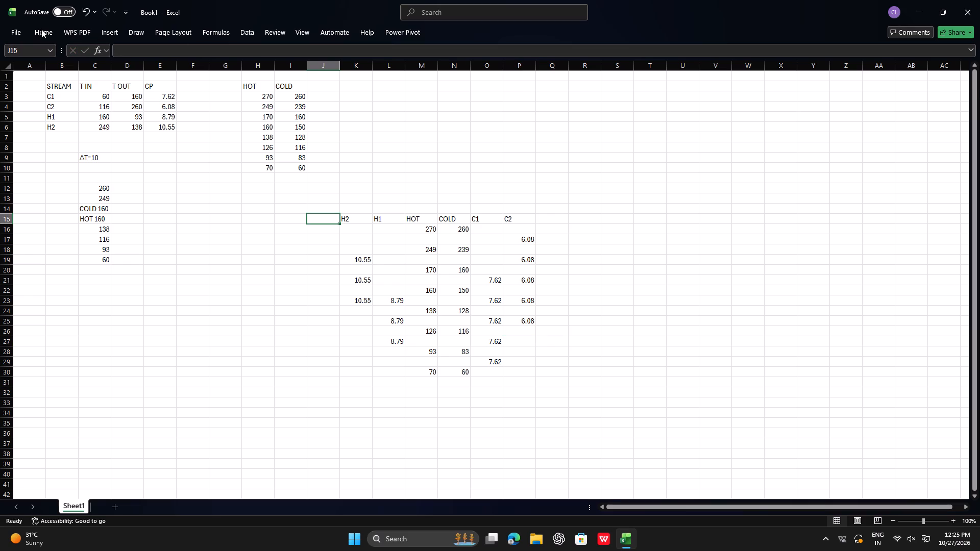
pyautogui.click(42, 29)
pyautogui.click(102, 32)
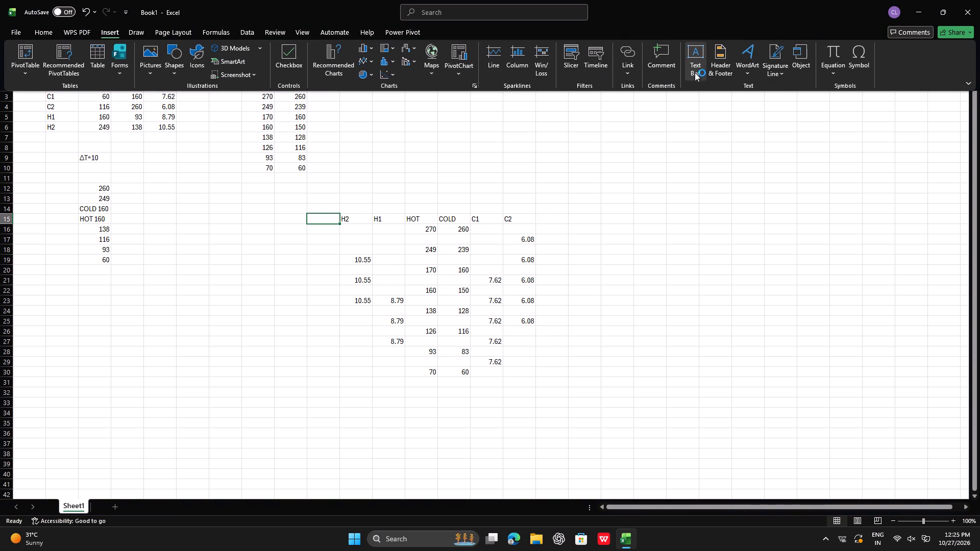
pyautogui.click(851, 72)
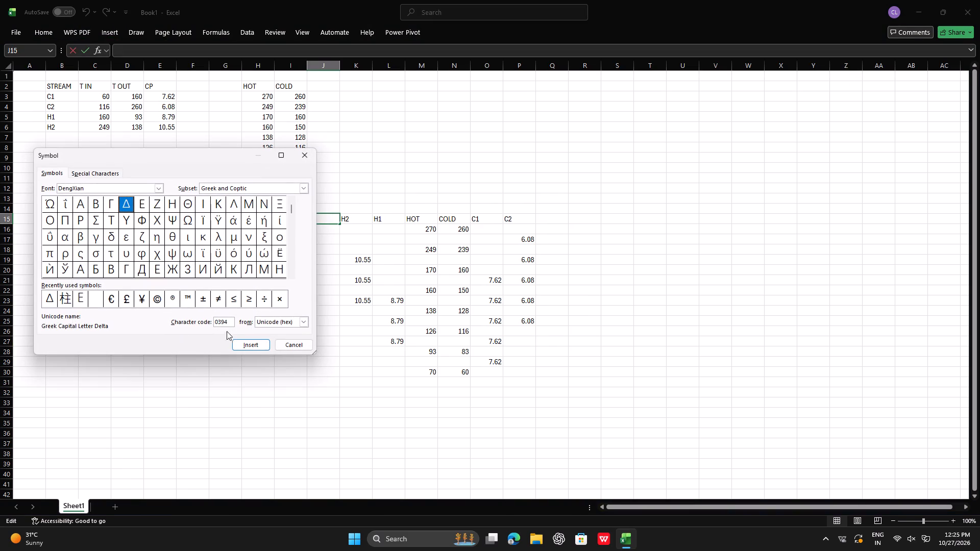
pyautogui.click(264, 347)
pyautogui.click(298, 153)
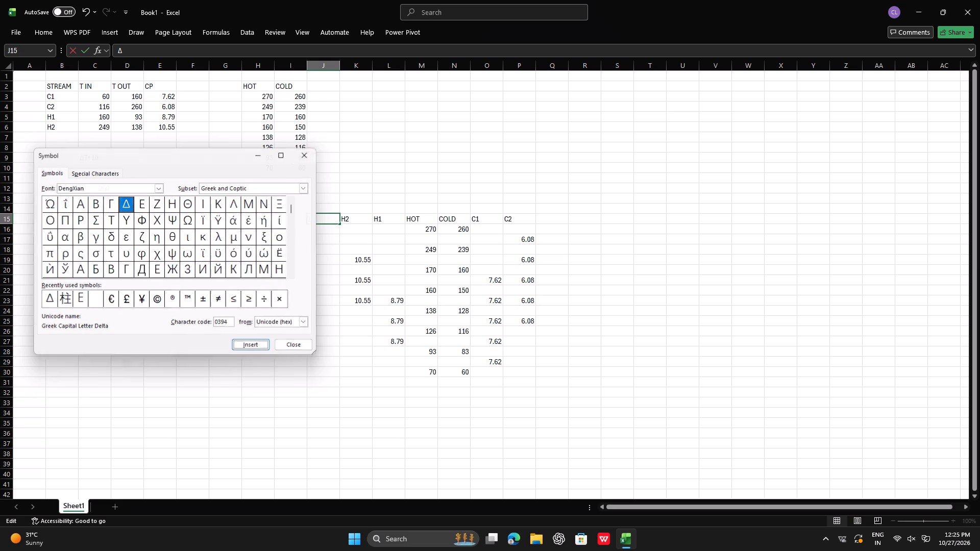
pyautogui.click(320, 219)
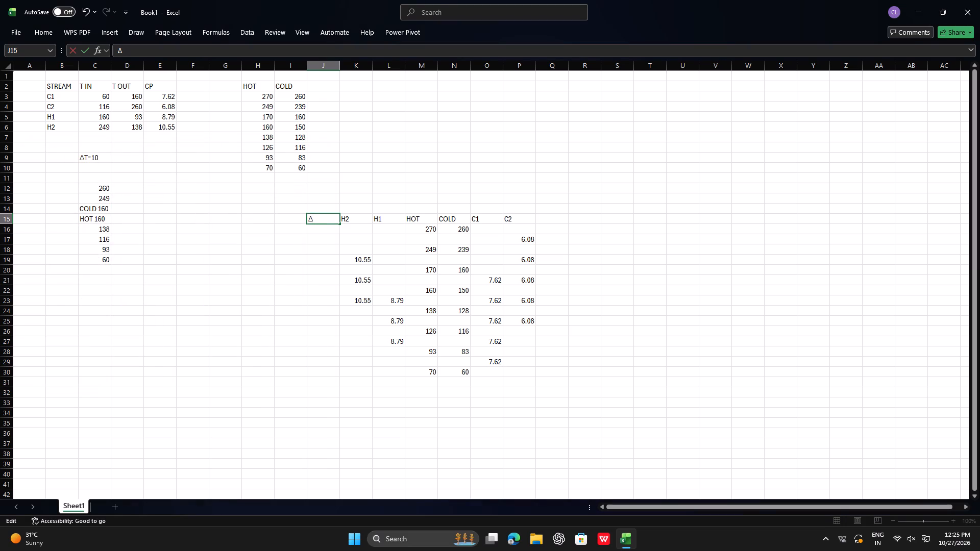
pyautogui.write('HT')
pyautogui.press('BackSpace')
pyautogui.press('BackSpace')
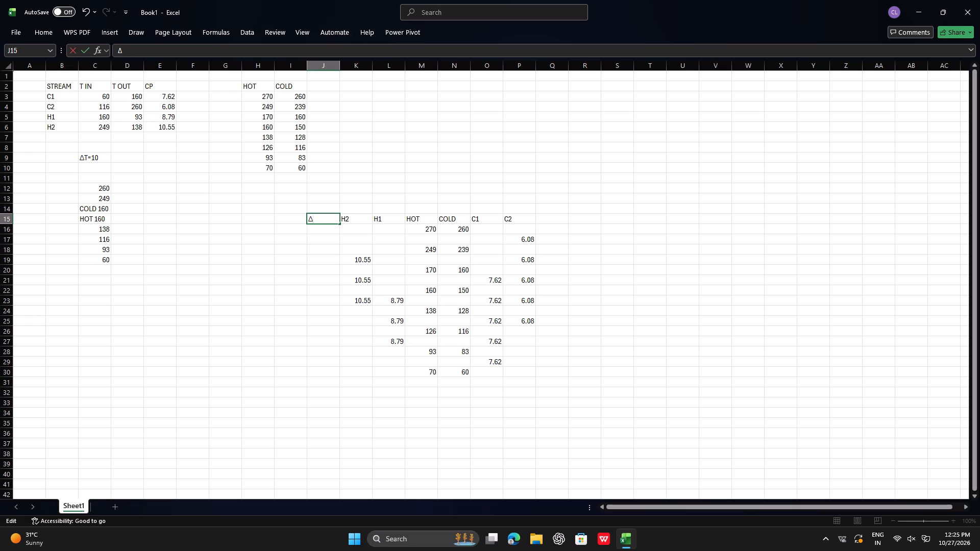
pyautogui.press('t')
pyautogui.click(309, 232)
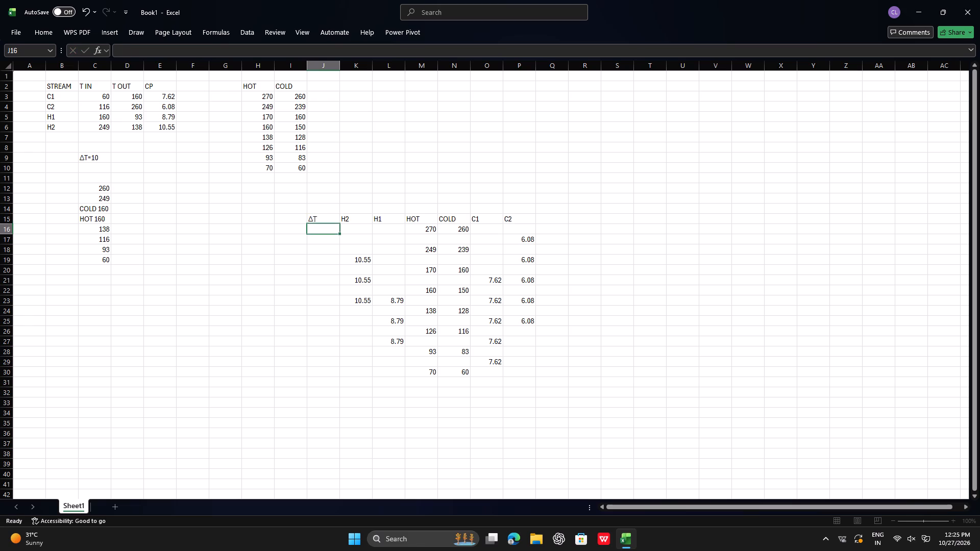
# Copy the ΔT header from J15 into Q15, beside the C2 header.
pyautogui.click(326, 218)
pyautogui.hotkey('ctrl', 'c')
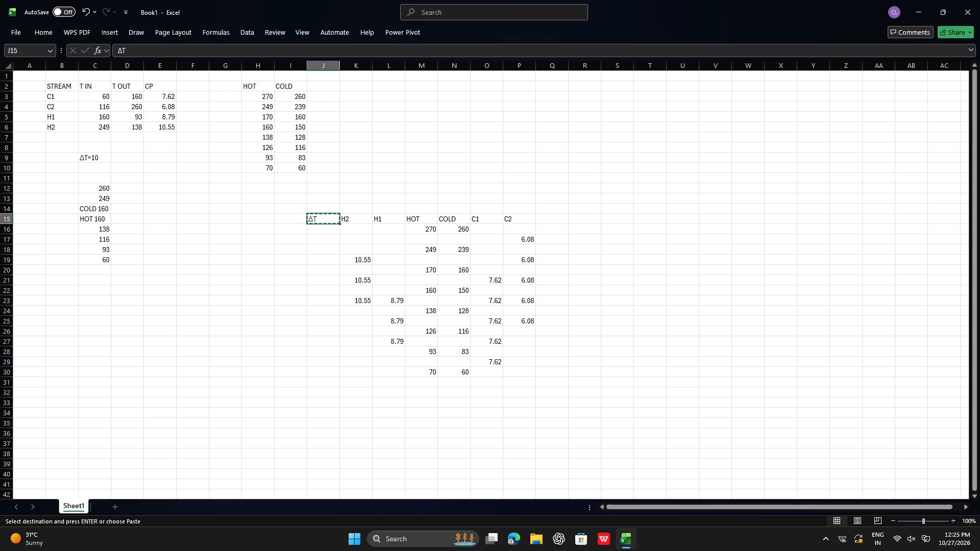
pyautogui.click(549, 217)
pyautogui.hotkey('ctrl', 'v')
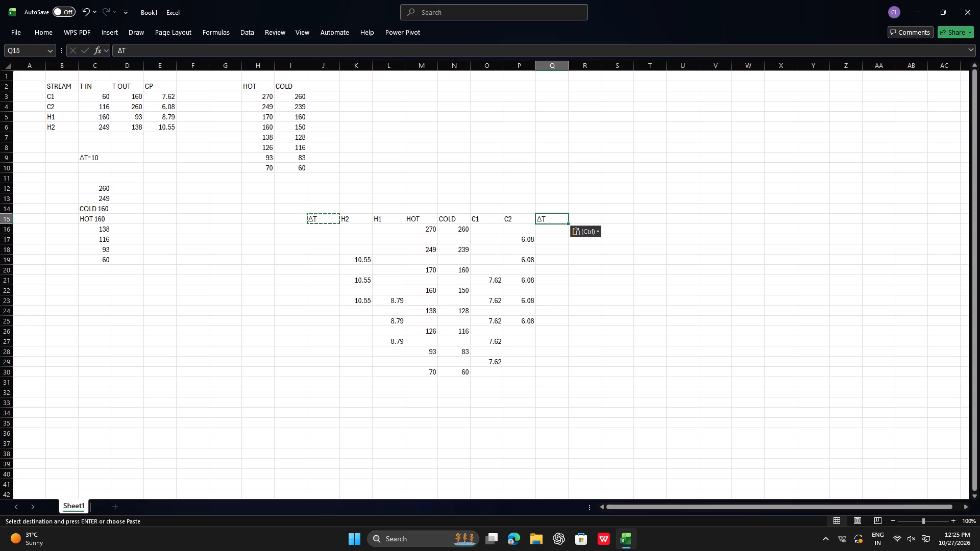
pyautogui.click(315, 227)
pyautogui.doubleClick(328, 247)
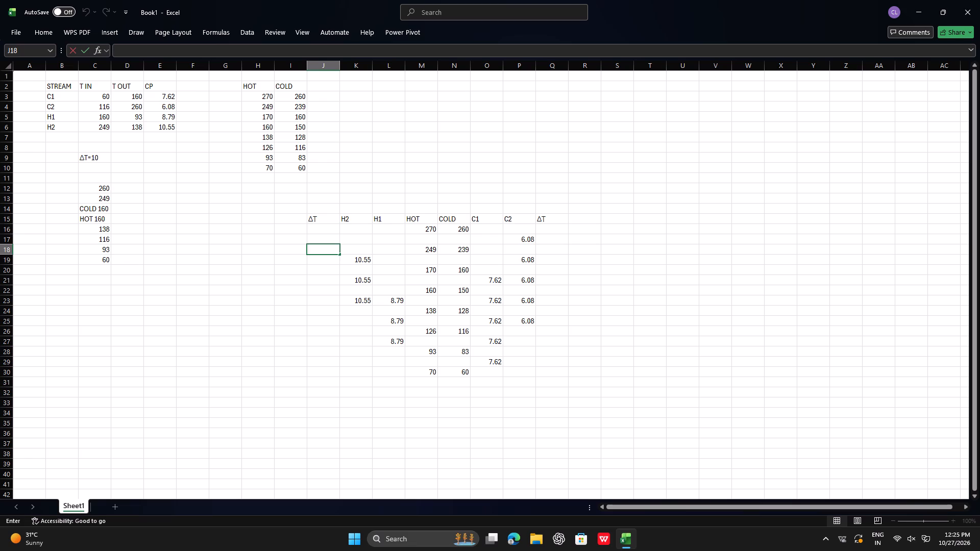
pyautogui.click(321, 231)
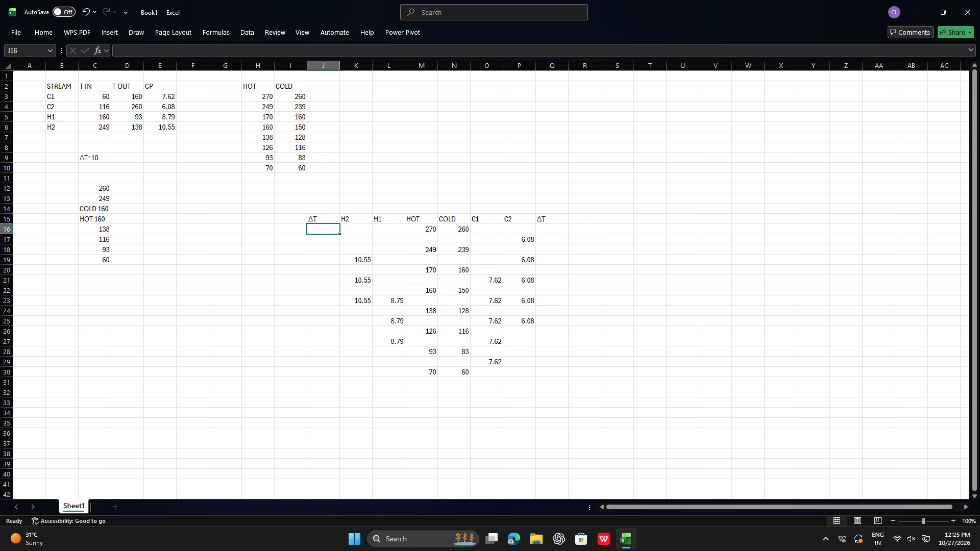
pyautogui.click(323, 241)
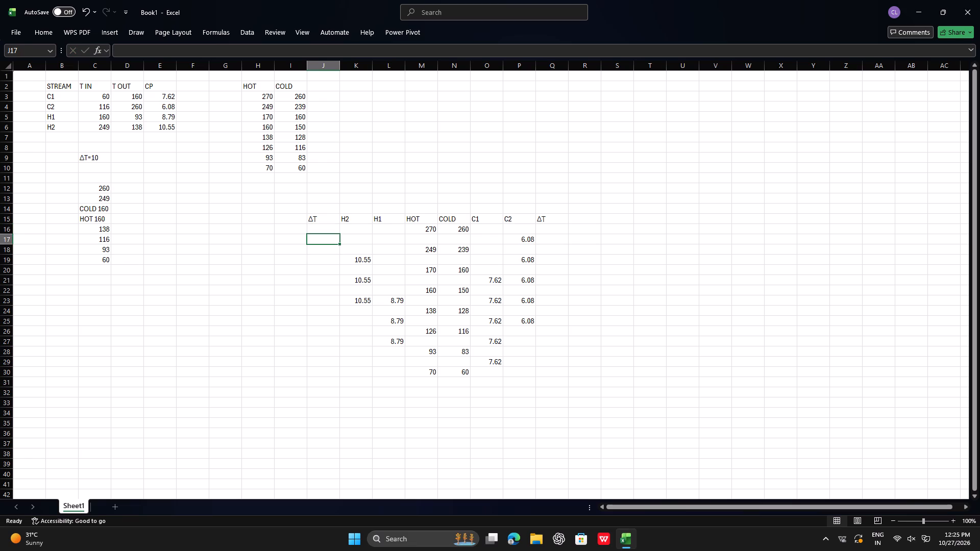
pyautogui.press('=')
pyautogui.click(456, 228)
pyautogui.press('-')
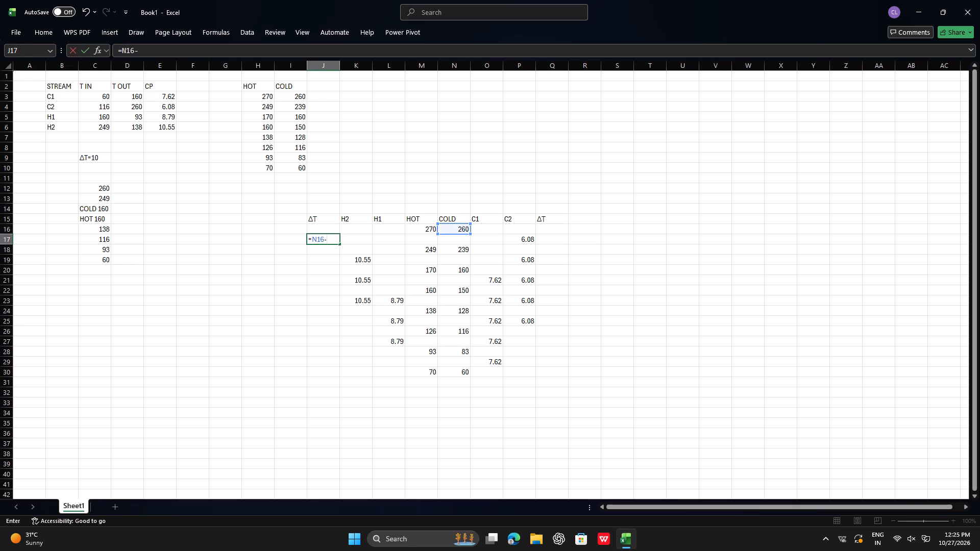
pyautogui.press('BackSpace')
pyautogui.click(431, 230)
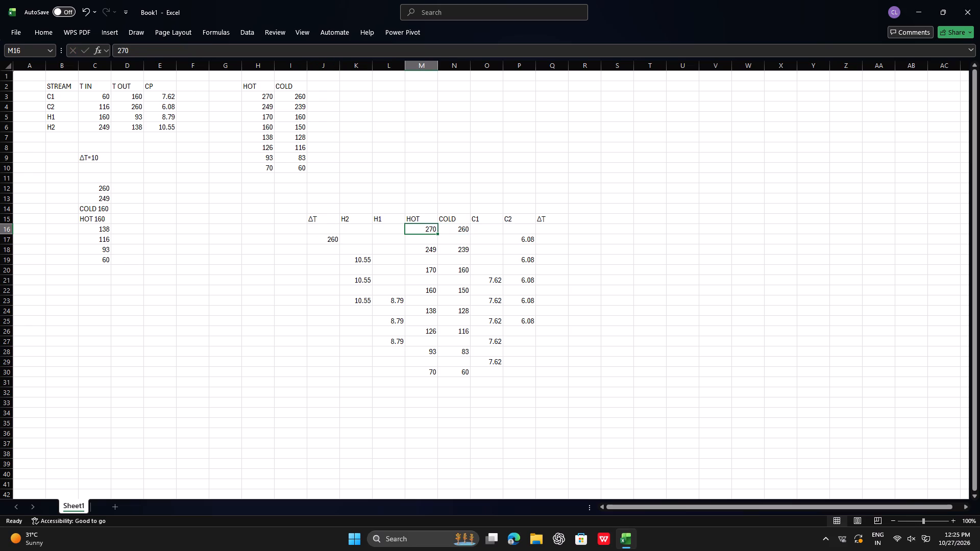
# Replace the content of J17 in the hot-side ΔT column with the formula =M16-M18.
pyautogui.click(336, 240)
pyautogui.press('BackSpace')
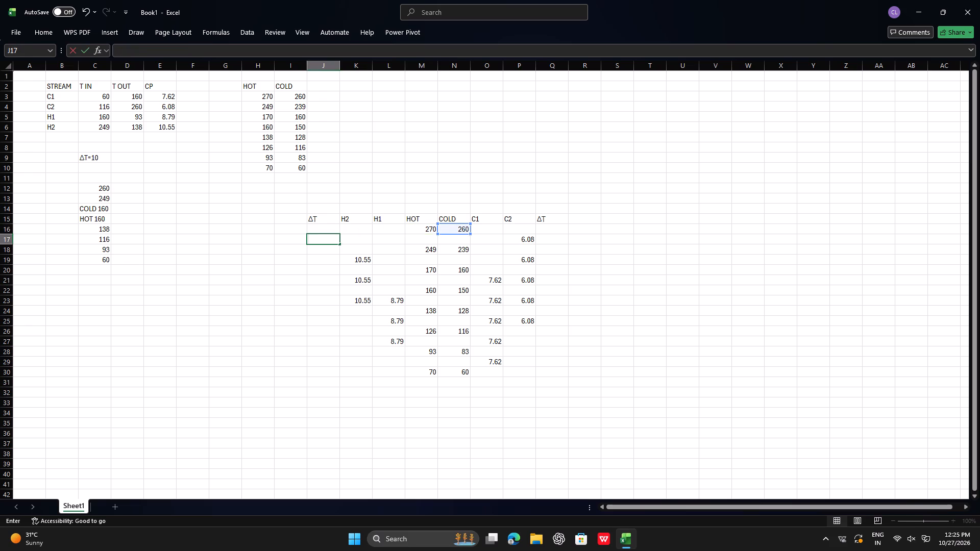
pyautogui.press('=')
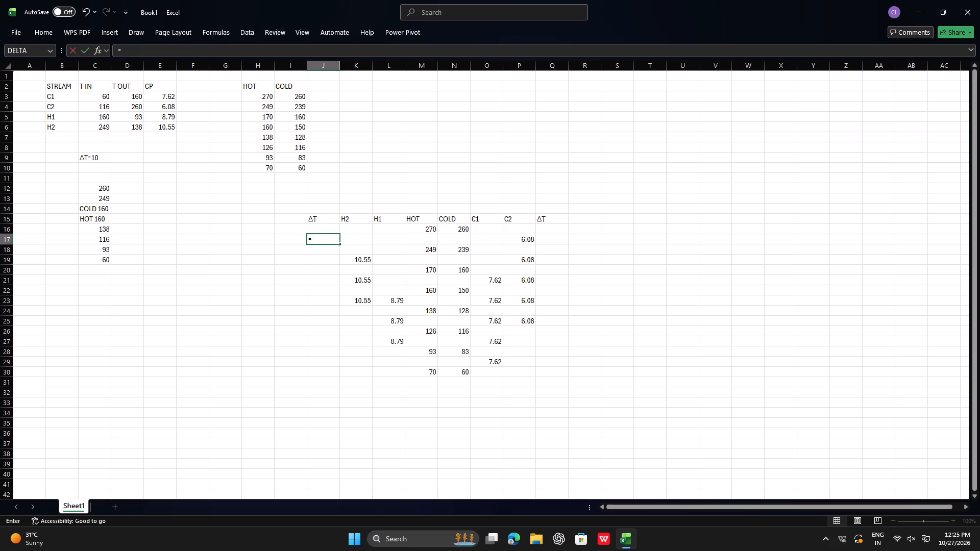
pyautogui.click(415, 228)
pyautogui.press('-')
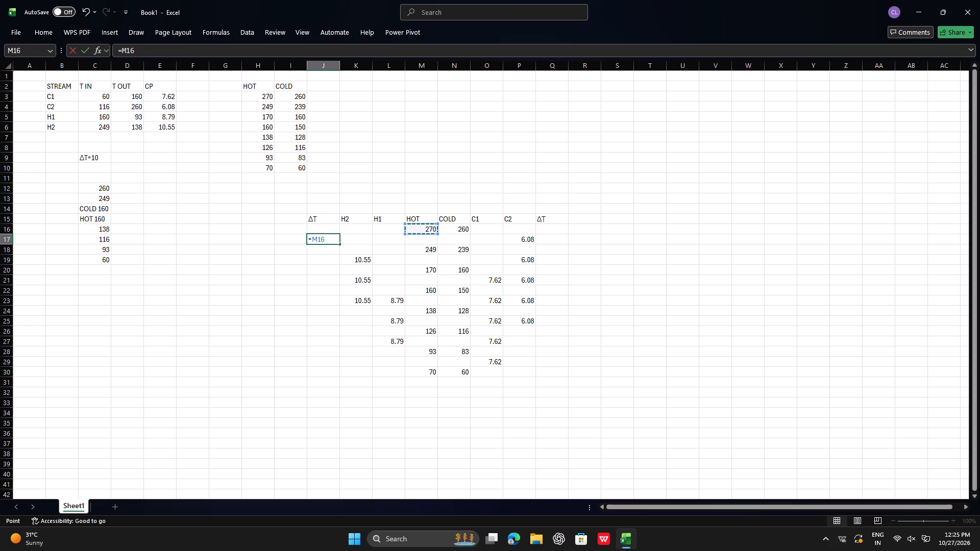
pyautogui.click(425, 250)
pyautogui.press('Return')
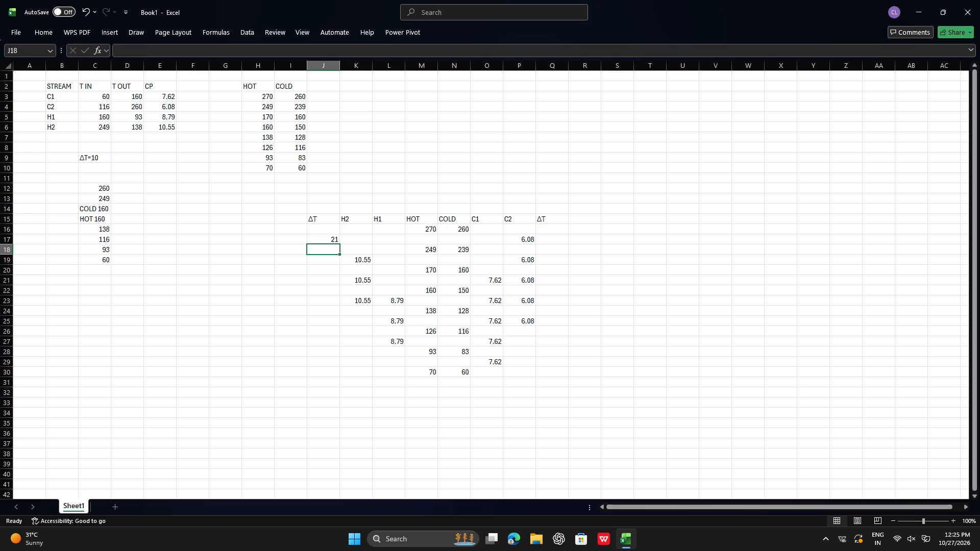
# Enter the formula =M18-M20 in J19 of the hot-side ΔT column.
pyautogui.click(328, 262)
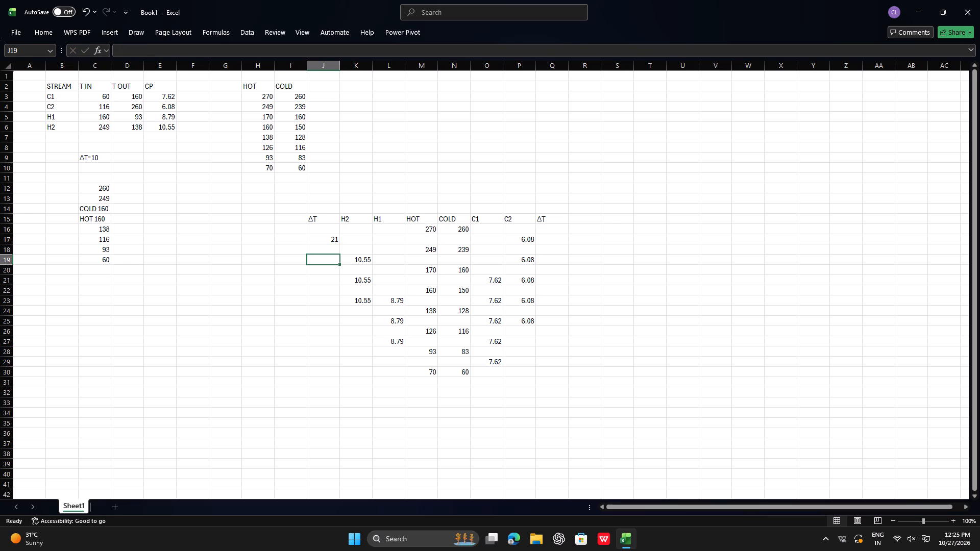
pyautogui.press('=')
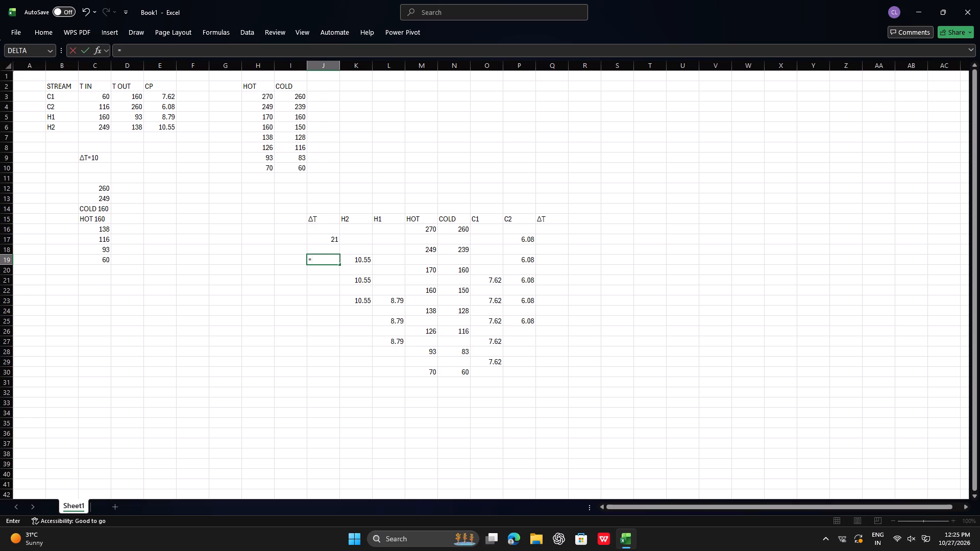
pyautogui.click(427, 249)
pyautogui.press('-')
pyautogui.click(421, 271)
pyautogui.press('Return')
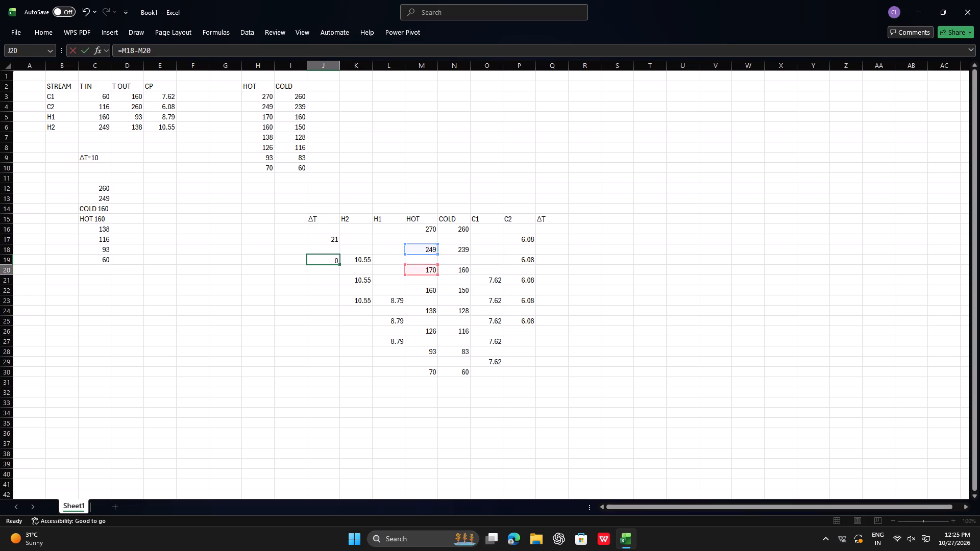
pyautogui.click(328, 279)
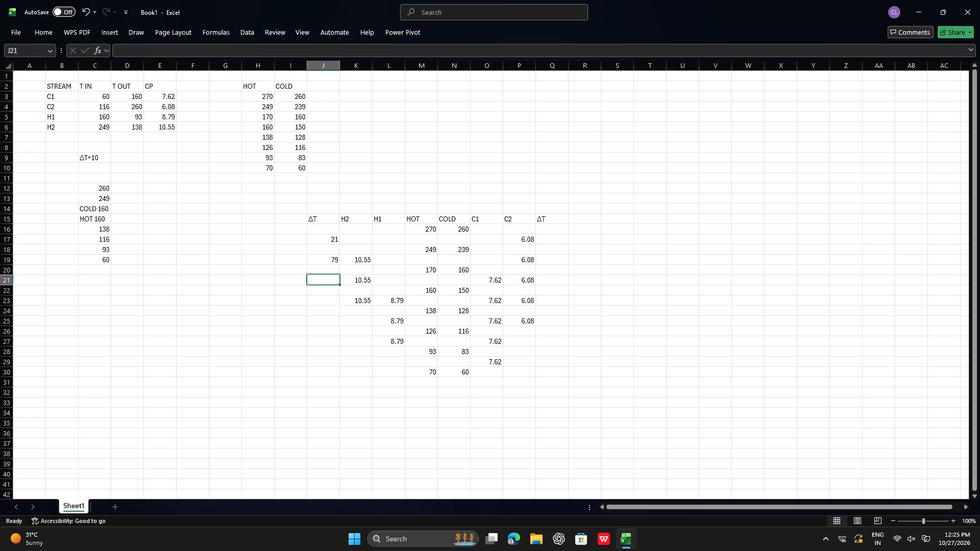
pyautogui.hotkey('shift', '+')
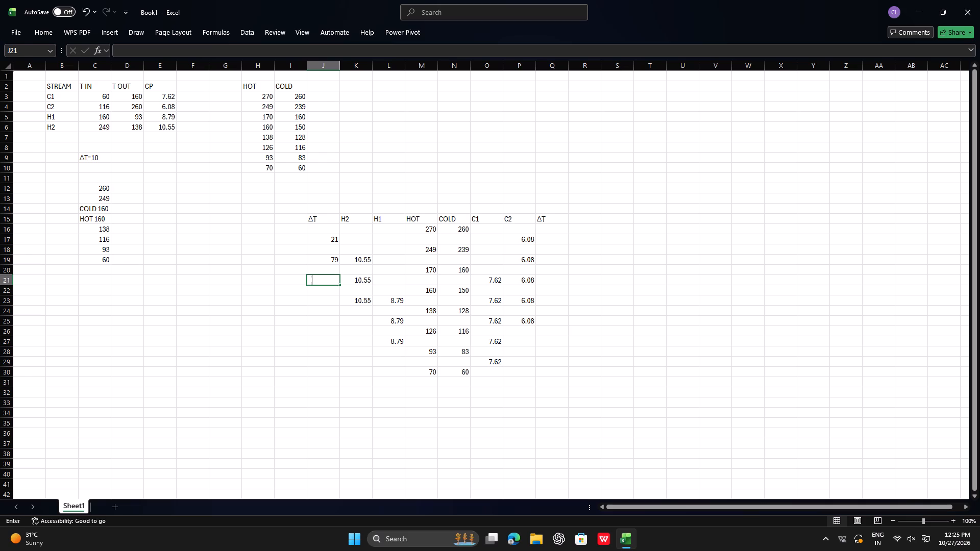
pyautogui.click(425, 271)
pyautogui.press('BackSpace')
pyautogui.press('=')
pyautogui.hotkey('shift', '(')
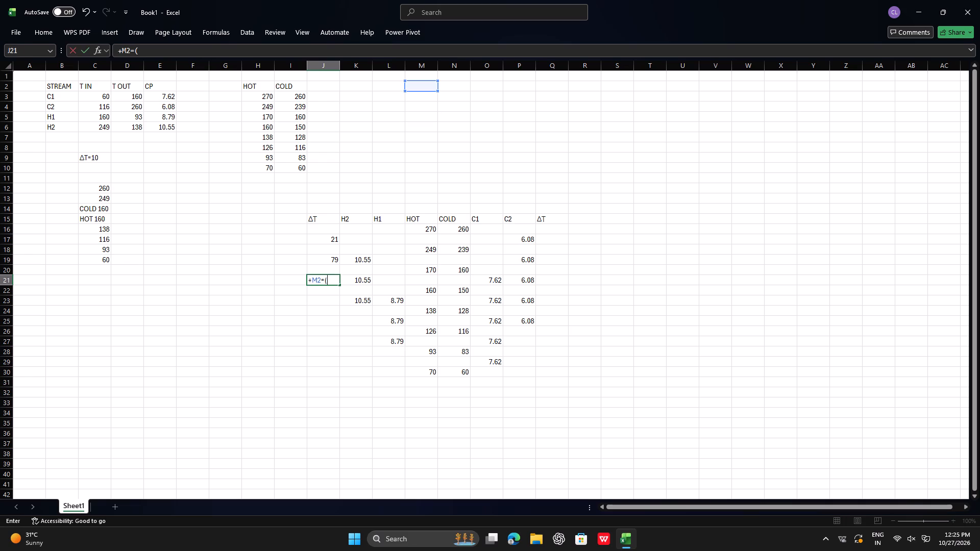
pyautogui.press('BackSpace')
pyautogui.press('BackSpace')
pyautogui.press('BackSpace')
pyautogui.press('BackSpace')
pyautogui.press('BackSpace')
# Enter the formula =M20-M22 in J21 of the hot-side ΔT column.
pyautogui.press('=')
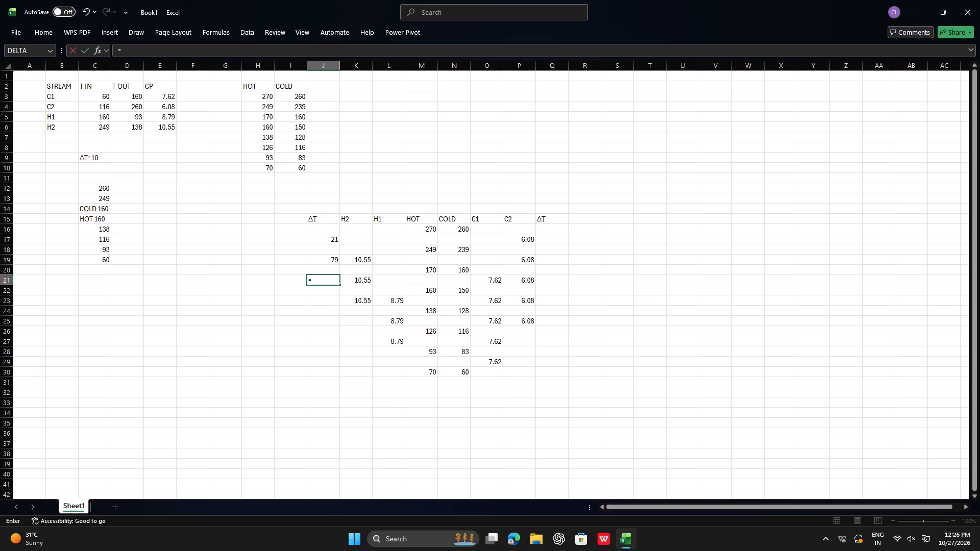
pyautogui.hotkey('shift', '(')
pyautogui.press('BackSpace')
pyautogui.click(431, 274)
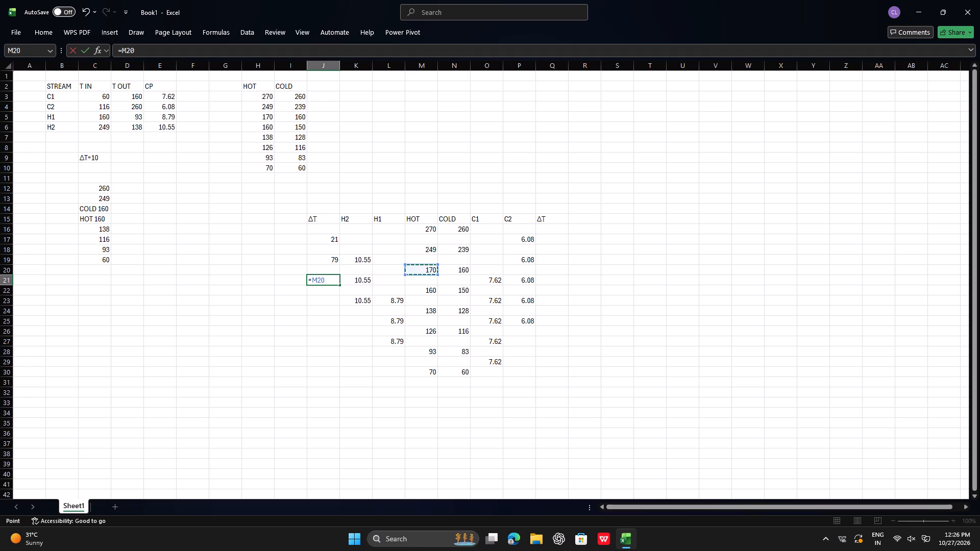
pyautogui.press('-')
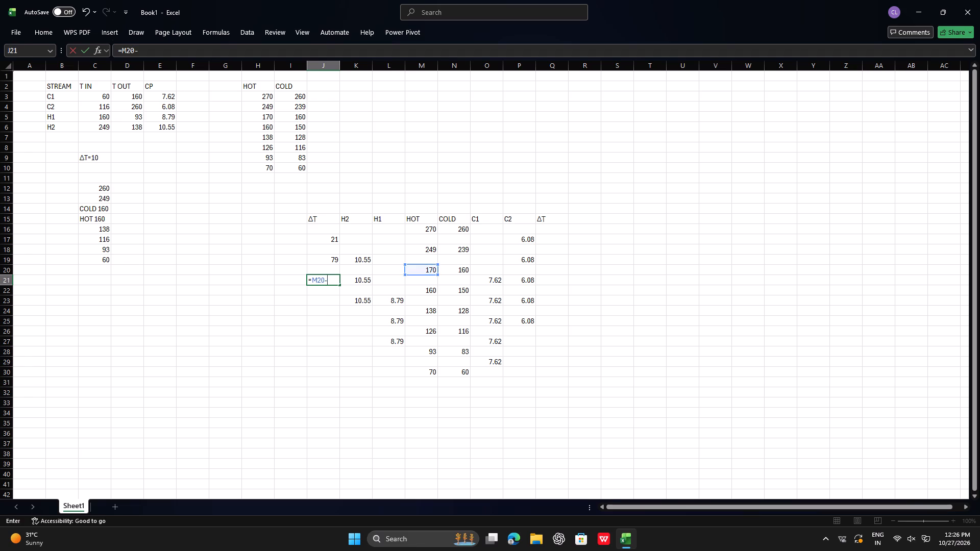
pyautogui.keyDown('shift'); pyautogui.click(418, 288); pyautogui.keyUp('shift')
pyautogui.press('Return')
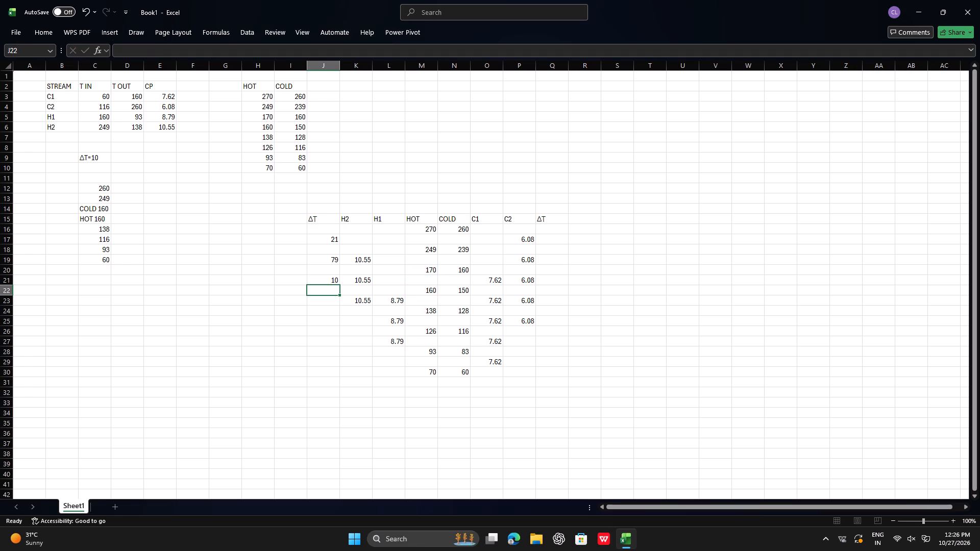
# Enter the formula =M22-M24 in J23 of the hot-side ΔT column.
pyautogui.click(325, 303)
pyautogui.press('=')
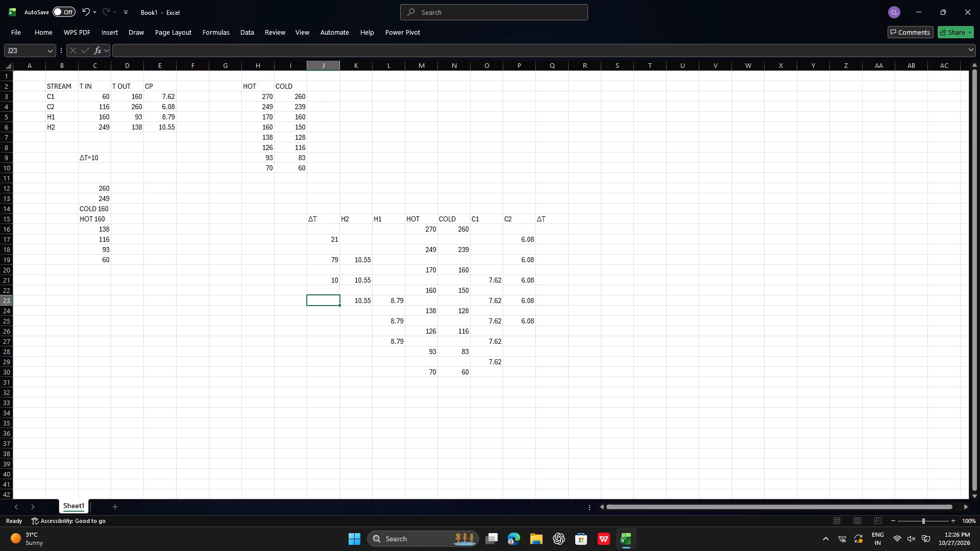
pyautogui.press('=')
pyautogui.click(429, 291)
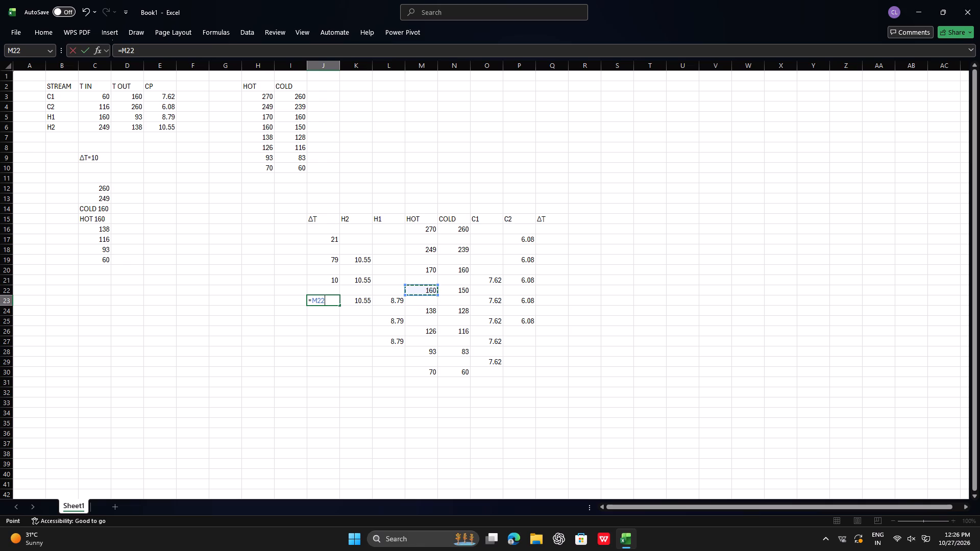
pyautogui.press('-')
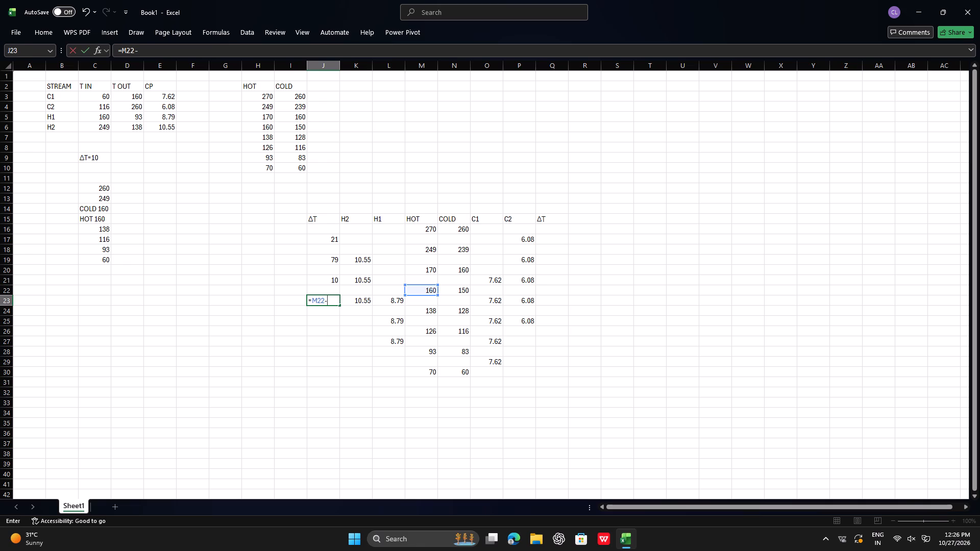
pyautogui.click(434, 314)
pyautogui.press('Return')
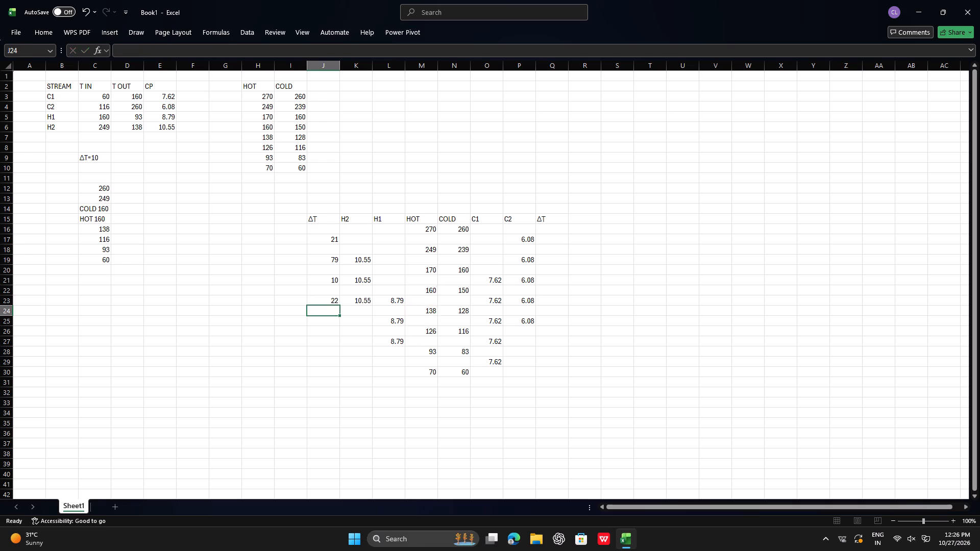
# Enter the formula =M24-M26 in J25 of the hot-side ΔT column.
pyautogui.press('=')
pyautogui.press('BackSpace')
pyautogui.press('Return')
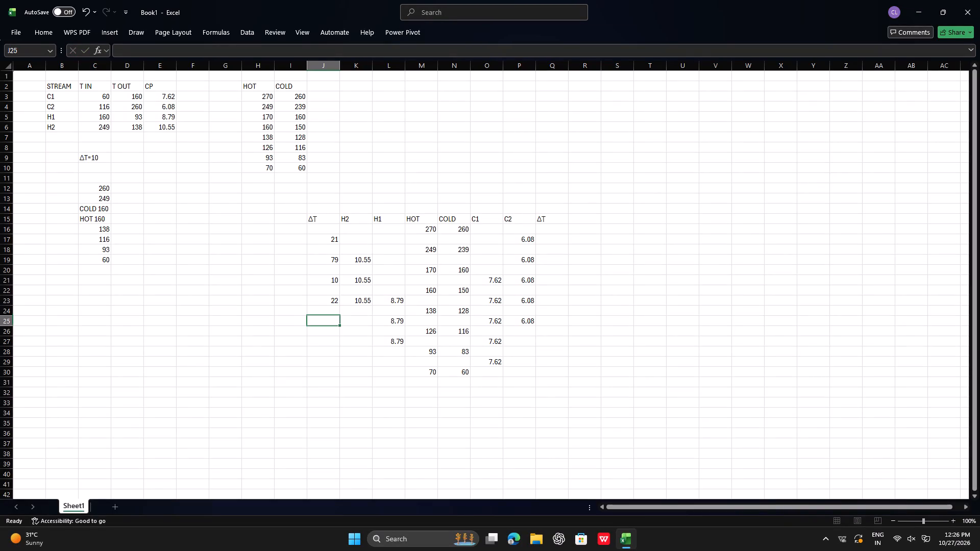
pyautogui.press('=')
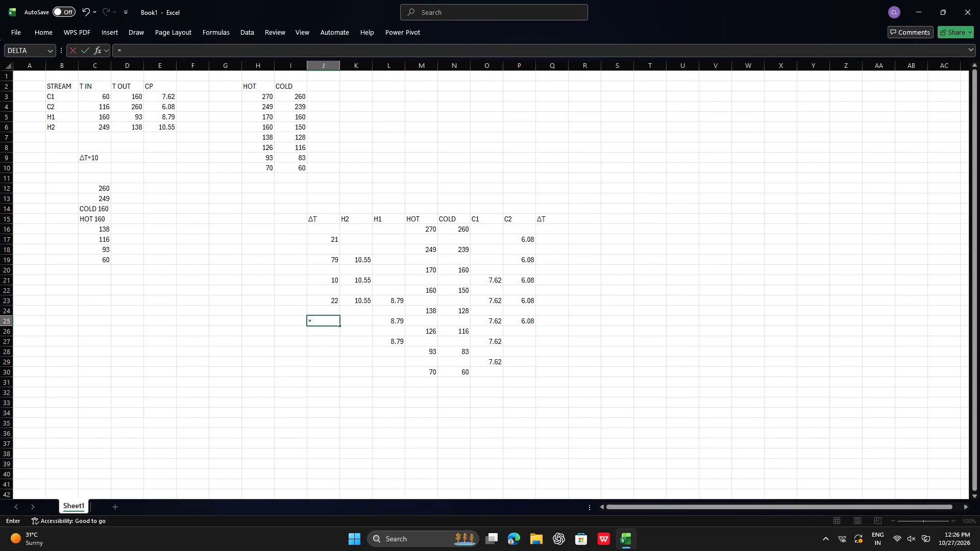
pyautogui.click(432, 313)
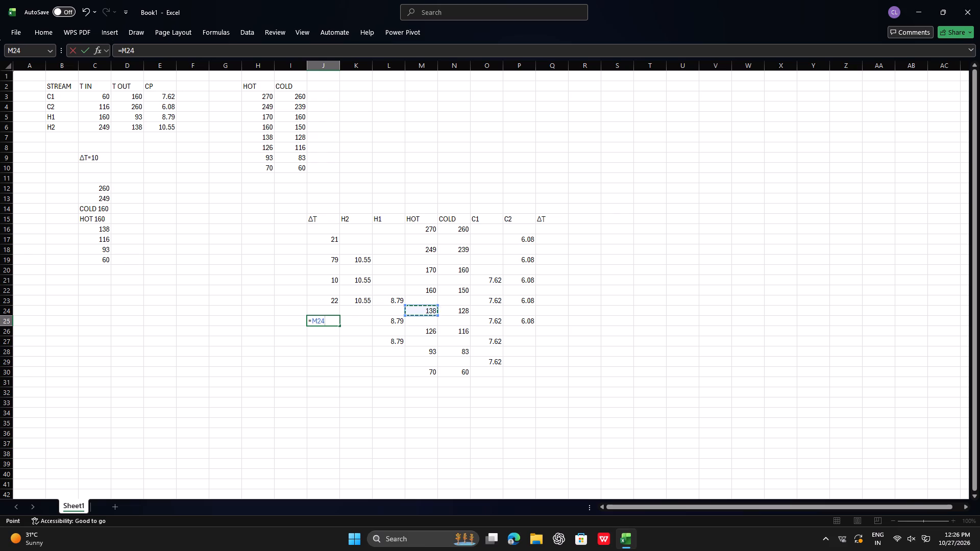
pyautogui.press('-')
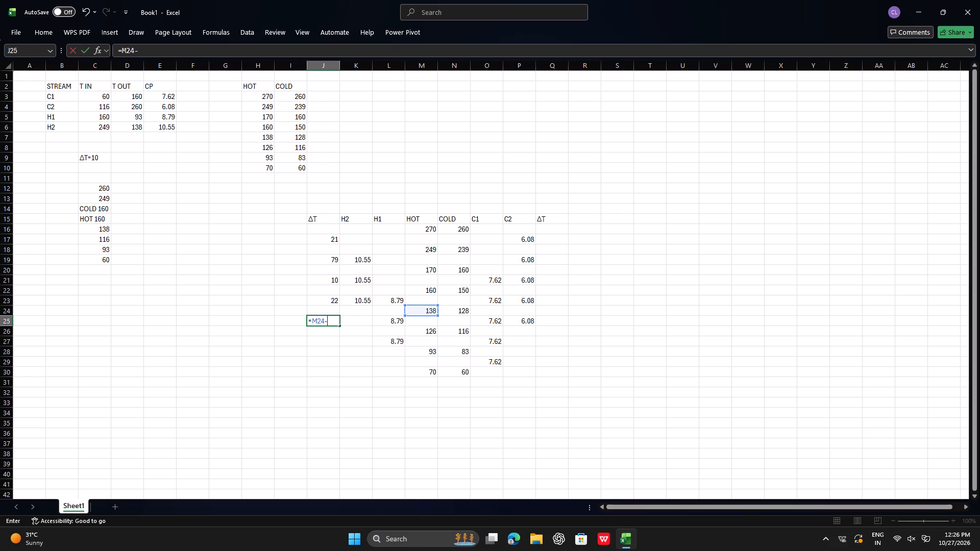
pyautogui.click(460, 311)
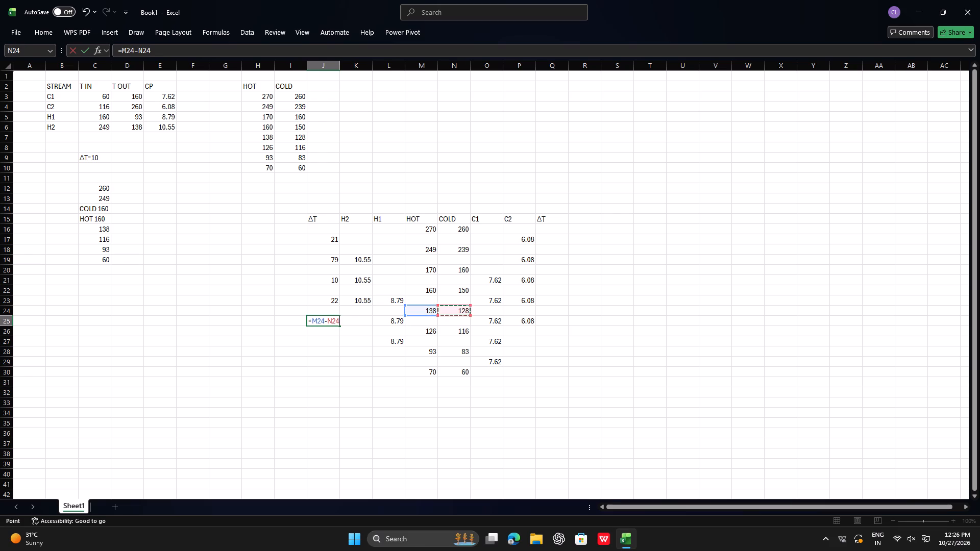
pyautogui.press('BackSpace')
pyautogui.press('BackSpace')
pyautogui.press('BackSpace')
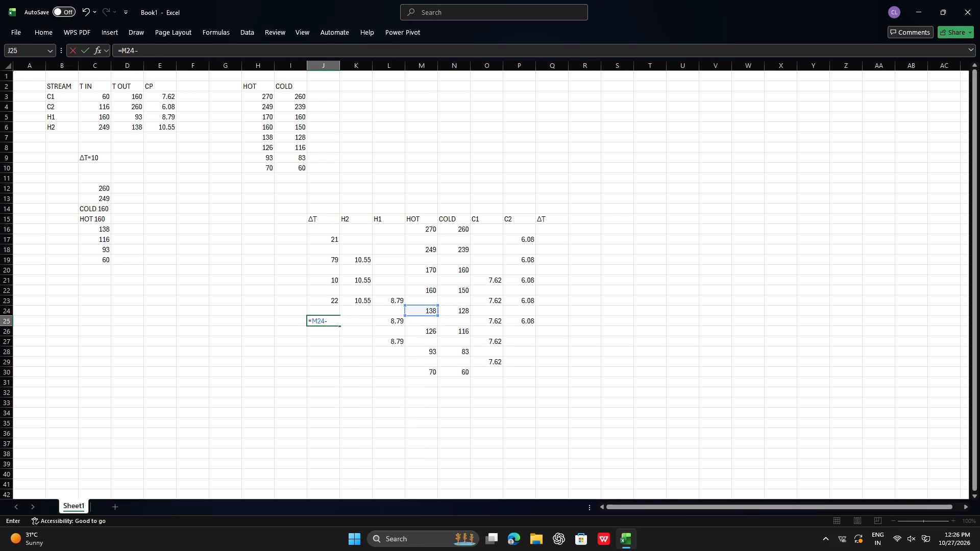
pyautogui.click(428, 334)
pyautogui.press('Return')
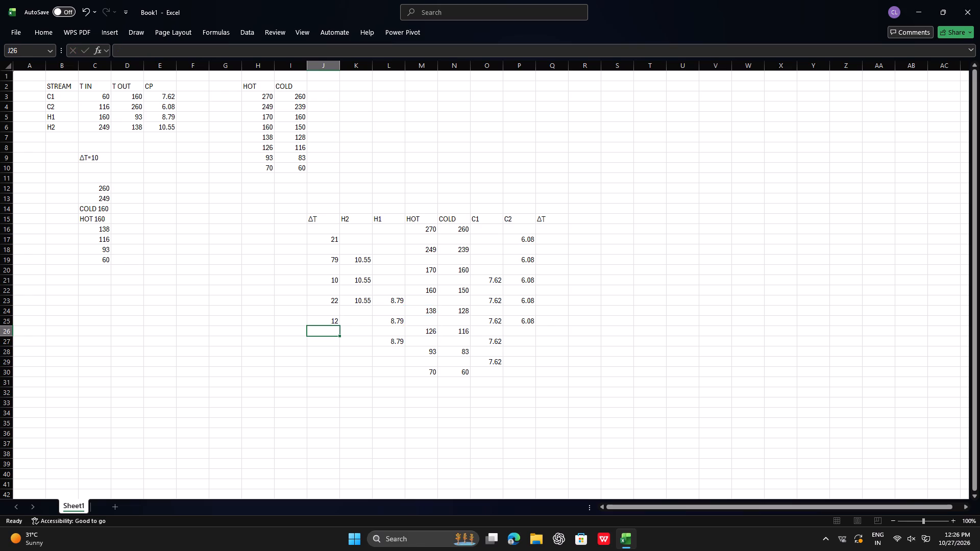
# Enter the formula =M26-M28 in J27 of the hot-side ΔT column.
pyautogui.click(324, 341)
pyautogui.press('=')
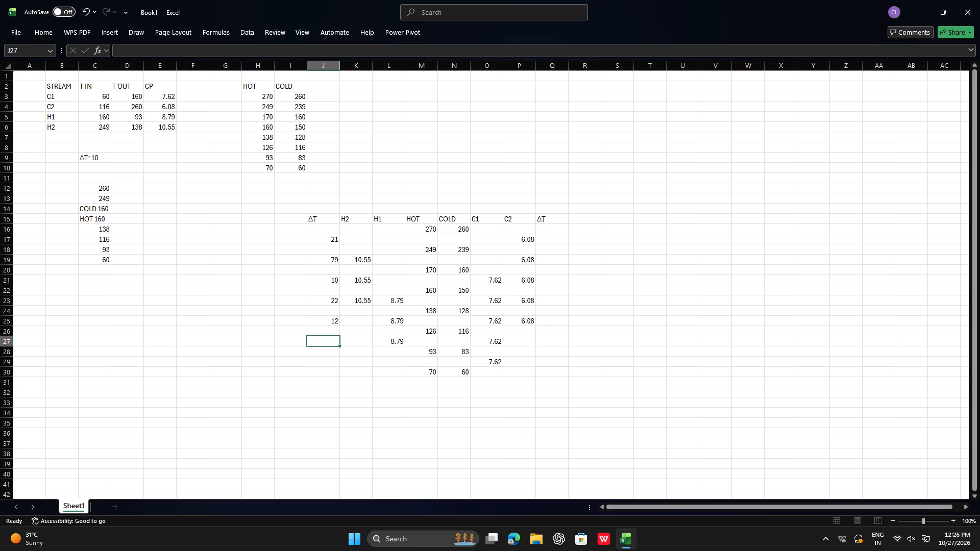
pyautogui.click(420, 333)
pyautogui.press('-')
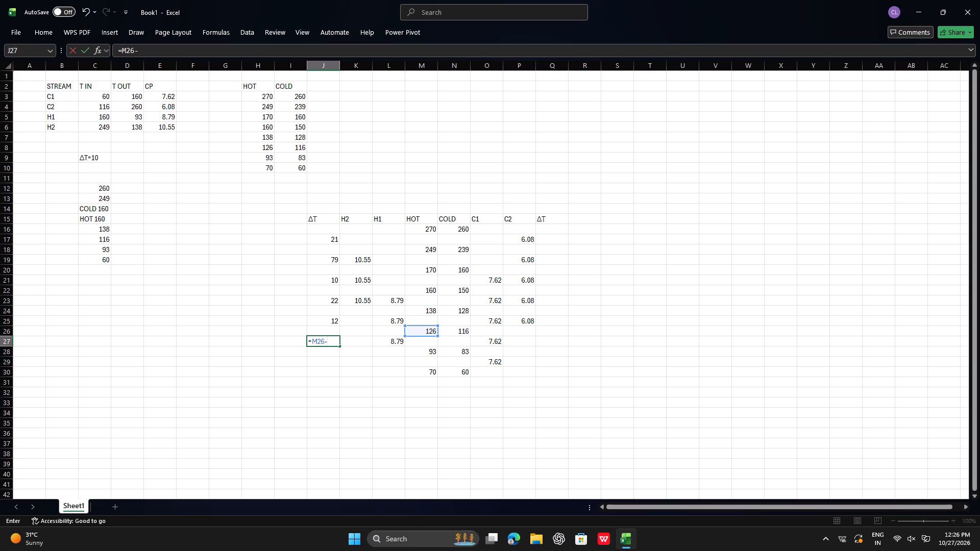
pyautogui.click(434, 355)
pyautogui.press('Return')
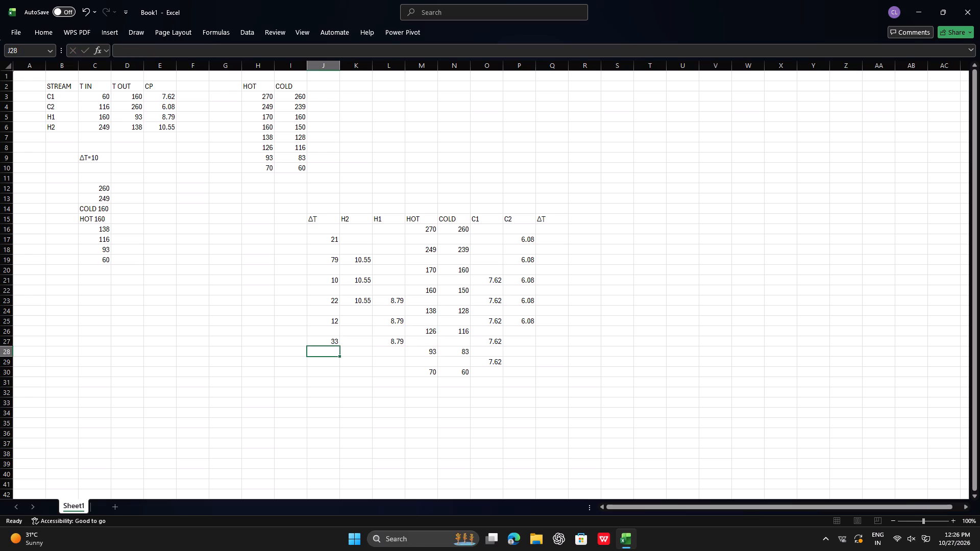
# Enter the formula =M28-M30 in J29 of the hot-side ΔT column.
pyautogui.press('Return')
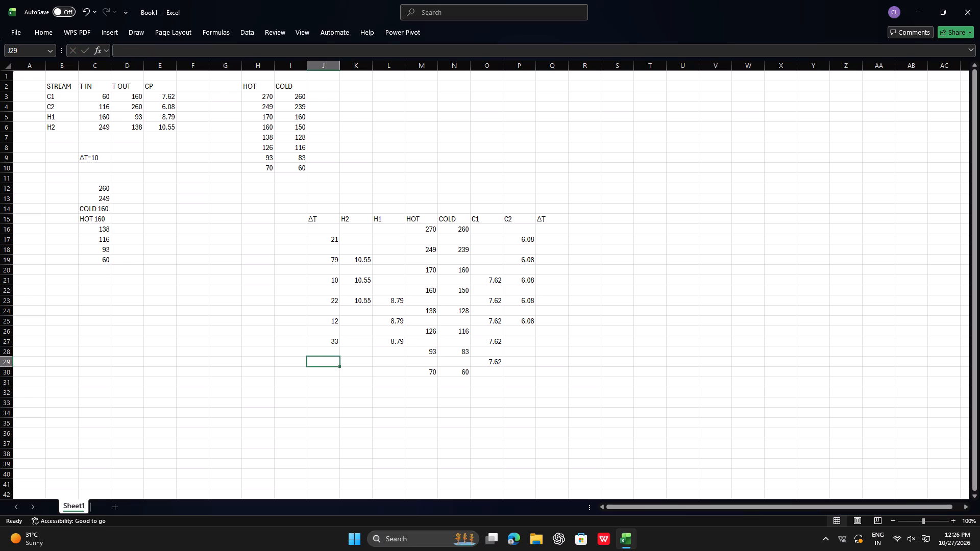
pyautogui.press('=')
pyautogui.click(429, 355)
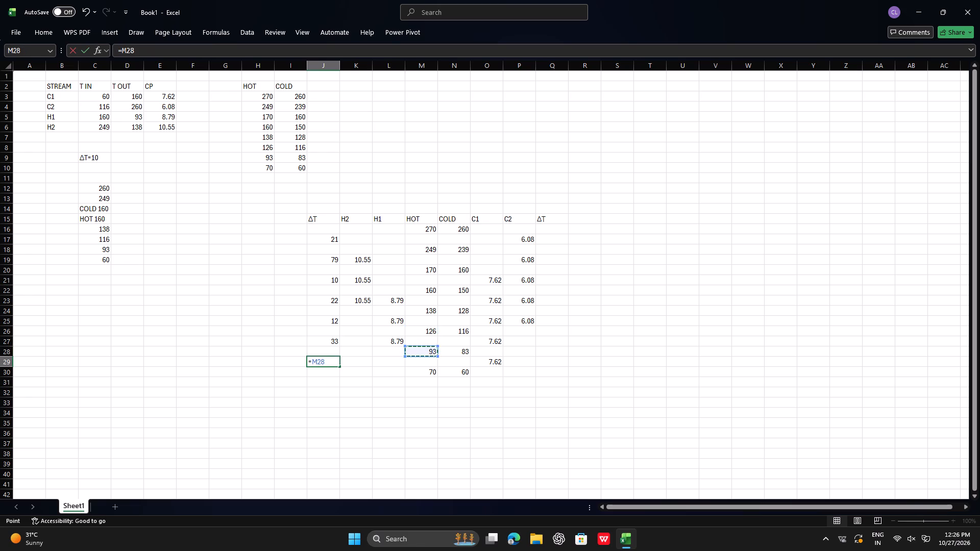
pyautogui.press('-')
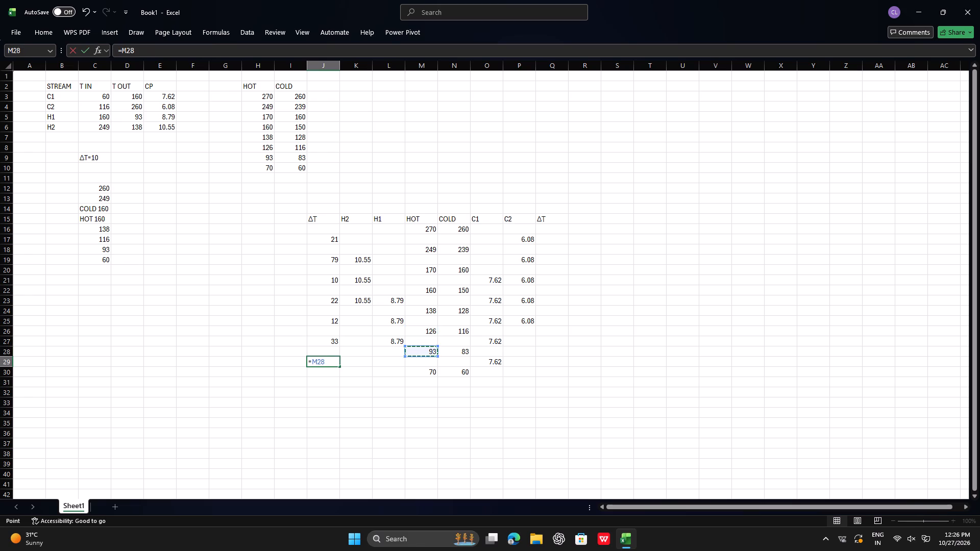
pyautogui.click(431, 374)
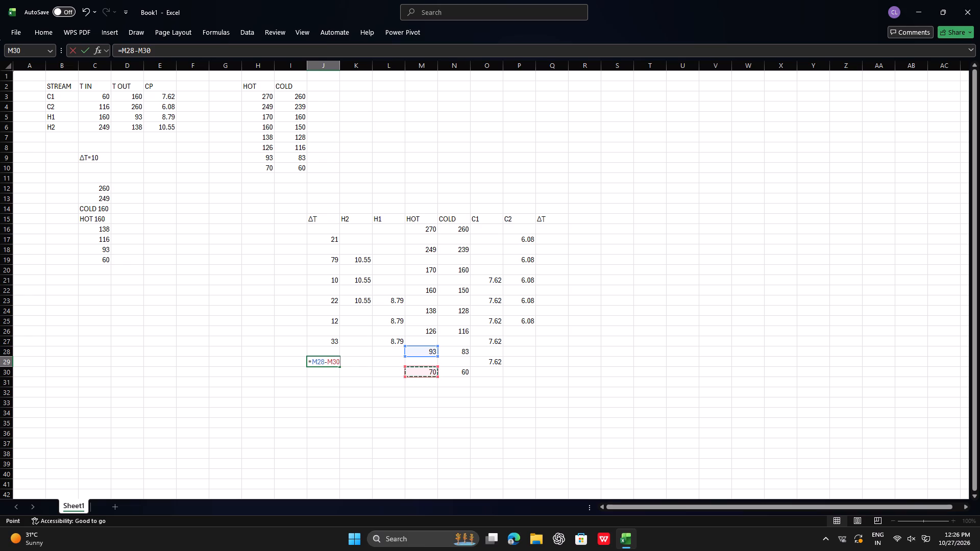
pyautogui.press('Return')
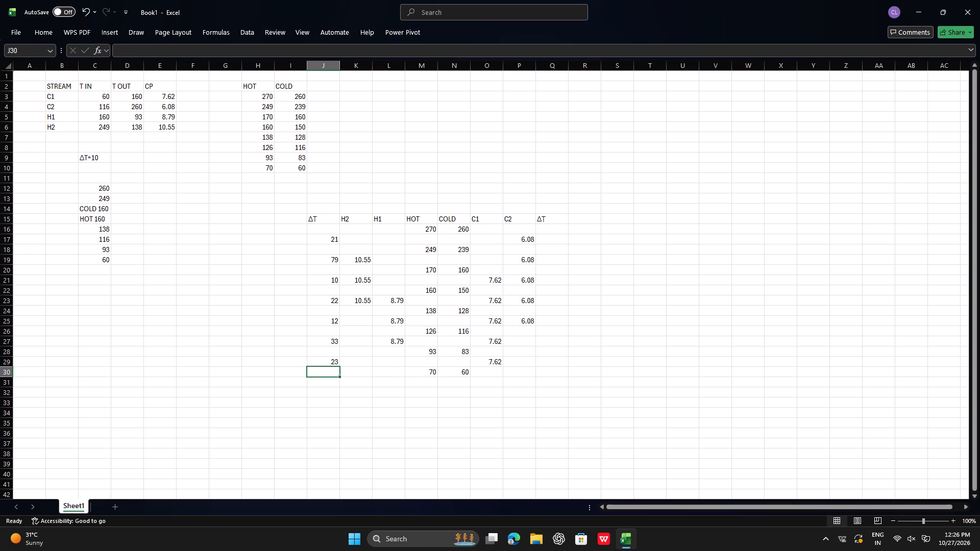
# Enter the formula =N16-N18 in Q17 of the cold-side ΔT column.
pyautogui.click(559, 242)
pyautogui.press('=')
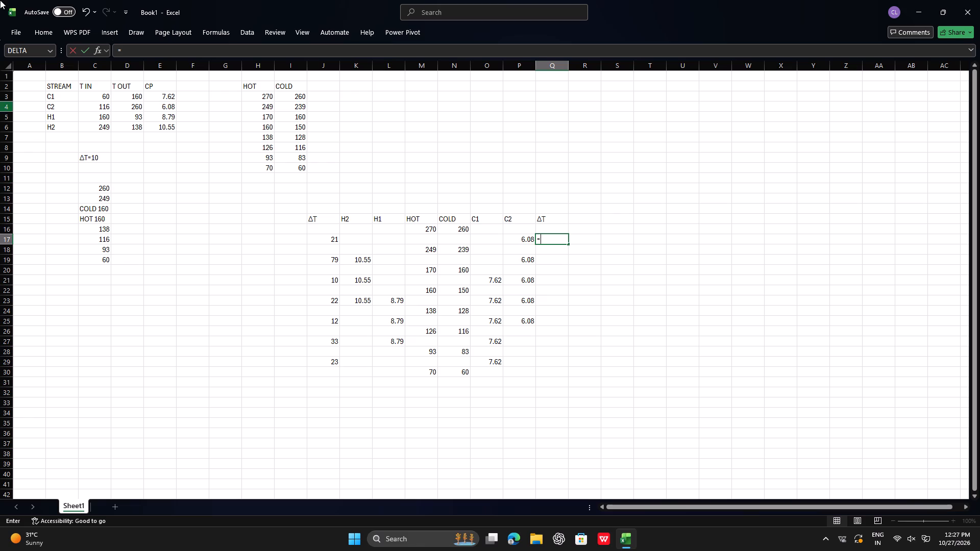
pyautogui.press('BackSpace')
pyautogui.press('=')
pyautogui.click(462, 230)
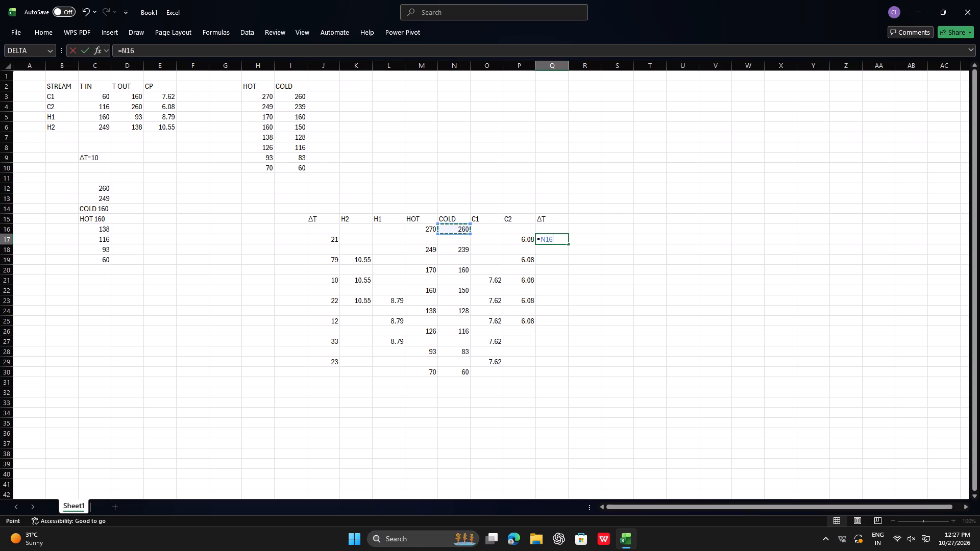
pyautogui.press('-')
pyautogui.click(463, 253)
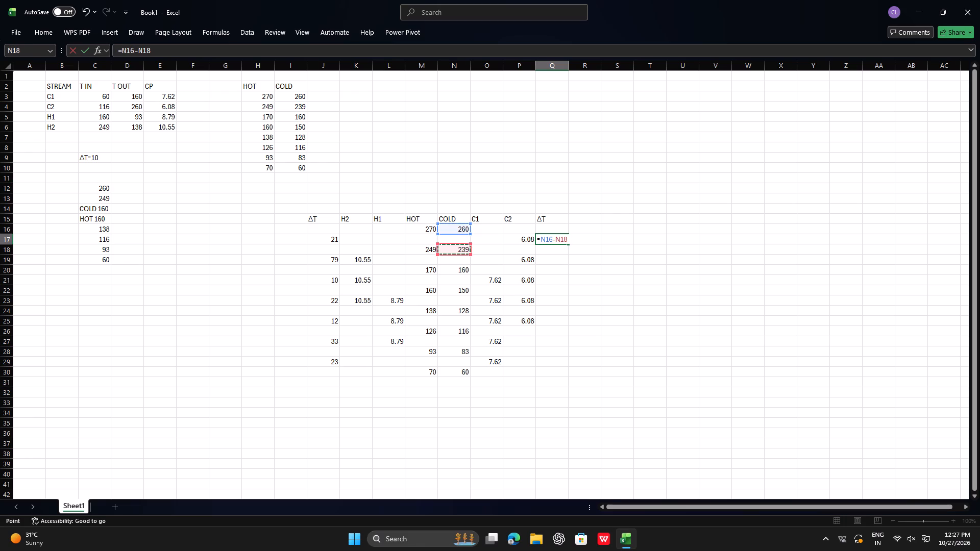
pyautogui.press('Return')
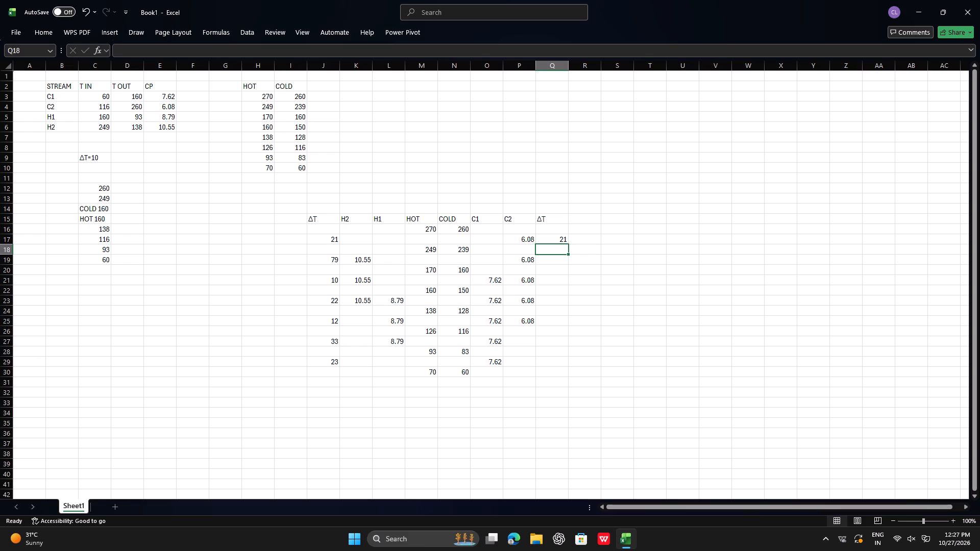
# Enter the formula =N18-N20 in Q19 of the cold-side ΔT column.
pyautogui.click(553, 262)
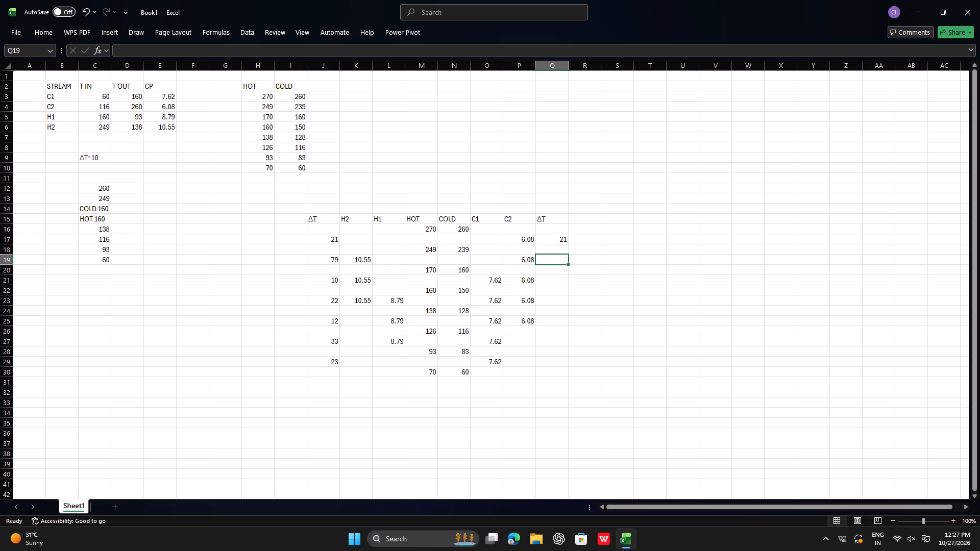
pyautogui.press('=')
pyautogui.click(466, 253)
pyautogui.press('-')
pyautogui.click(464, 269)
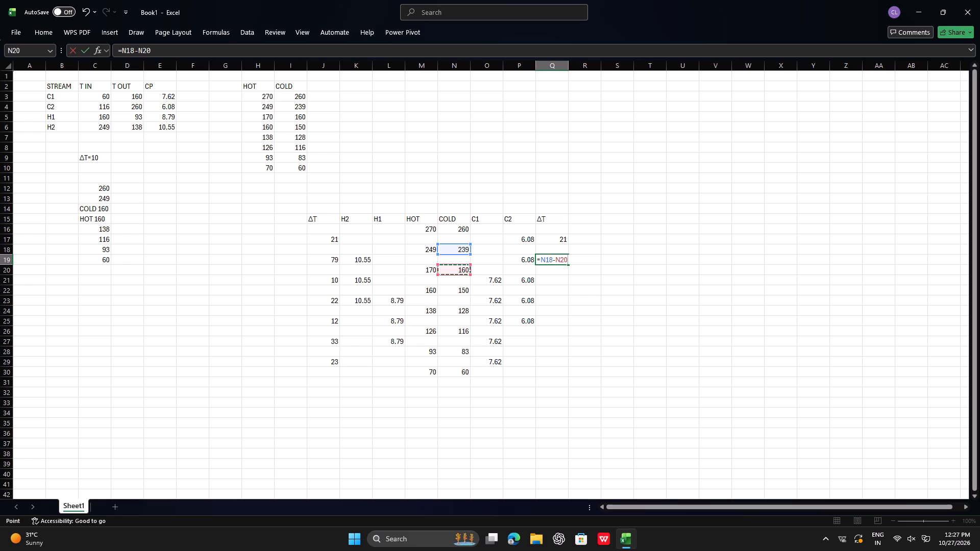
pyautogui.press('Return')
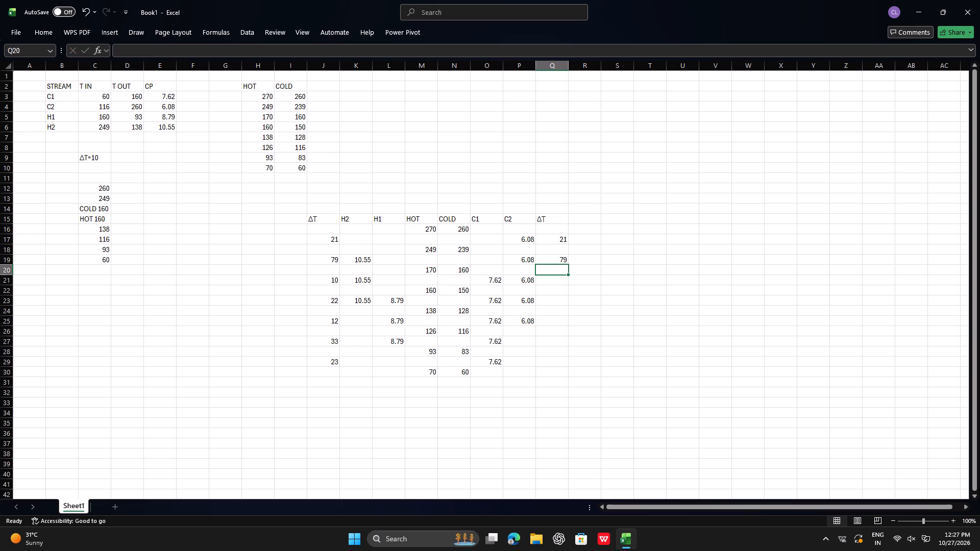
pyautogui.press('Return')
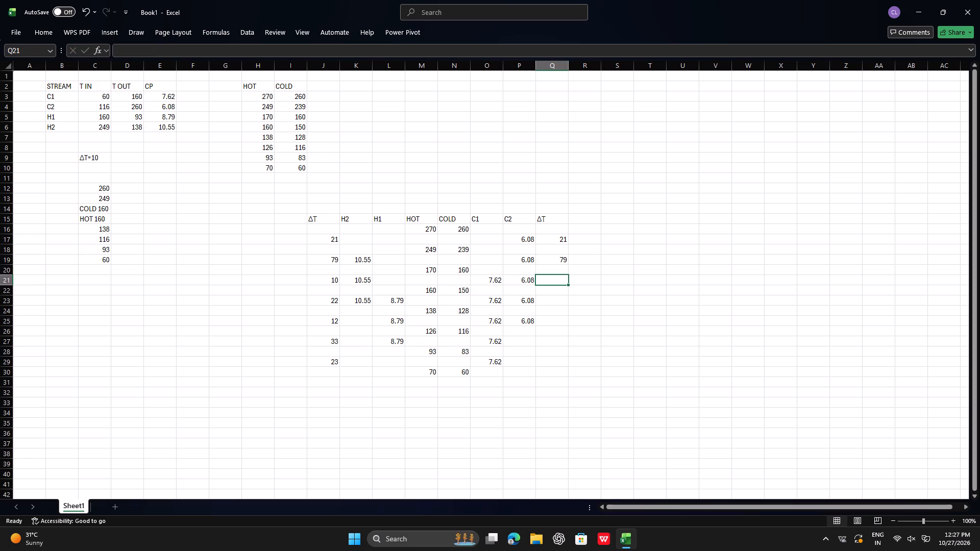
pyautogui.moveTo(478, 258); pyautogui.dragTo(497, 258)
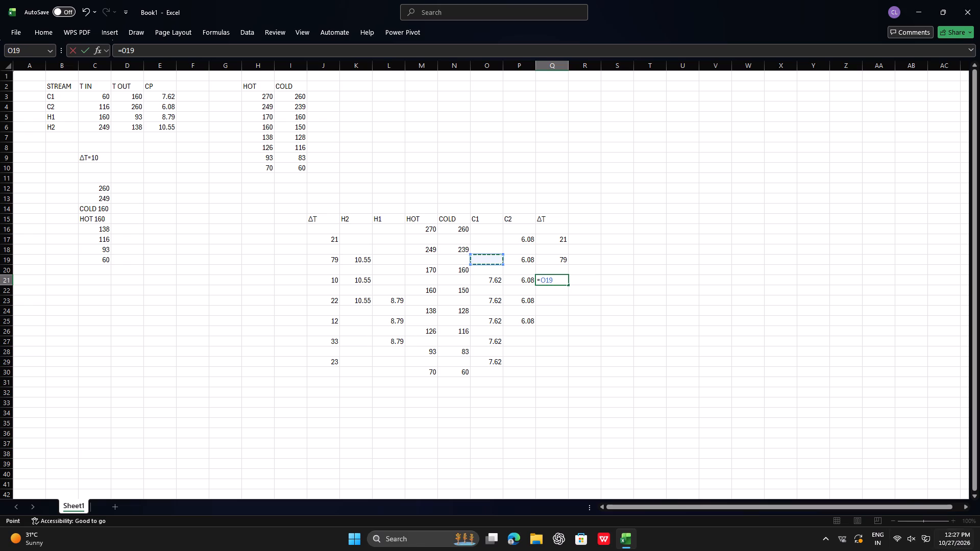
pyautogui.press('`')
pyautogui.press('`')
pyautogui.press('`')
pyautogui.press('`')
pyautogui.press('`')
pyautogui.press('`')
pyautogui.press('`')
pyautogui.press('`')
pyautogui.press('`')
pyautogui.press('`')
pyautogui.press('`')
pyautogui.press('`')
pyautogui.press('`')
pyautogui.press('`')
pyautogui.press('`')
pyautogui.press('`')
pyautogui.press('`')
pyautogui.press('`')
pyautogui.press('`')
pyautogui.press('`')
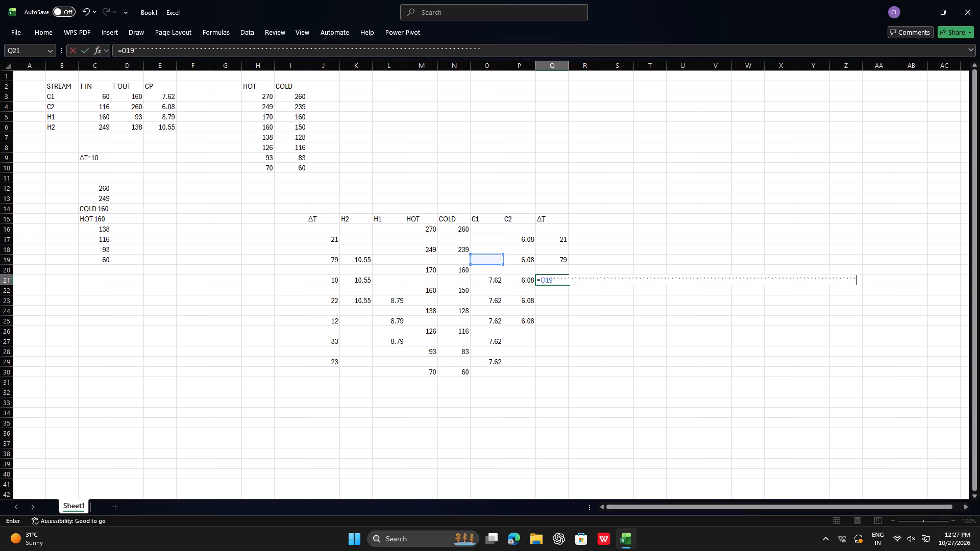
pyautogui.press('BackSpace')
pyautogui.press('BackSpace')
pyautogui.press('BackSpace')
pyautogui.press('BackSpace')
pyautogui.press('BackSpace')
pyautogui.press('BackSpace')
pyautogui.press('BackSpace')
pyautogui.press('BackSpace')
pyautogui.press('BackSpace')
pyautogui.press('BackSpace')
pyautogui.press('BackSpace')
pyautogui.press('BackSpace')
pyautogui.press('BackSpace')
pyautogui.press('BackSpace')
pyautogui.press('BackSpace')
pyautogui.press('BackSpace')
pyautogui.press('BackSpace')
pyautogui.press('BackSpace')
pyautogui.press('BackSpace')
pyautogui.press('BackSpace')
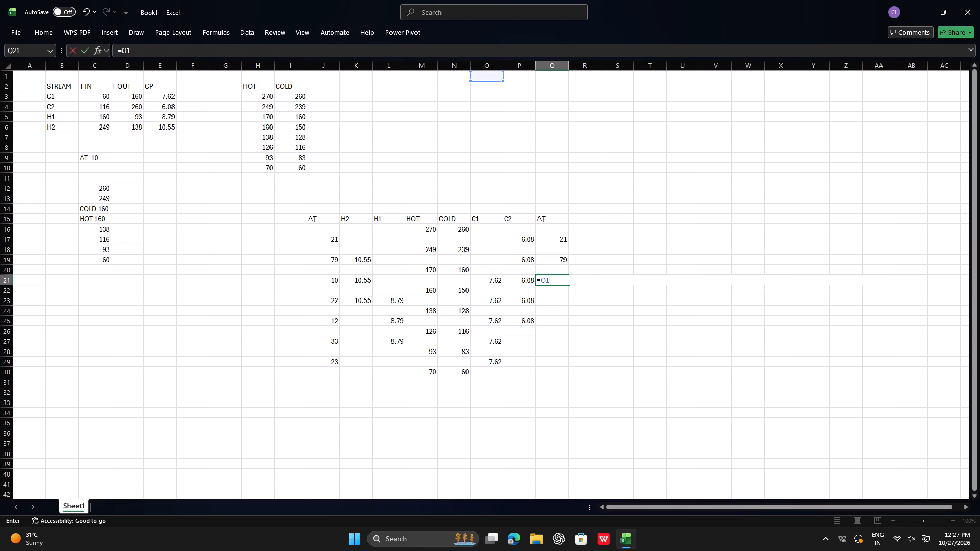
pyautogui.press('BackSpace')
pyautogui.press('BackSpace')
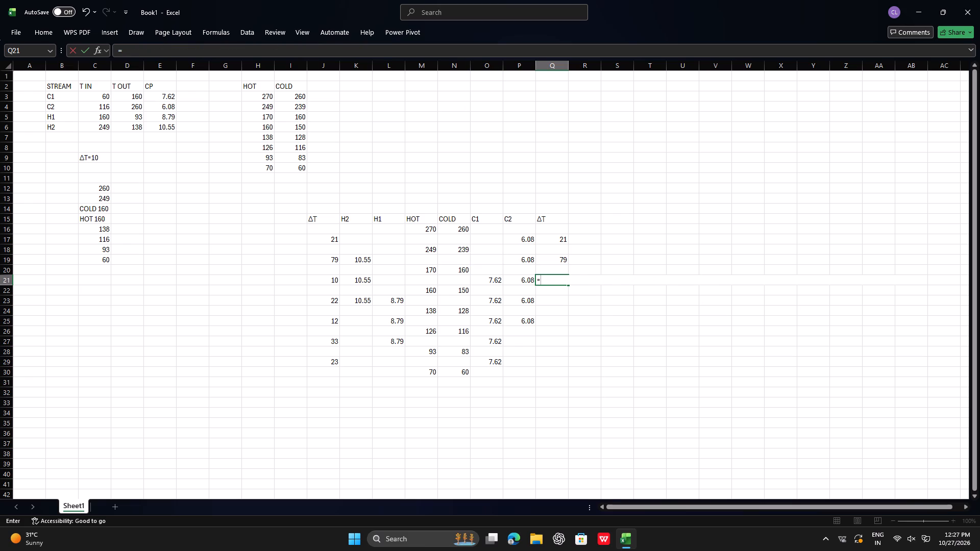
# Enter the formula =N20-N22 in Q21 of the cold-side ΔT column.
pyautogui.click(463, 267)
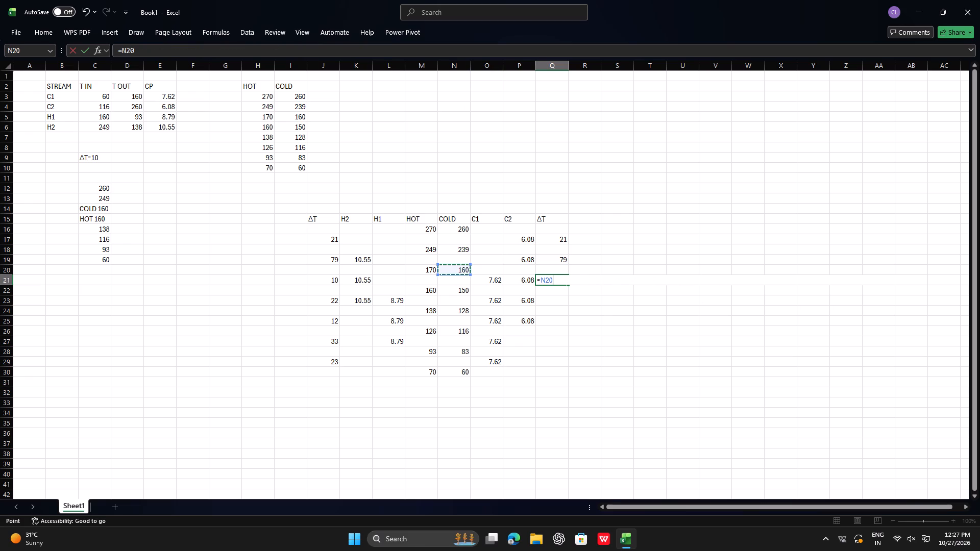
pyautogui.press('-')
pyautogui.click(464, 291)
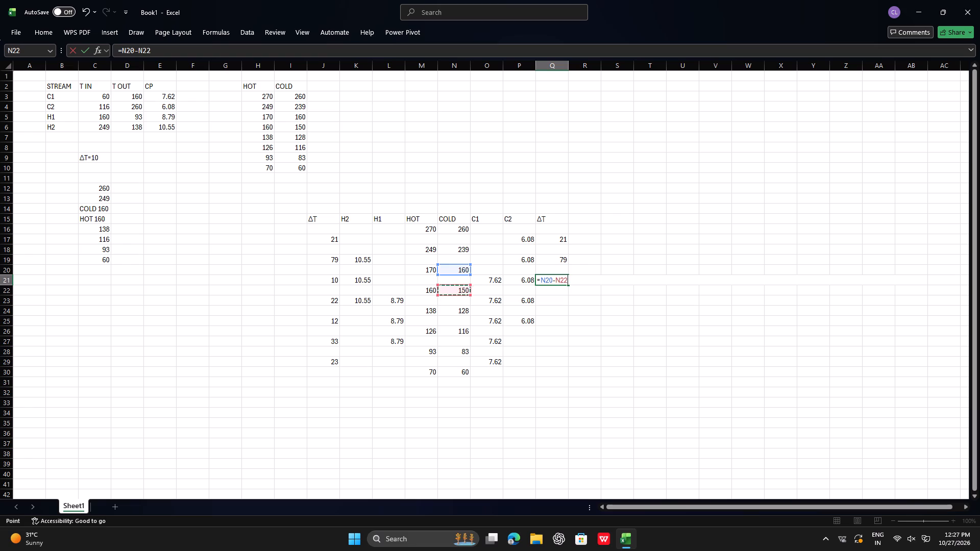
pyautogui.press('Return')
# Enter the formula =N22-N24 in Q23 of the cold-side ΔT column.
pyautogui.press('Return')
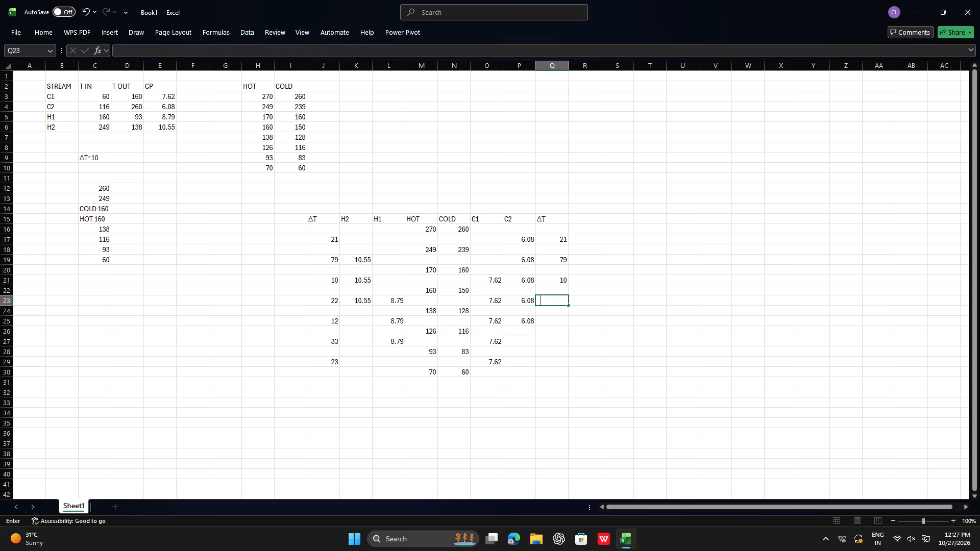
pyautogui.click(465, 289)
pyautogui.press('-')
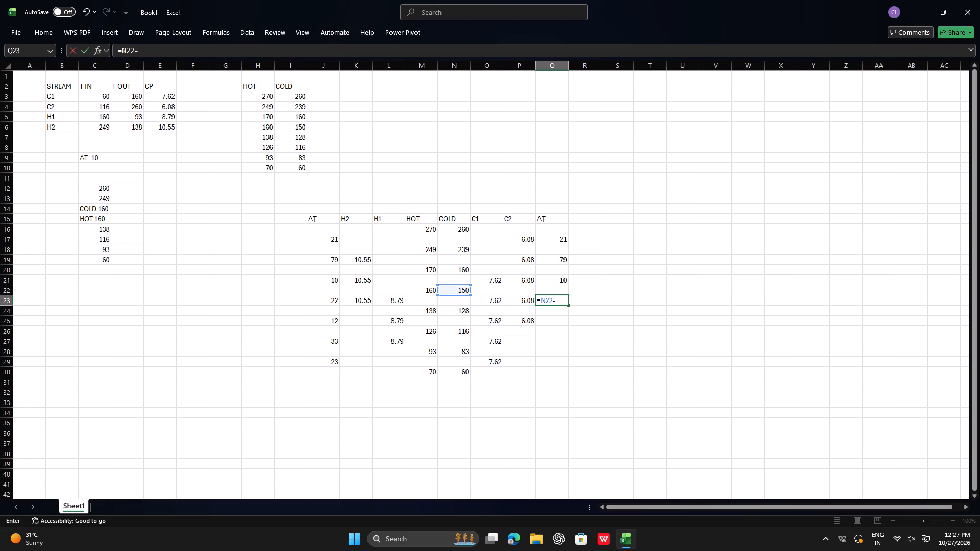
pyautogui.click(463, 312)
pyautogui.press('Return')
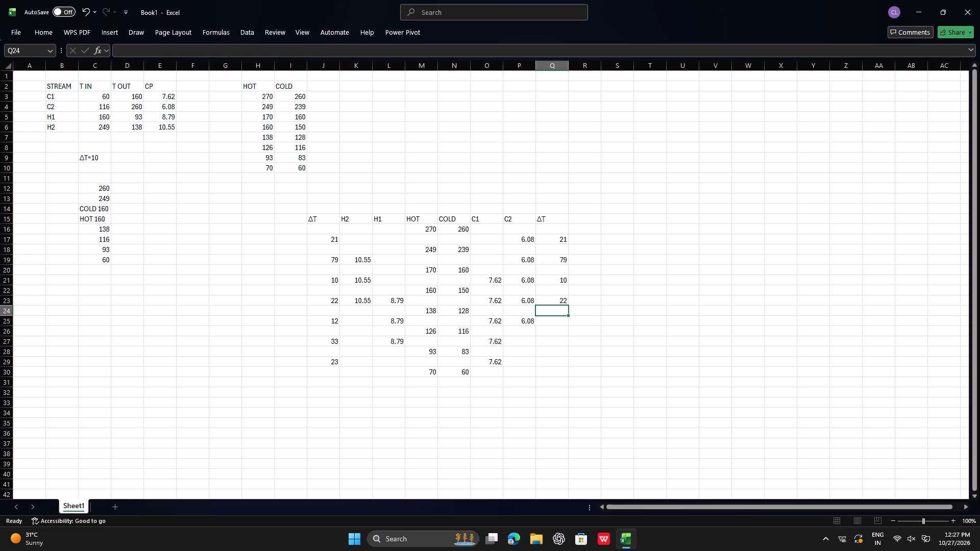
# Enter the formula =N24-N26 in Q25 of the cold-side ΔT column.
pyautogui.press('Return')
pyautogui.press('=')
pyautogui.click(459, 312)
pyautogui.press('-')
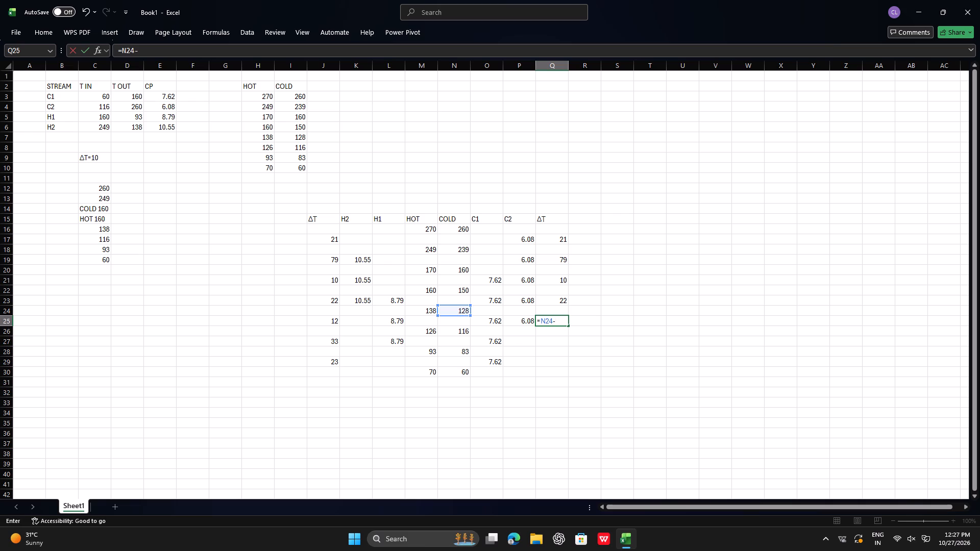
pyautogui.click(463, 331)
pyautogui.press('Return')
# Enter the formula =N26-N28 in Q27 of the cold-side ΔT column.
pyautogui.press('Return')
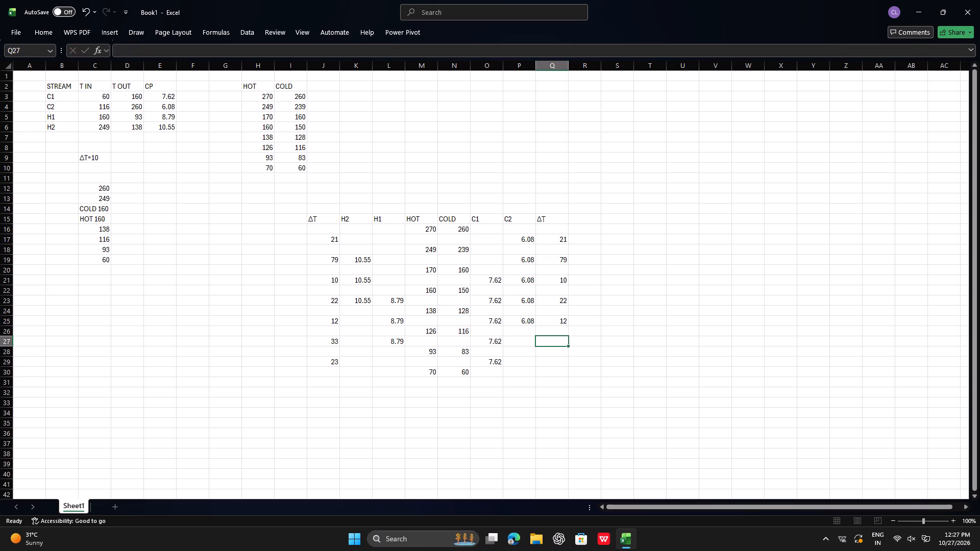
pyautogui.press('=')
pyautogui.click(464, 332)
pyautogui.press('-')
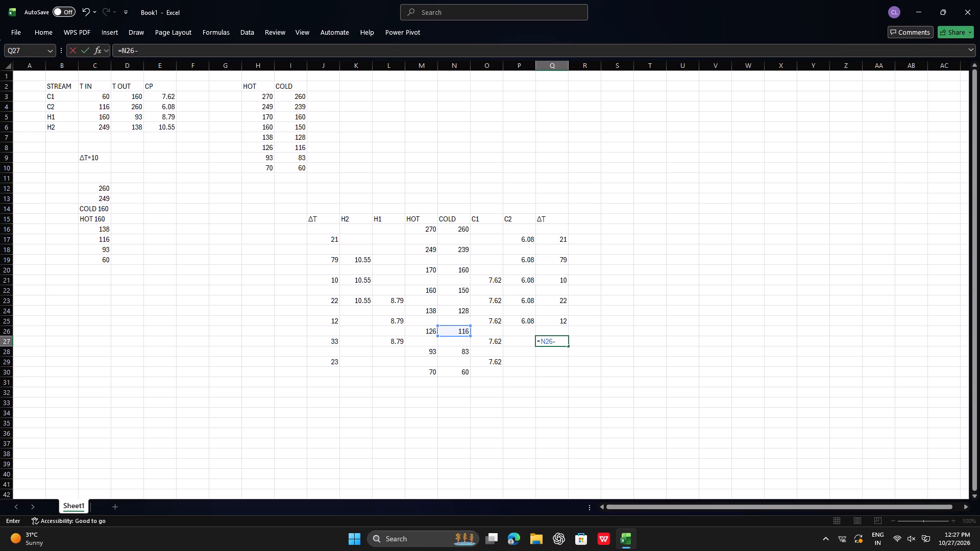
pyautogui.click(462, 354)
pyautogui.press('Return')
# Enter the formula =N28-N30 in Q29 of the cold-side ΔT column.
pyautogui.press('Return')
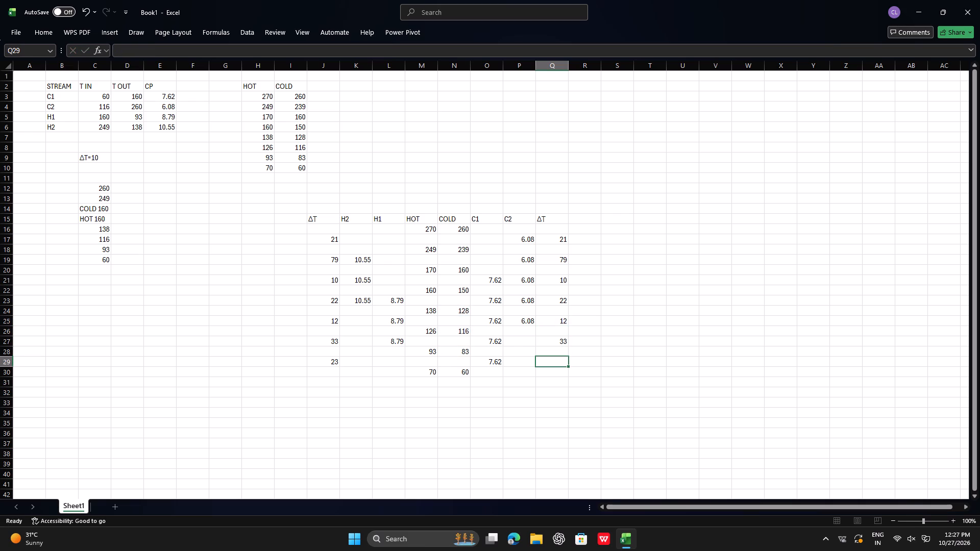
pyautogui.press('=')
pyautogui.click(463, 353)
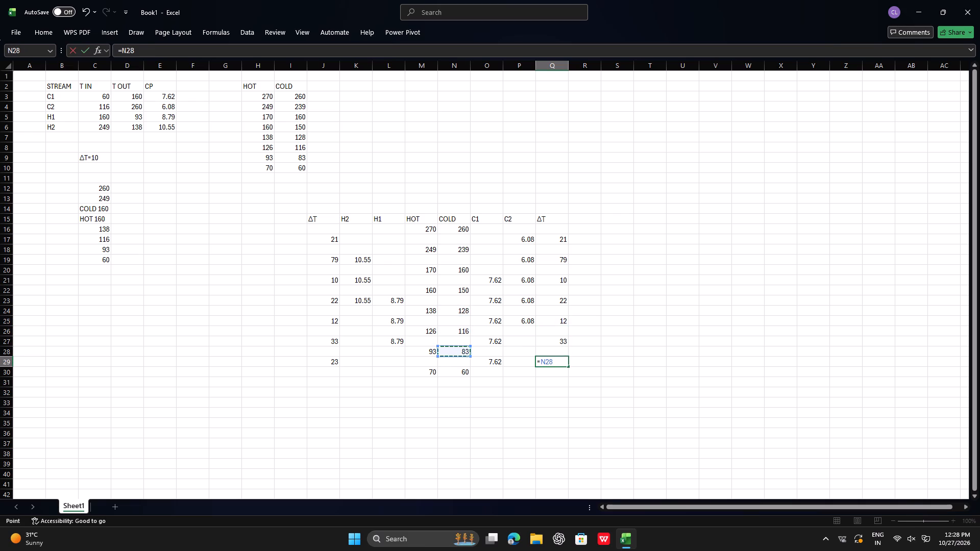
pyautogui.press('-')
pyautogui.click(467, 372)
pyautogui.press('Return')
pyautogui.press('Return')
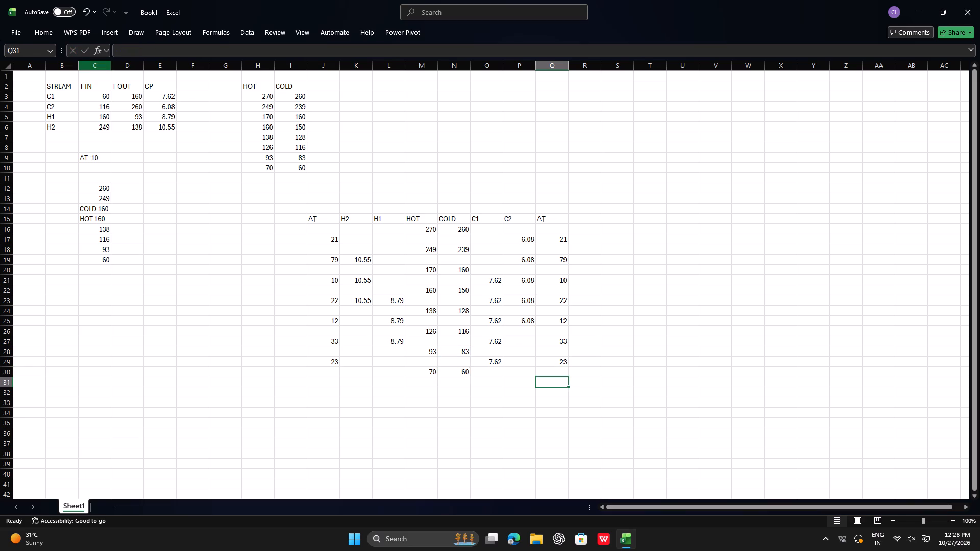
# Add the column header cp in I15, beside the hot-side ΔT column of the interval table.
pyautogui.click(283, 218)
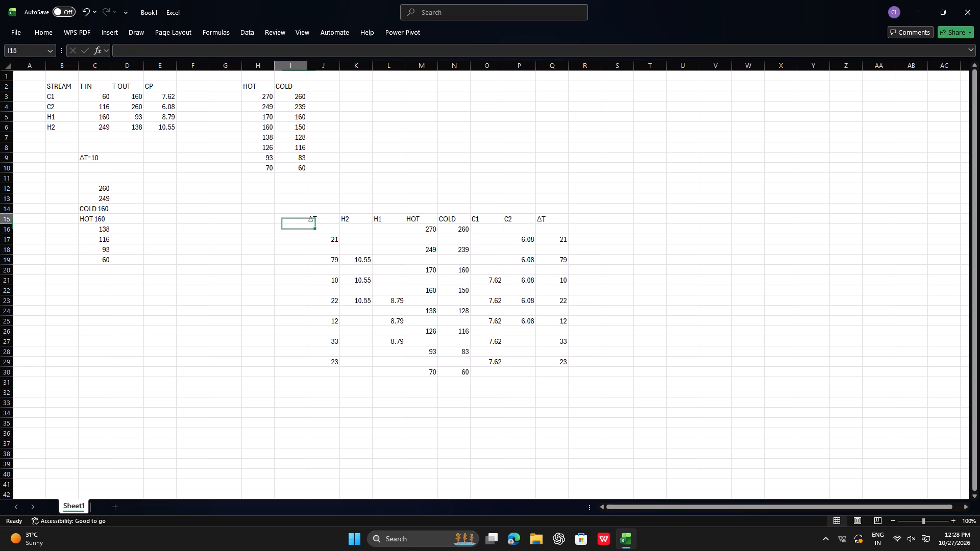
pyautogui.write('c[p')
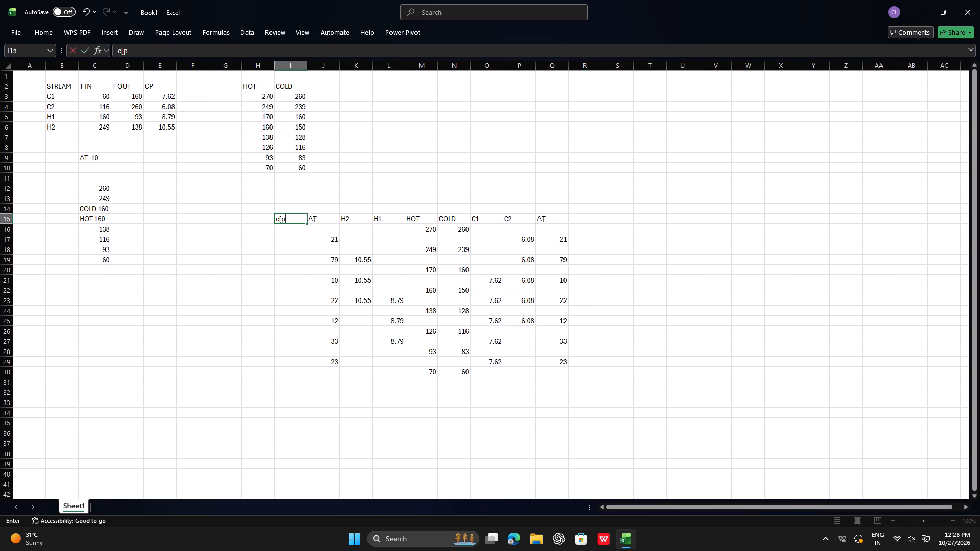
pyautogui.press('BackSpace')
pyautogui.press('BackSpace')
pyautogui.press('p')
pyautogui.click(287, 239)
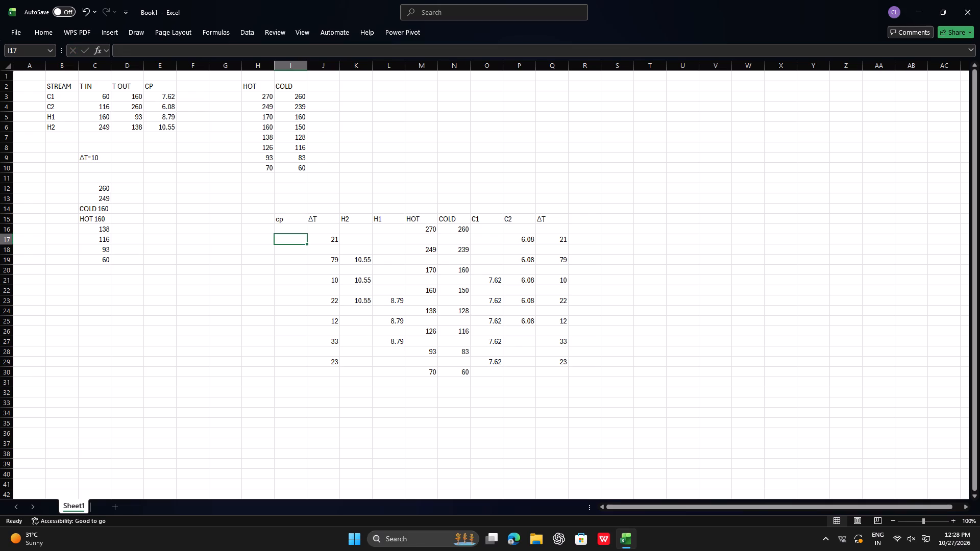
# Enter 10.55 in I19 and I21 of the hot-side cp column.
pyautogui.click(290, 257)
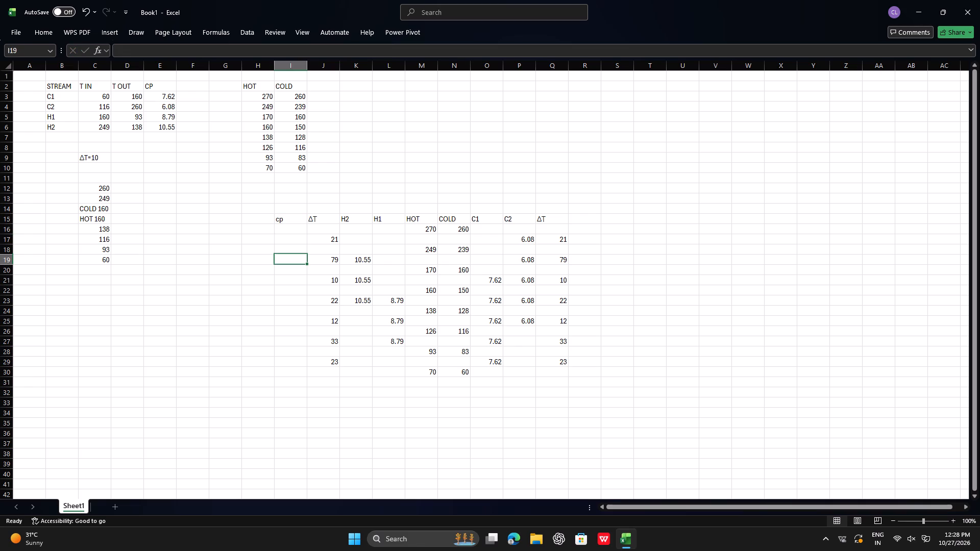
pyautogui.press('1')
pyautogui.write('0.')
pyautogui.write('55')
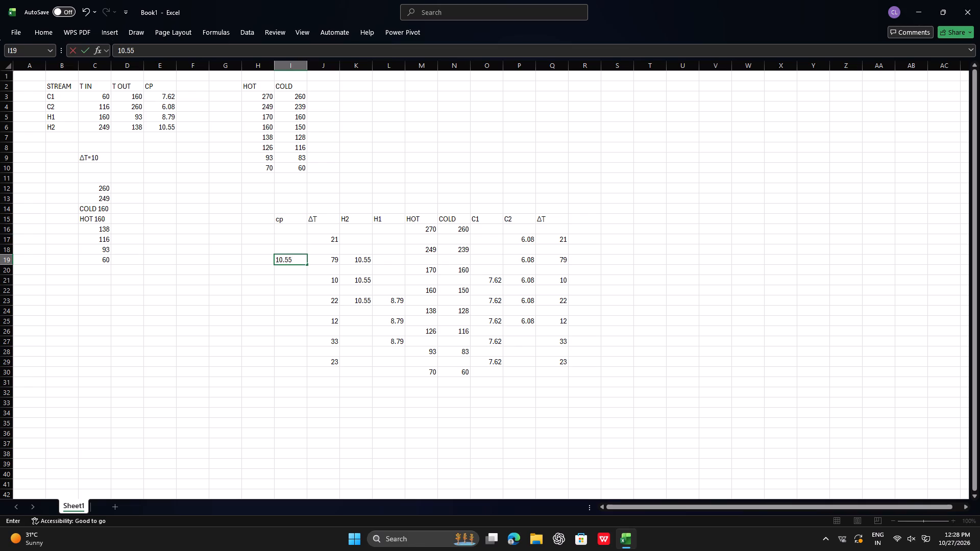
pyautogui.click(292, 278)
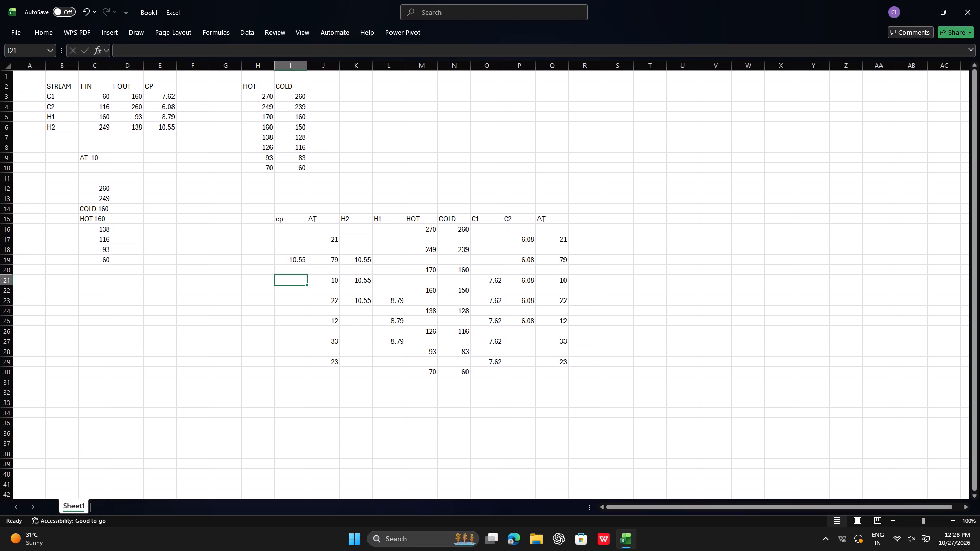
pyautogui.press('1')
pyautogui.press('0')
pyautogui.write('.55')
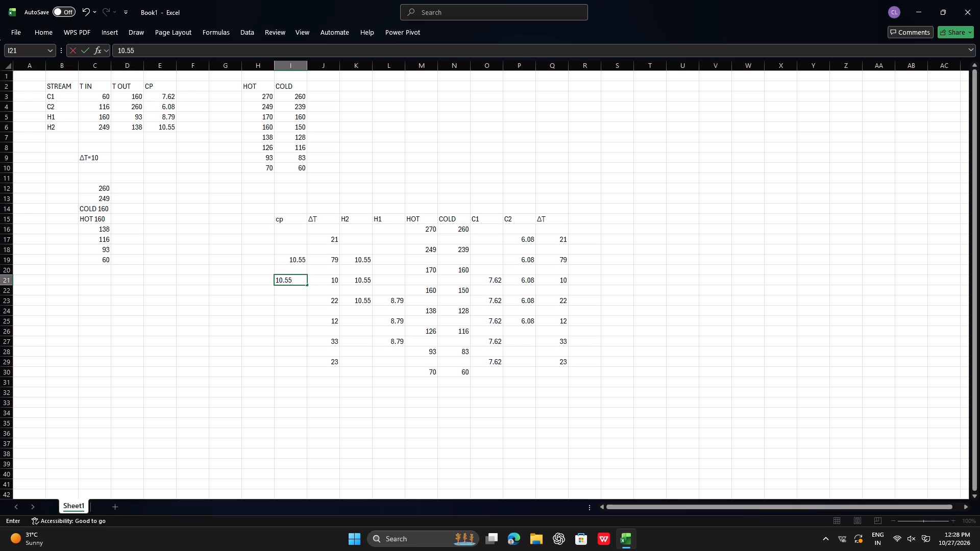
# Enter the formula =K23+L23 in I23 to add the H2 and H1 values in the hot-side cp column.
pyautogui.click(290, 304)
pyautogui.press('=')
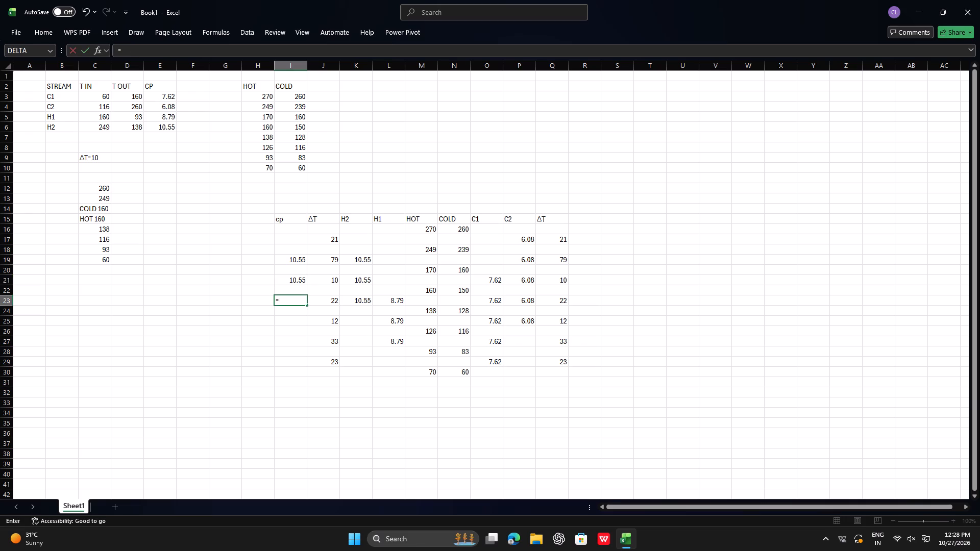
pyautogui.click(358, 299)
pyautogui.press('+')
pyautogui.click(385, 302)
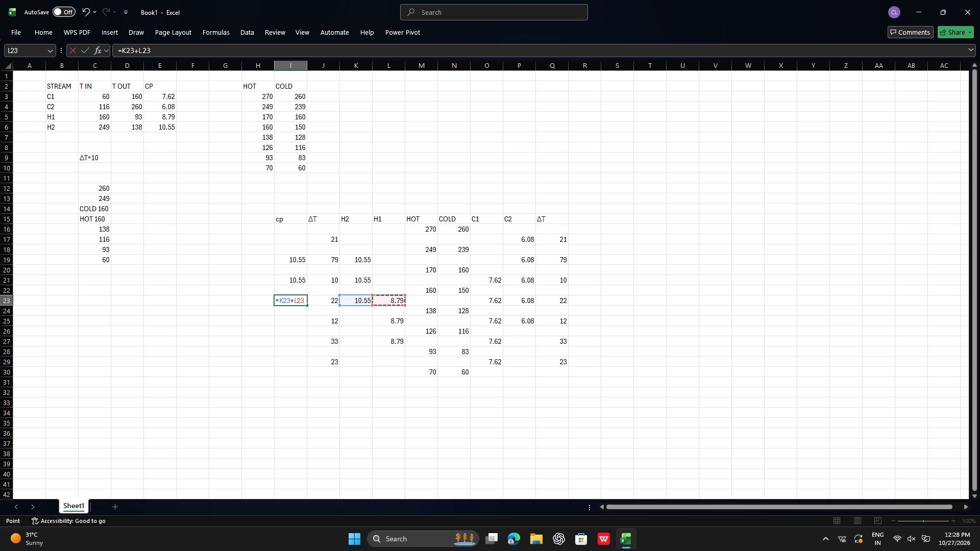
pyautogui.press('Return')
pyautogui.press('Return')
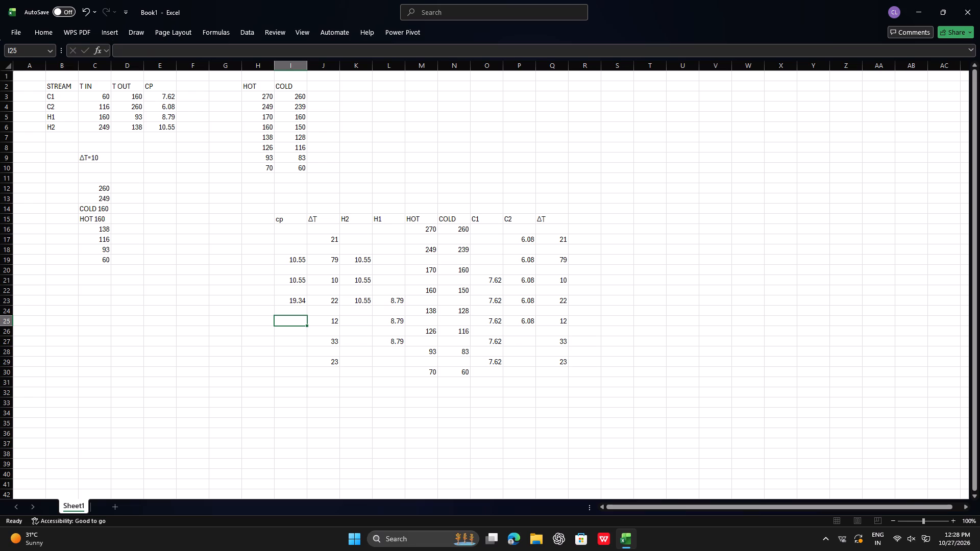
# Enter 8.79 in I25 and I27 of the hot-side cp column.
pyautogui.click(298, 321)
pyautogui.write('8.79')
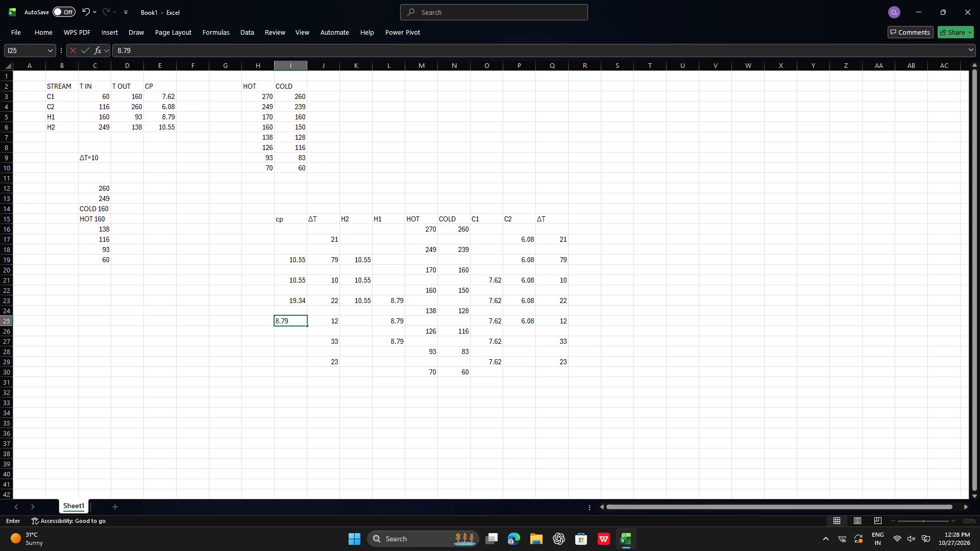
pyautogui.click(292, 342)
pyautogui.write('8.79')
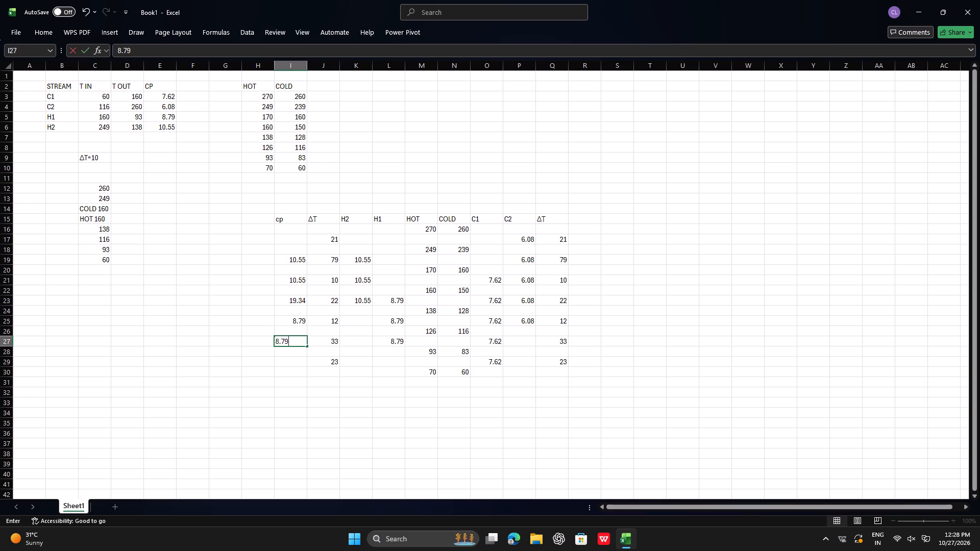
pyautogui.click(406, 374)
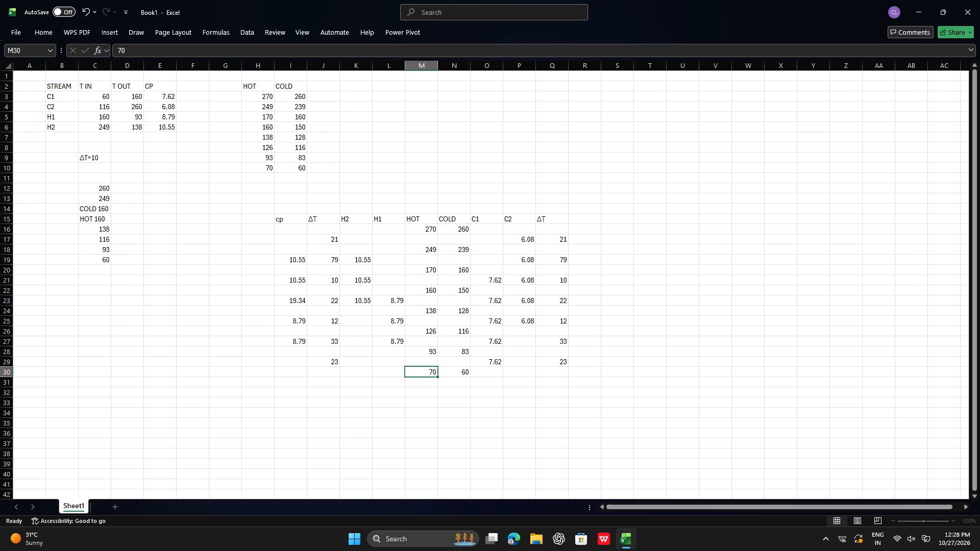
# Add the column header cp in R15, beside the cold-side ΔT column.
pyautogui.click(581, 219)
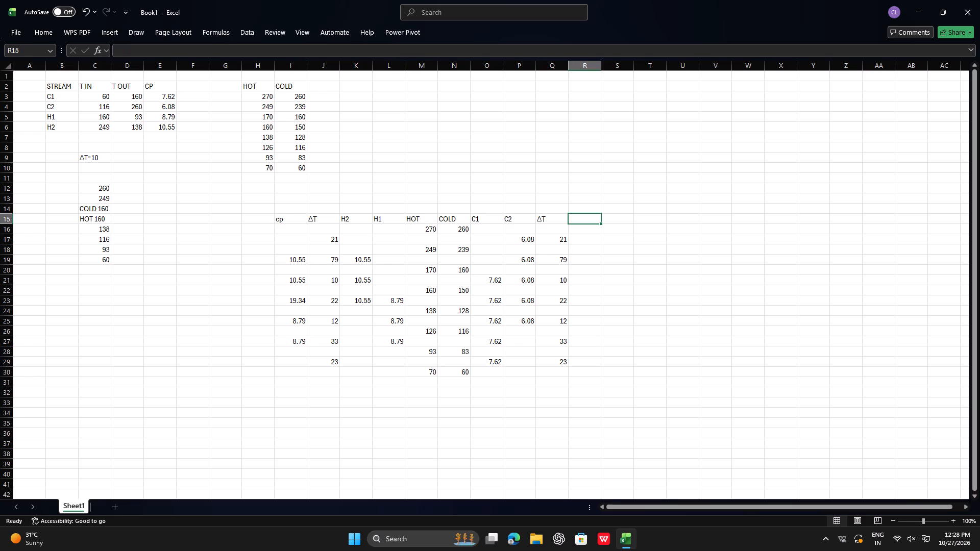
pyautogui.press('c')
pyautogui.press('p')
# Enter 6.08 in R17 and R19 of the cold-side cp column.
pyautogui.click(589, 244)
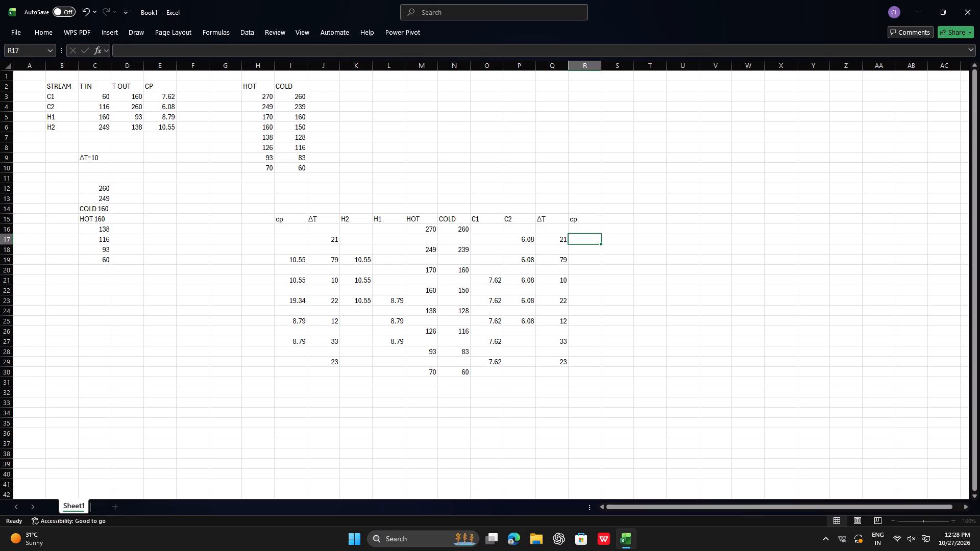
pyautogui.press('6')
pyautogui.press('.')
pyautogui.press('0')
pyautogui.press('8')
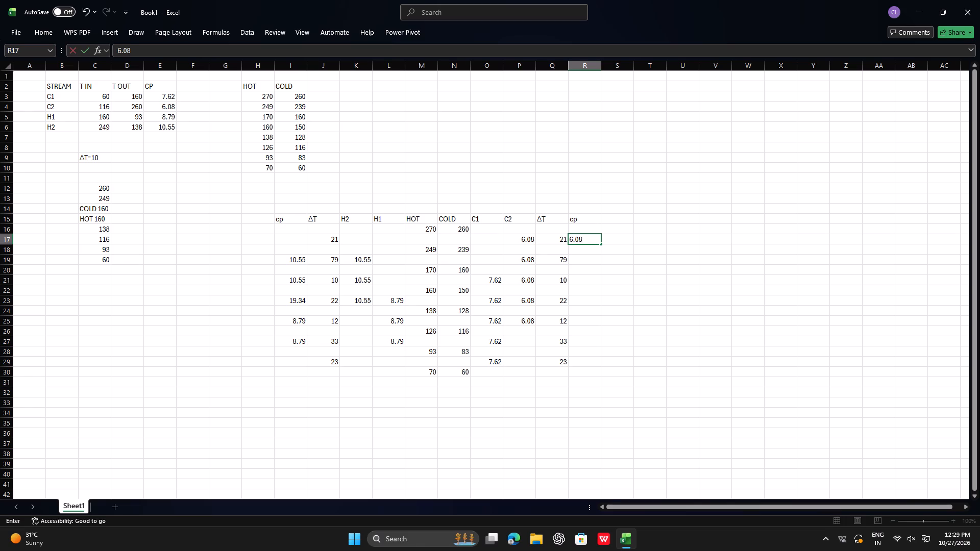
pyautogui.click(594, 262)
pyautogui.press('Return')
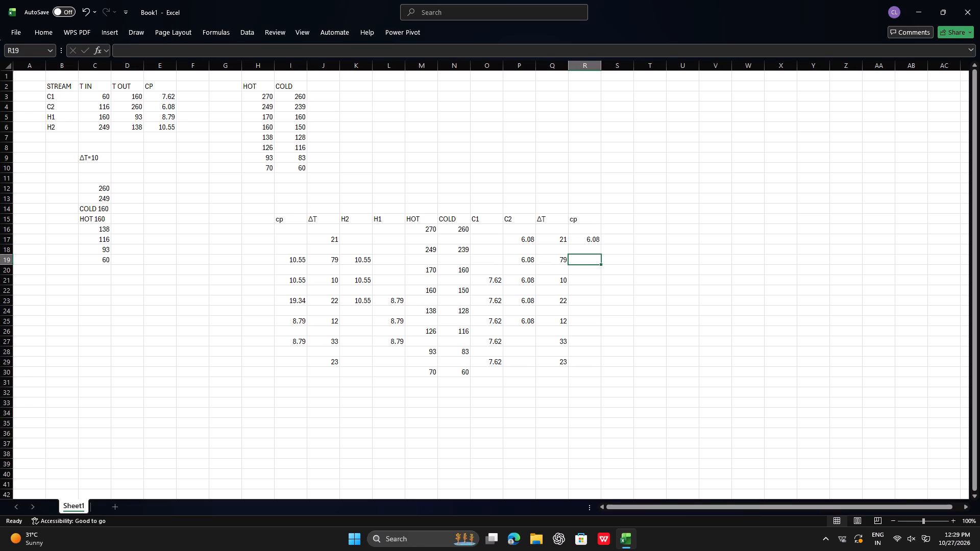
pyautogui.press('6')
pyautogui.press('.')
pyautogui.press('0')
pyautogui.press('8')
pyautogui.press('Return')
# Enter the formula =O21+P21 in R21 to add the C1 and C2 values in the cold-side cp column.
pyautogui.click(588, 281)
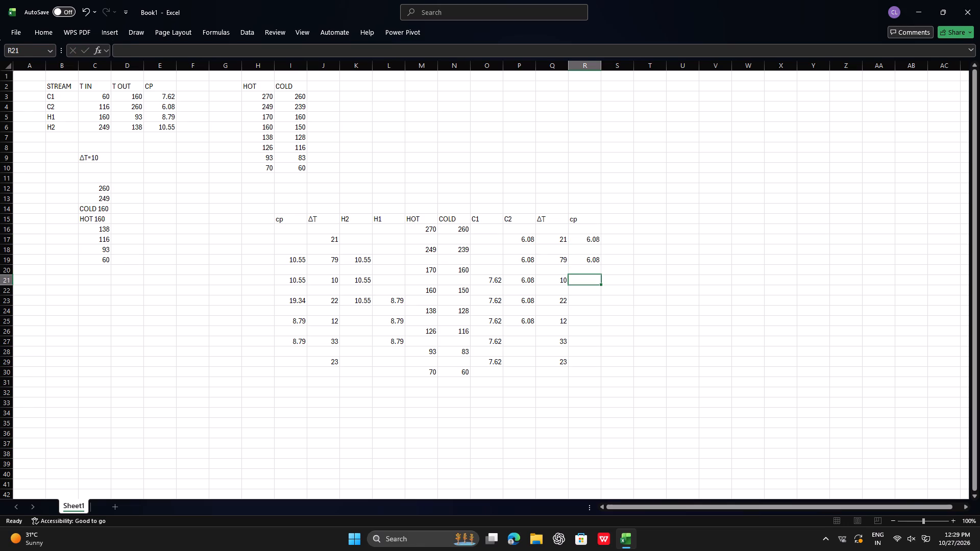
pyautogui.press('=')
pyautogui.click(485, 284)
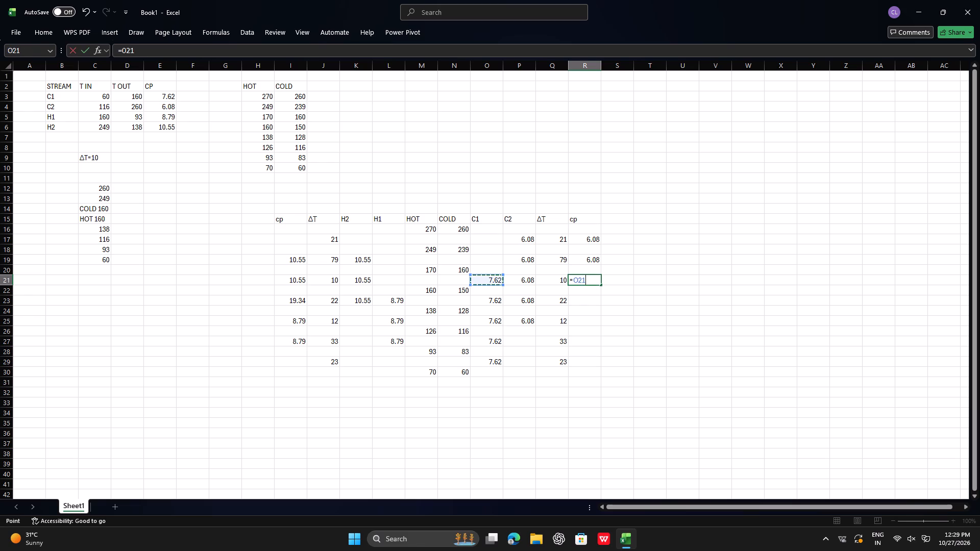
pyautogui.press('+')
pyautogui.click(526, 281)
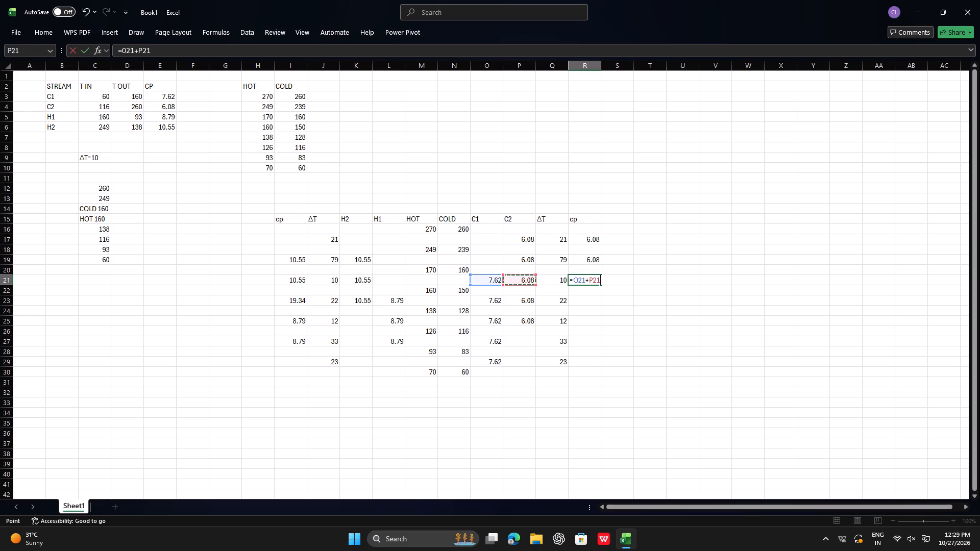
pyautogui.press('Return')
pyautogui.press('Return')
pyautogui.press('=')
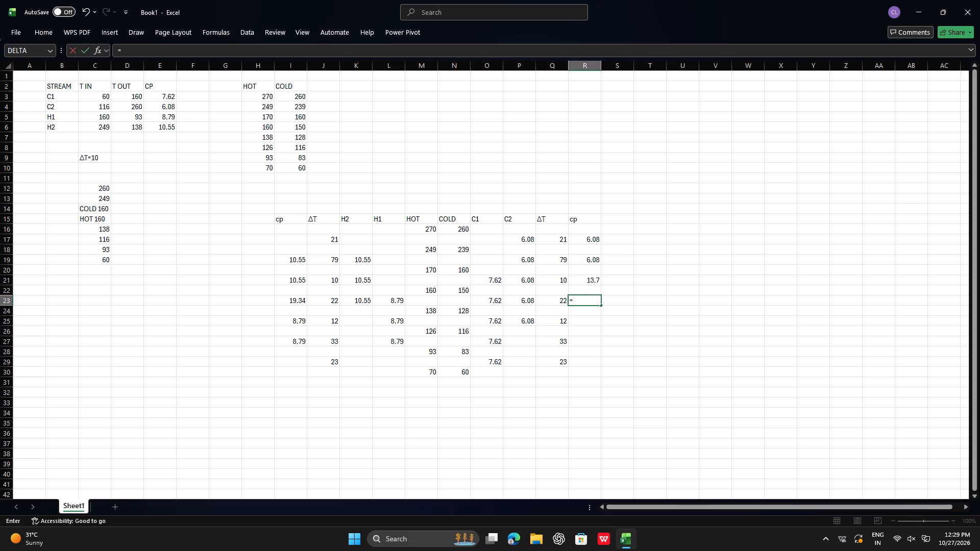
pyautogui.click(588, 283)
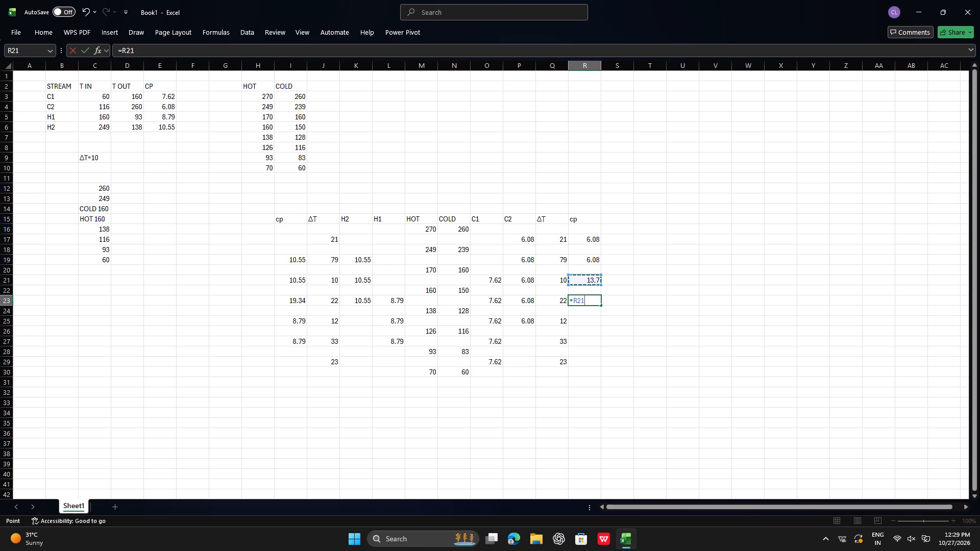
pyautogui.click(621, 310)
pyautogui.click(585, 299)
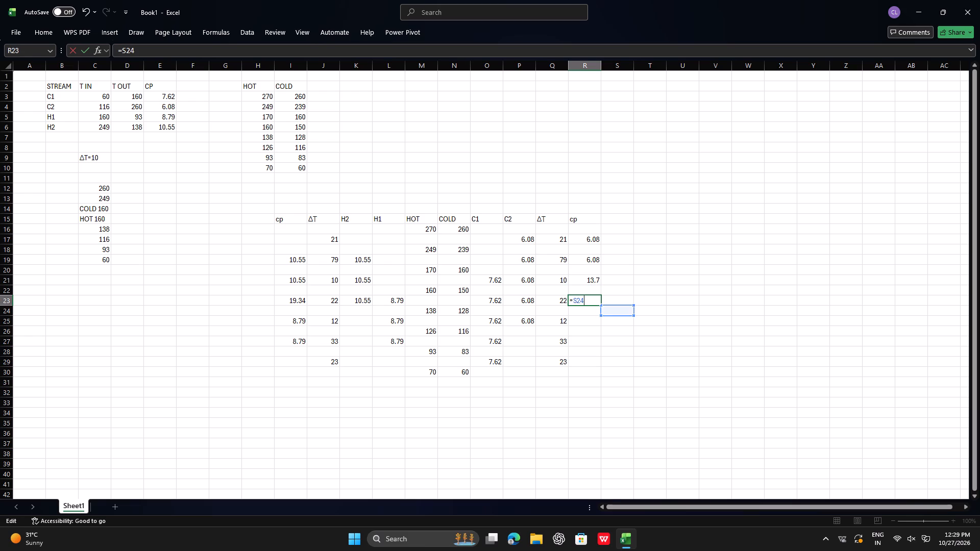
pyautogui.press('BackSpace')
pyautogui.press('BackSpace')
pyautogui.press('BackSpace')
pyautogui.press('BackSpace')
# Enter 13.7 in R23 of the cold-side cp column.
pyautogui.press('1')
pyautogui.press('3')
pyautogui.press('.')
pyautogui.press('7')
pyautogui.press('Return')
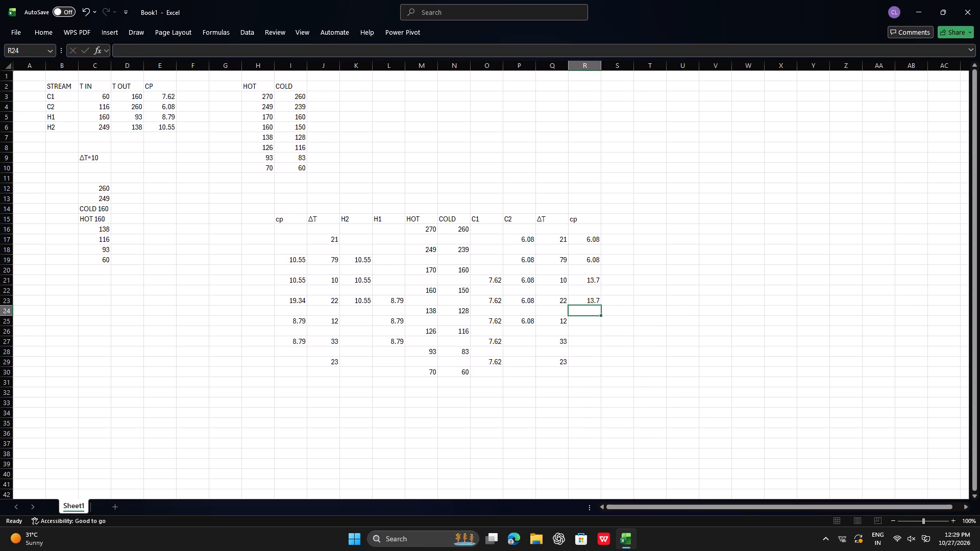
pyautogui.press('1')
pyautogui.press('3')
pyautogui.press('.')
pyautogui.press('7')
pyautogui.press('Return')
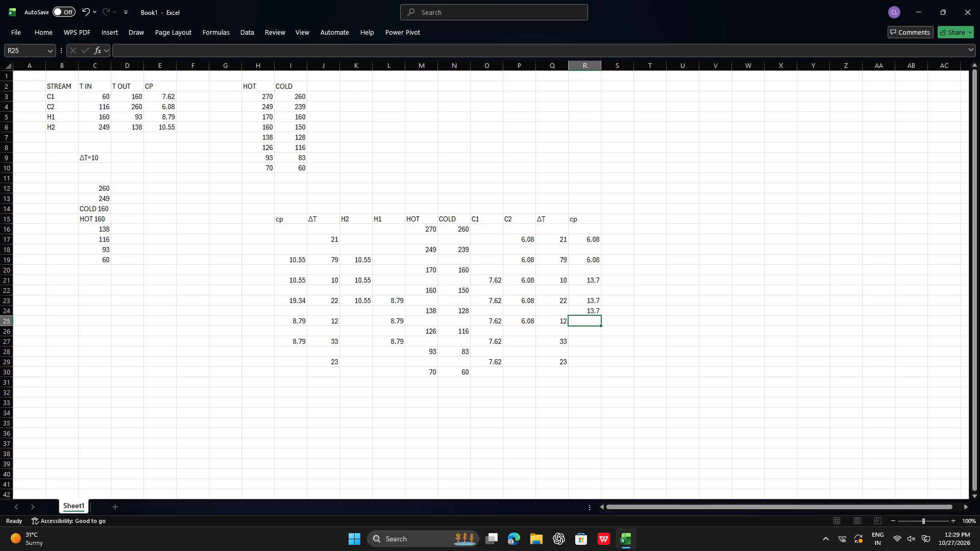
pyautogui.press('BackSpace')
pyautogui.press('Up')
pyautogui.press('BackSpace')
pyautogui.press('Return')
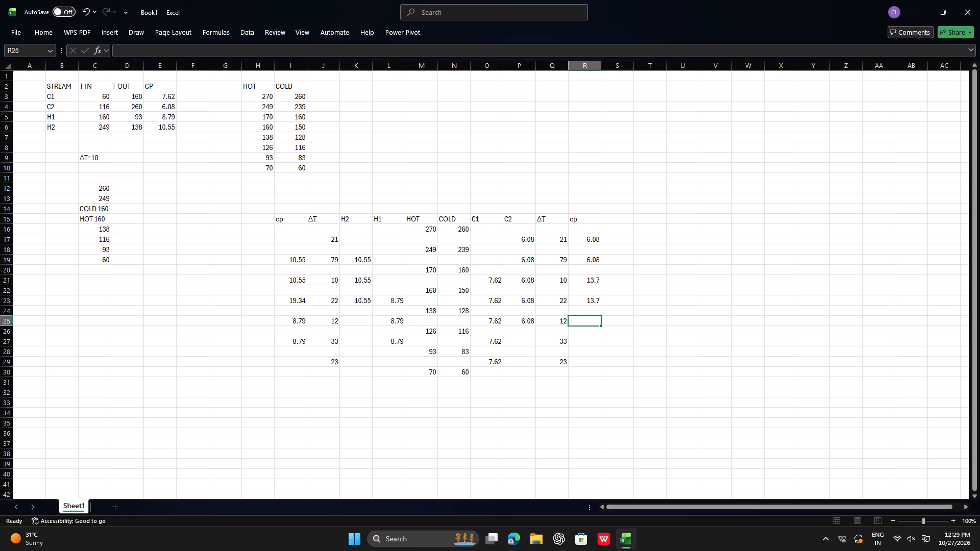
# Enter 13.7 in R25 of the cold-side cp column.
pyautogui.press('1')
pyautogui.press('3')
pyautogui.press('.')
pyautogui.press('7')
pyautogui.press('Return')
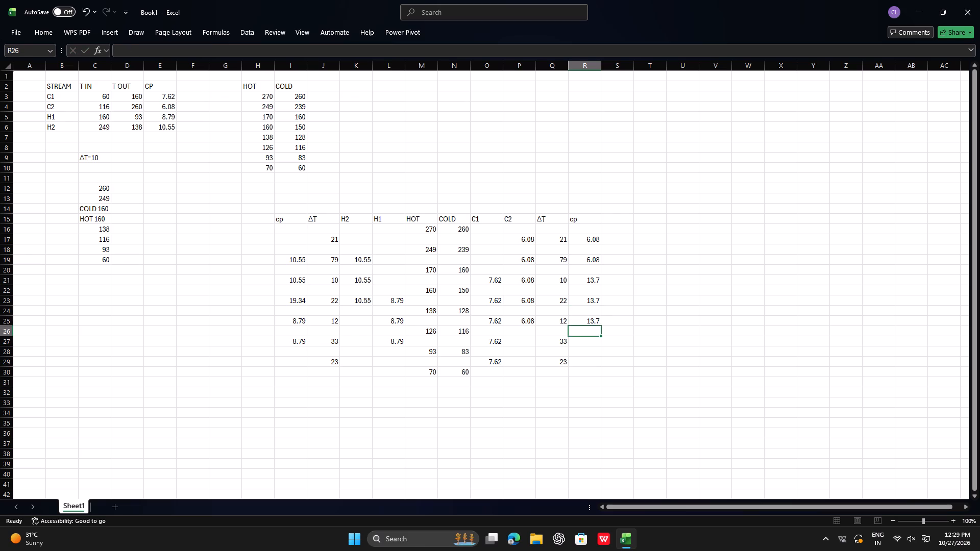
# Enter 7.62 in R27 and R29 to finish the cold-side cp column.
pyautogui.click(598, 340)
pyautogui.press('Return')
pyautogui.click(575, 343)
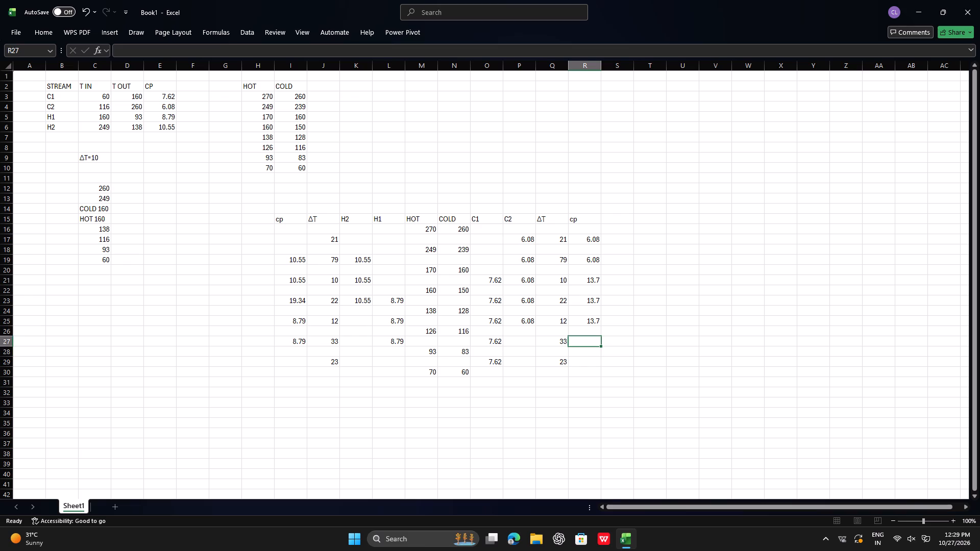
pyautogui.write('7.62')
pyautogui.press('Return')
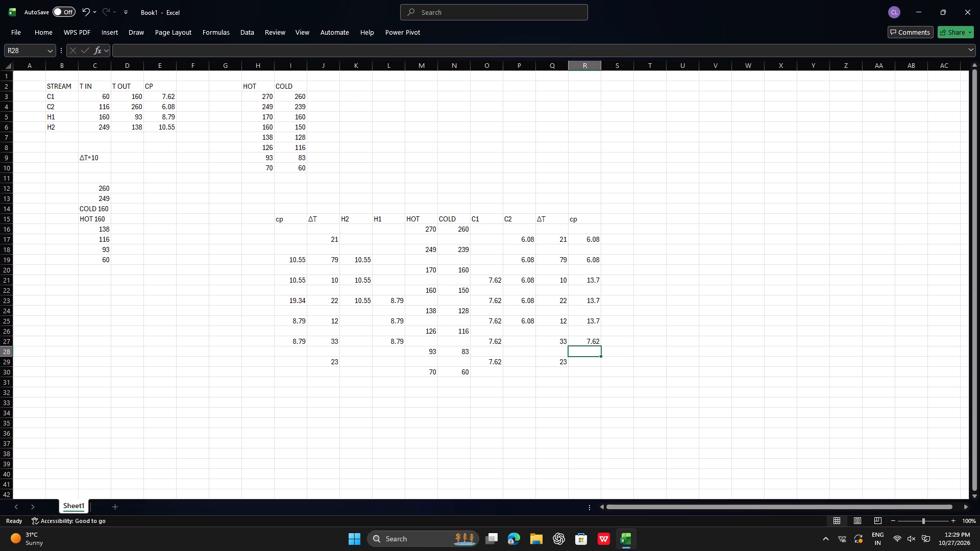
pyautogui.press('7')
pyautogui.press('BackSpace')
pyautogui.press('Return')
pyautogui.press('7')
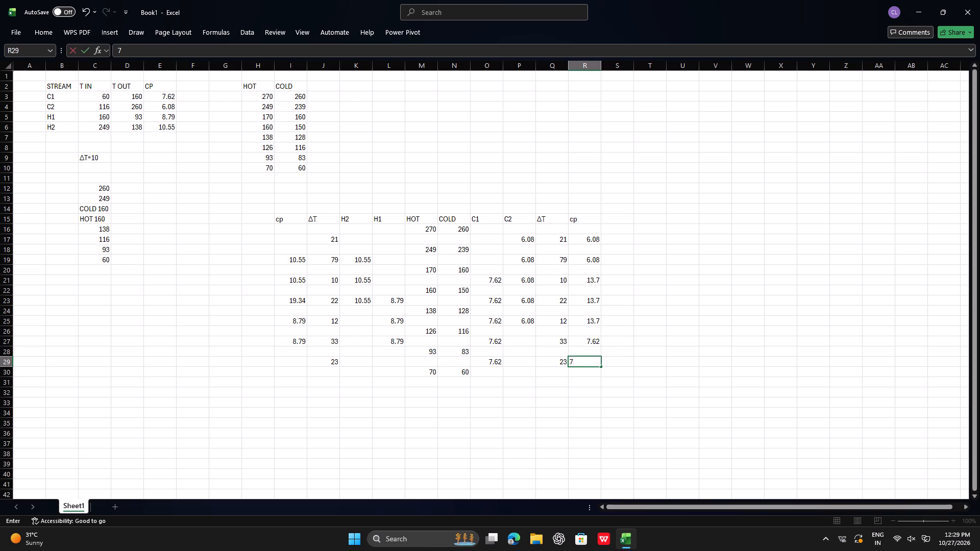
pyautogui.press('.')
pyautogui.write('62')
pyautogui.press('Return')
# Enter the header cp.Δt in H15, beside the hot-side cp column, inserting the Greek capital delta as a symbol.
pyautogui.click(254, 216)
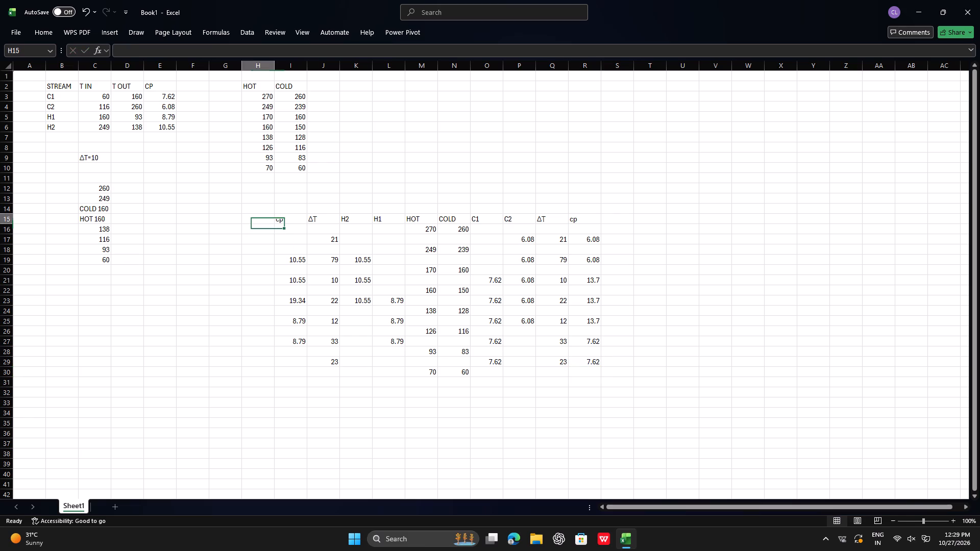
pyautogui.press('c')
pyautogui.press('p')
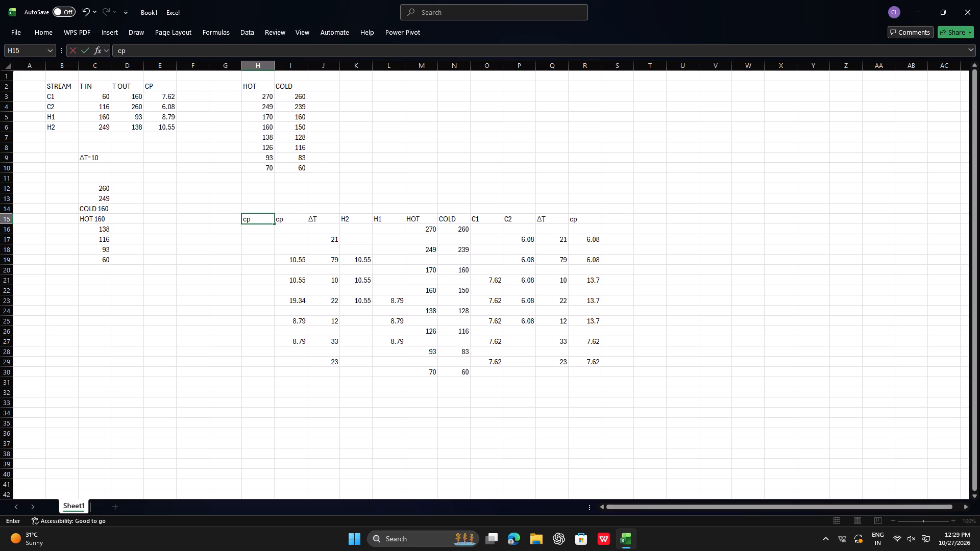
pyautogui.press('.')
pyautogui.click(317, 218)
pyautogui.hotkey('ctrl', 'c')
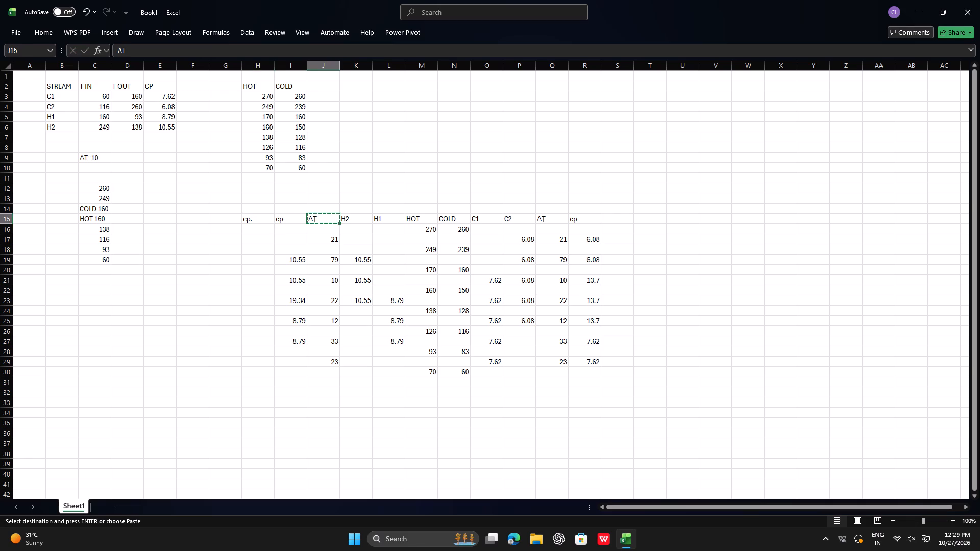
pyautogui.click(261, 217)
pyautogui.click(165, 52)
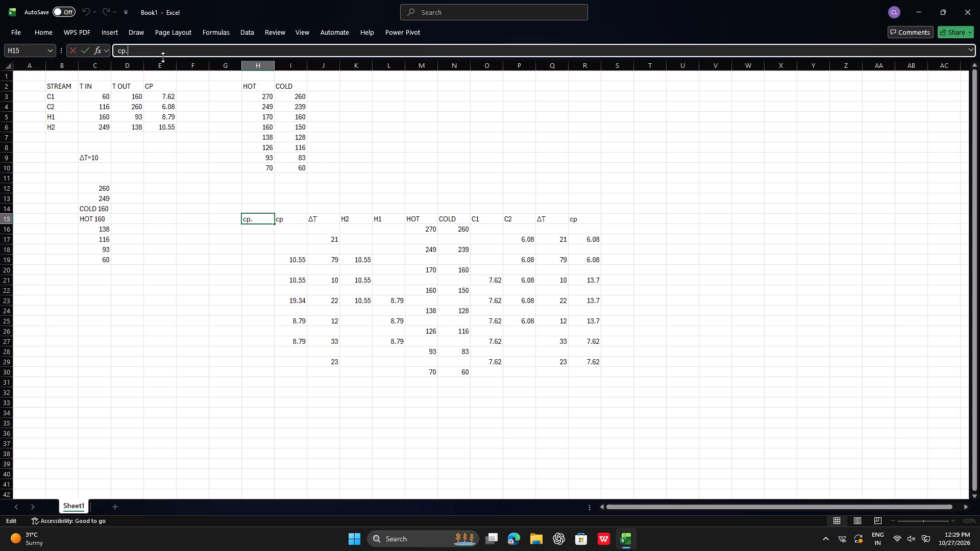
pyautogui.hotkey('ctrl', 'v')
pyautogui.hotkey('ctrl', 'v')
pyautogui.click(110, 30)
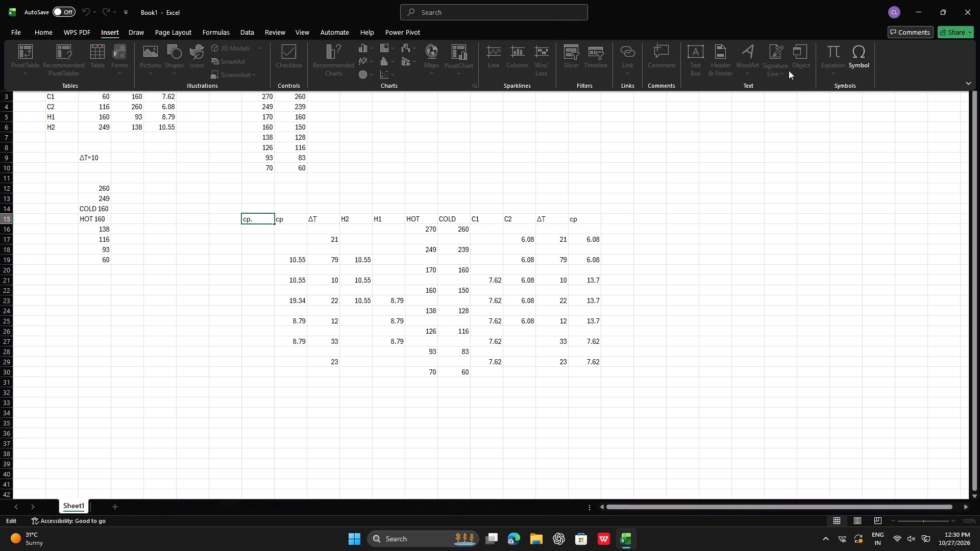
pyautogui.click(859, 67)
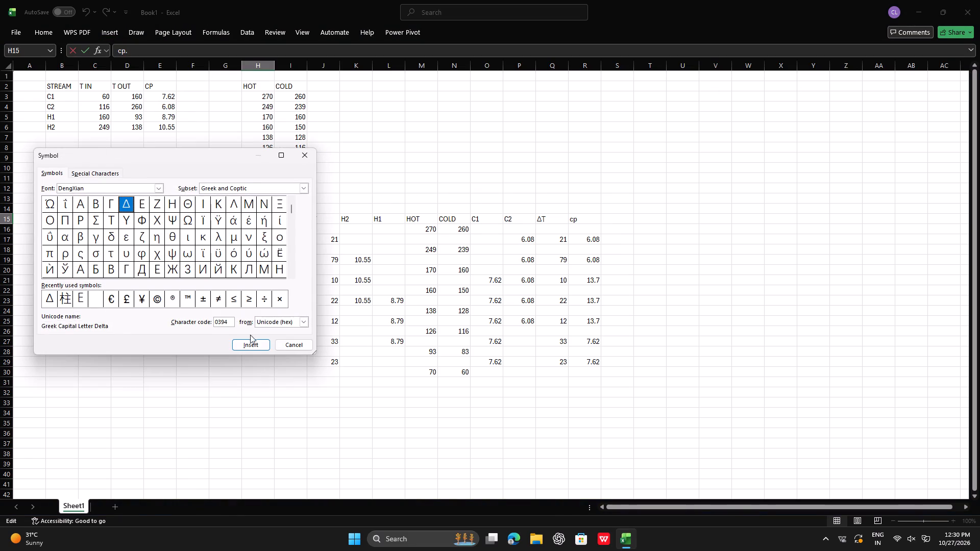
pyautogui.click(250, 340)
pyautogui.click(250, 345)
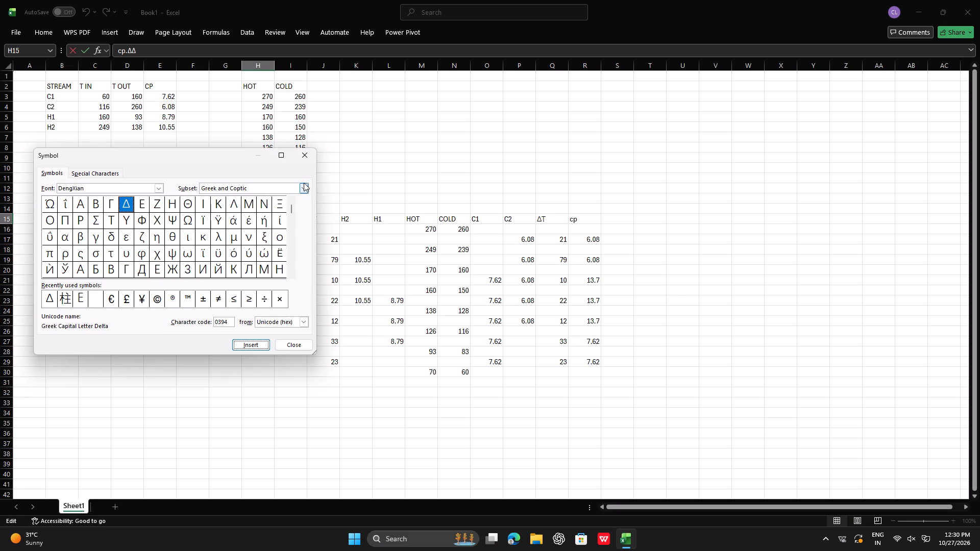
pyautogui.click(310, 146)
pyautogui.click(303, 151)
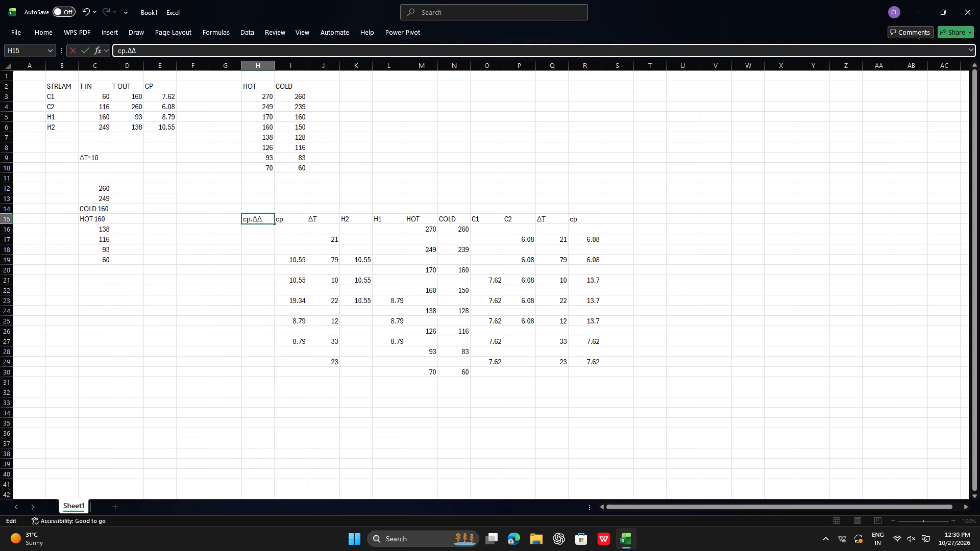
pyautogui.press('BackSpace')
pyautogui.press('t')
pyautogui.click(248, 239)
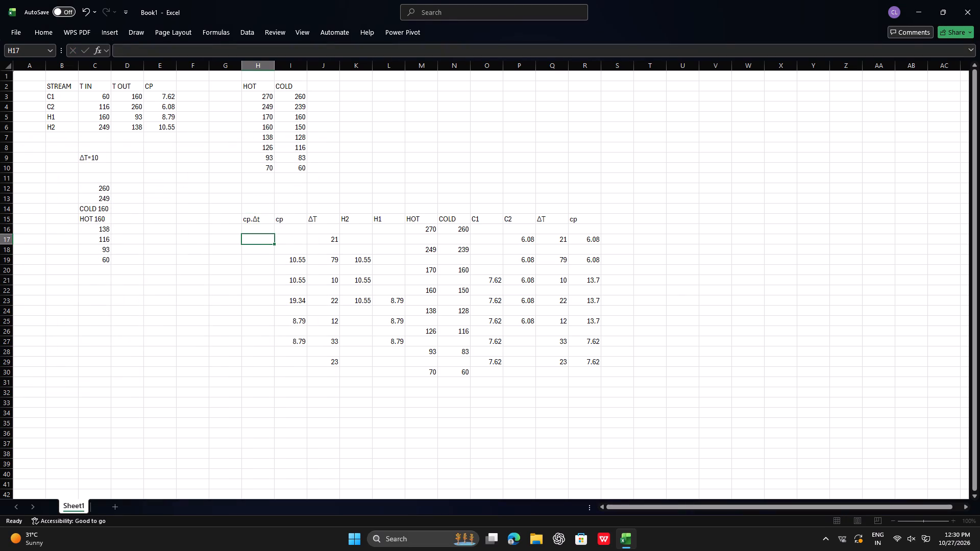
# Copy the cp.Δt header from H15 to S15, beside the cold-side cp column.
pyautogui.click(262, 220)
pyautogui.hotkey('ctrl', 'c')
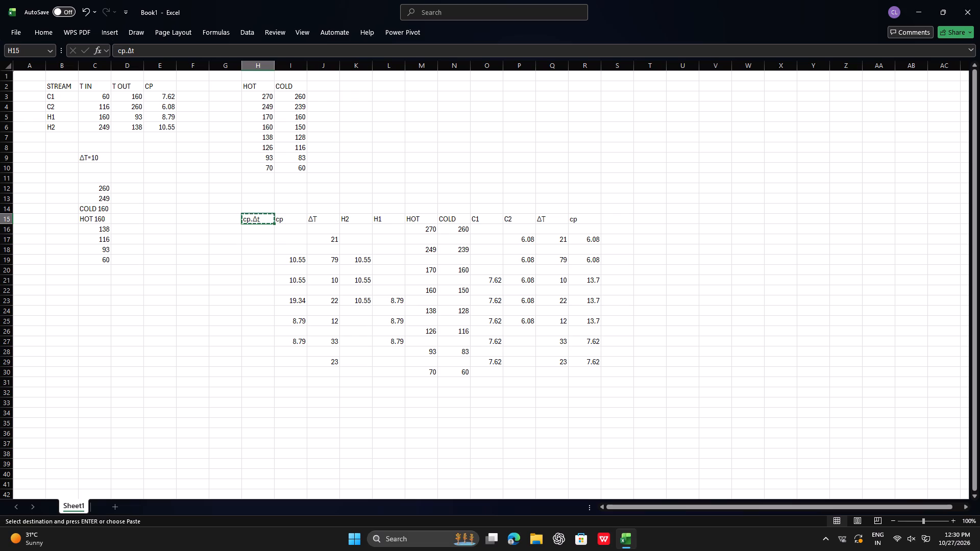
pyautogui.click(613, 220)
pyautogui.hotkey('ctrl', 'v')
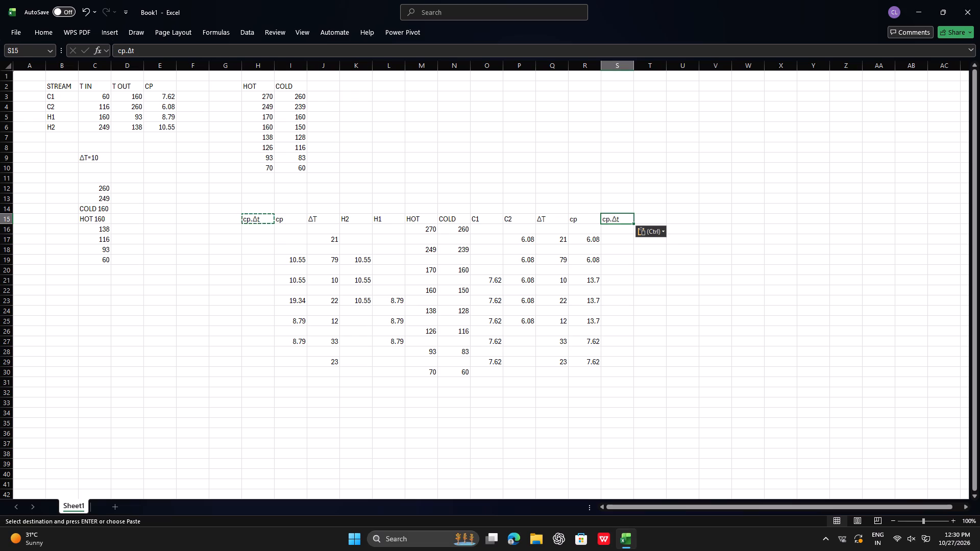
# Enter 0 in the empty hot-side cp cells I17 and I29.
pyautogui.tripleClick(260, 229)
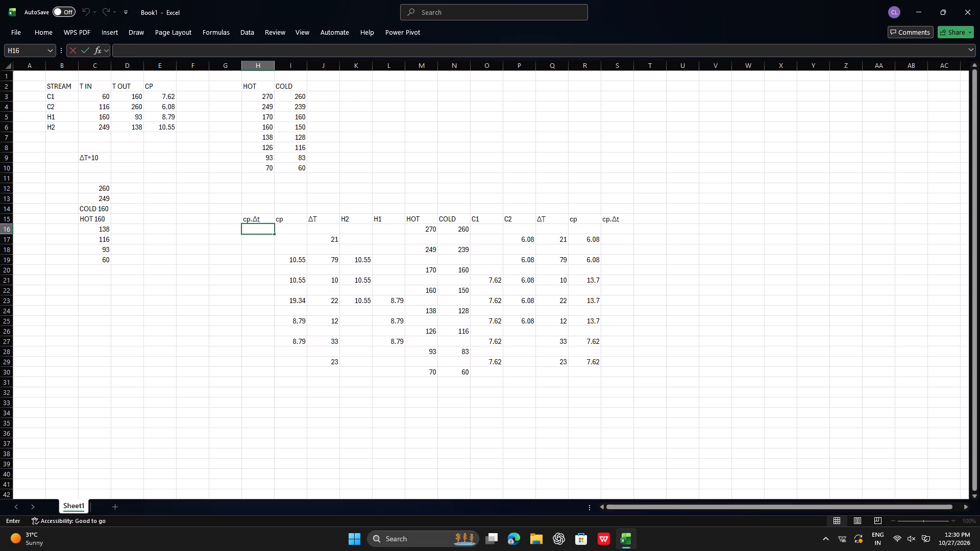
pyautogui.click(247, 241)
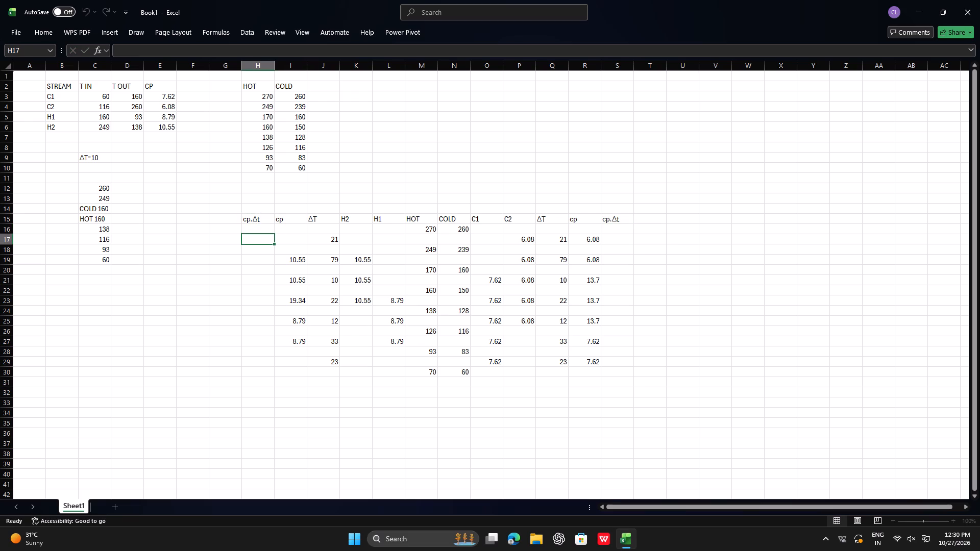
pyautogui.click(292, 241)
pyautogui.press('0')
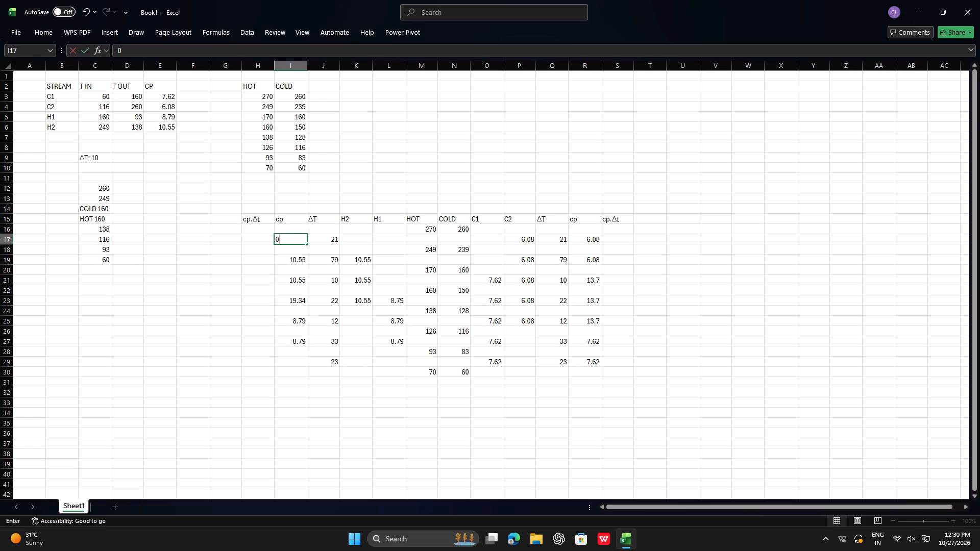
pyautogui.click(293, 366)
pyautogui.press('0')
pyautogui.click(617, 239)
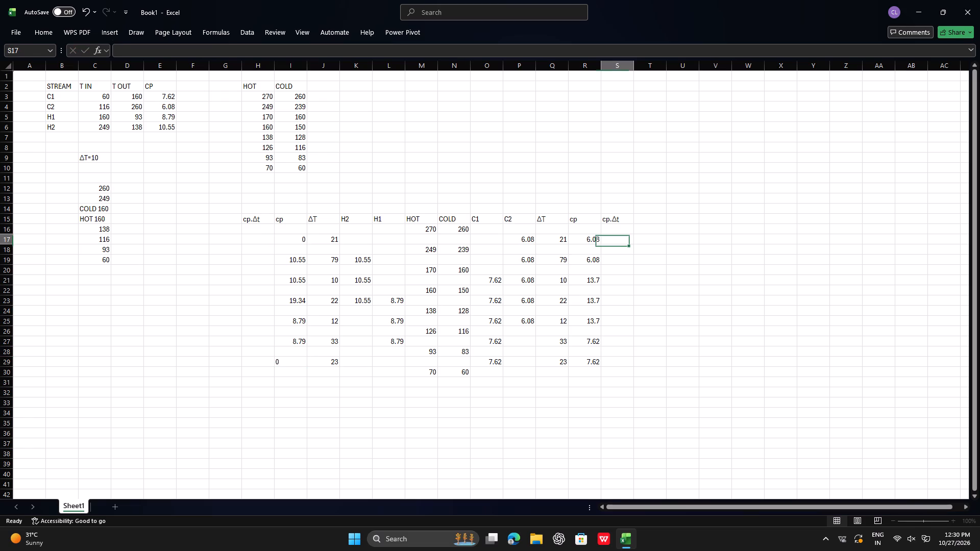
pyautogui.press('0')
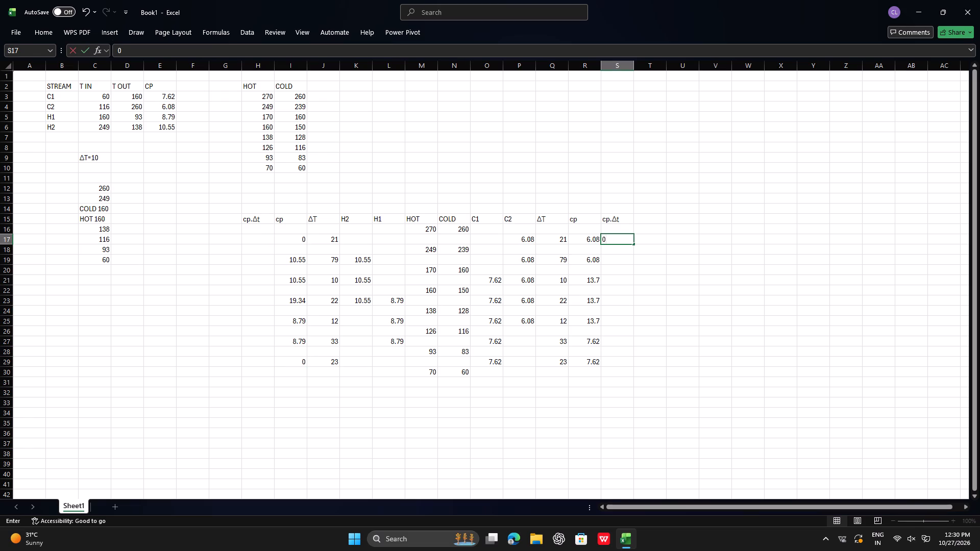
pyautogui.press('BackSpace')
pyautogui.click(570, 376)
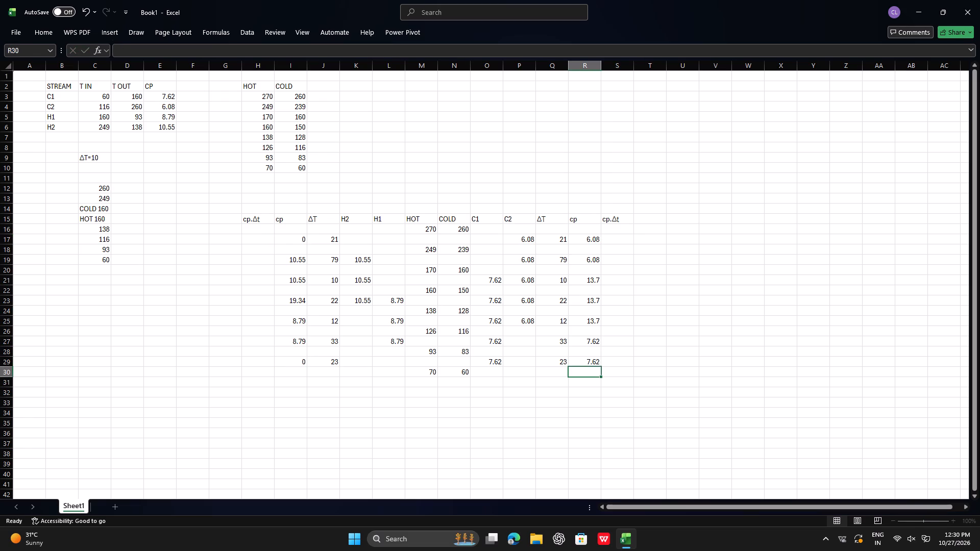
# Enter 0 in H17 of the hot-side cp.Δt column.
pyautogui.click(257, 237)
pyautogui.press('0')
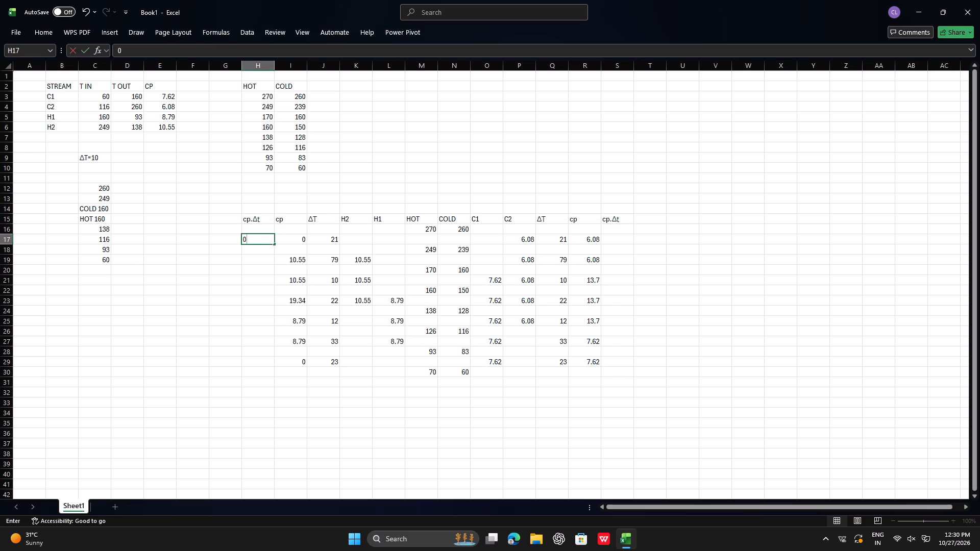
# Enter the formula =I19*J19 in H19 to multiply cp by ΔT on the hot side.
pyautogui.click(263, 259)
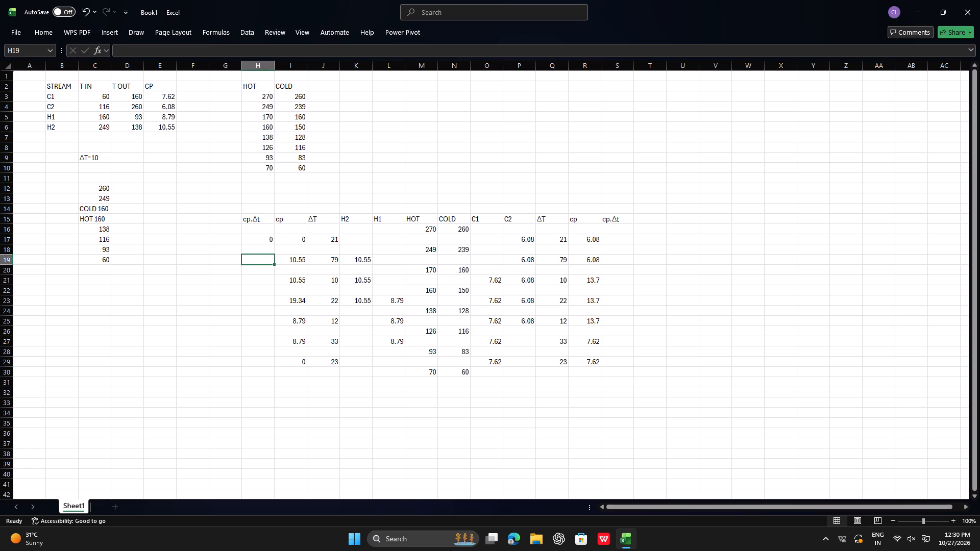
pyautogui.press('=')
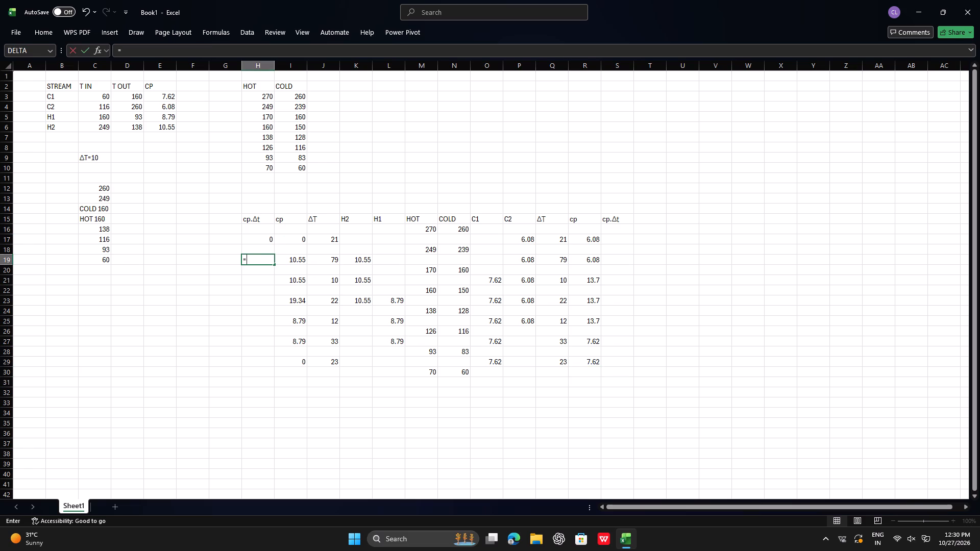
pyautogui.click(301, 260)
pyautogui.press('*')
pyautogui.click(332, 259)
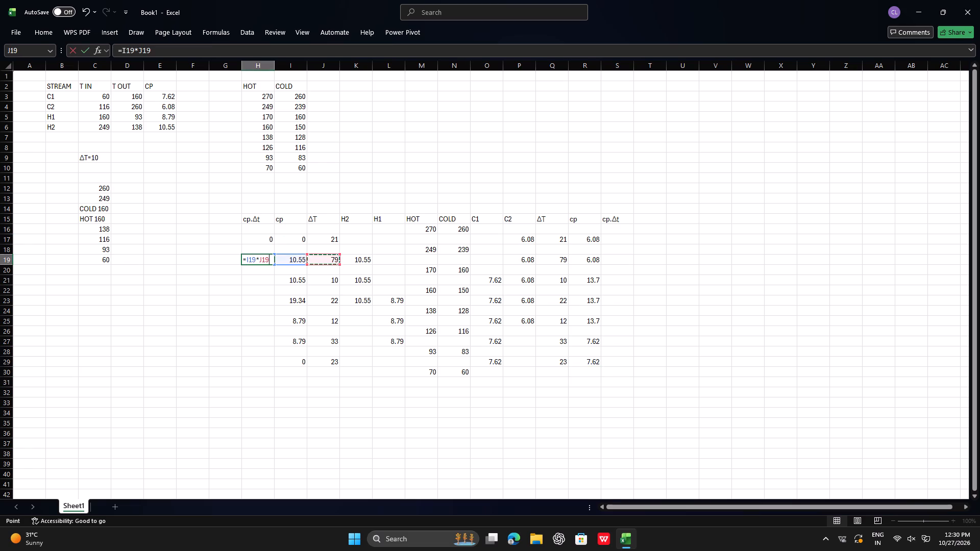
pyautogui.press('Return')
pyautogui.press('Return')
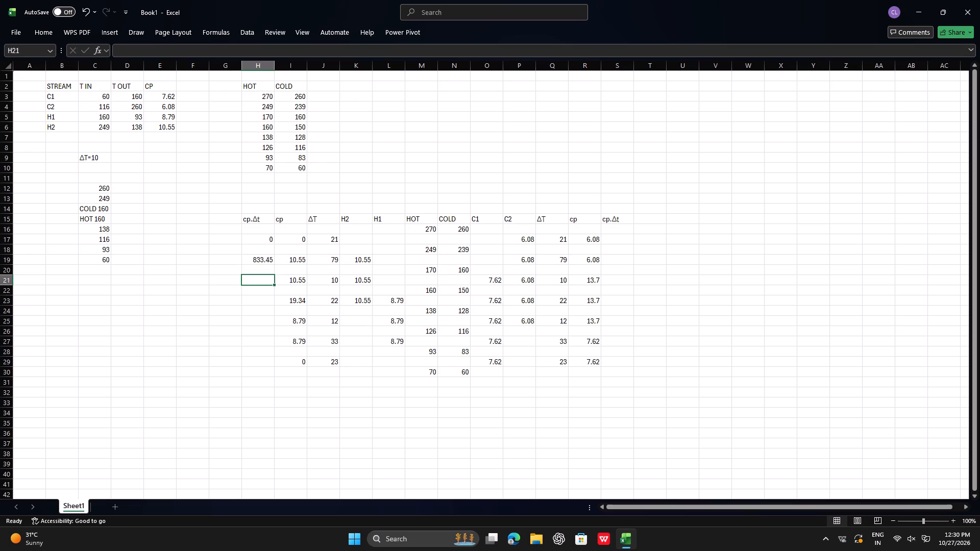
# Enter the formula =I21*J21 in H21 of the hot-side cp.Δt column.
pyautogui.press('=')
pyautogui.click(297, 281)
pyautogui.press('*')
pyautogui.click(328, 278)
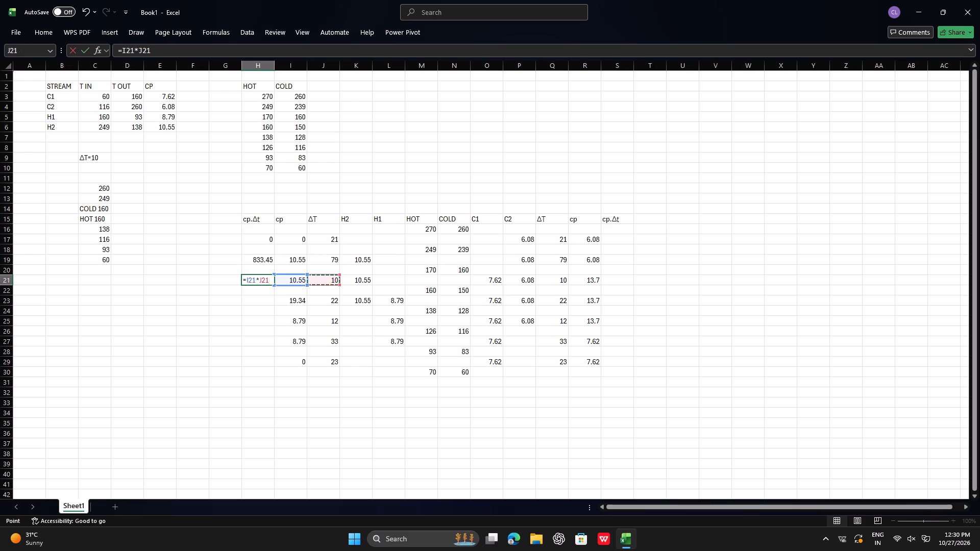
pyautogui.press('Return')
pyautogui.press('Return')
# Enter the formula =I23*J23 in H23 of the hot-side cp.Δt column.
pyautogui.press('=')
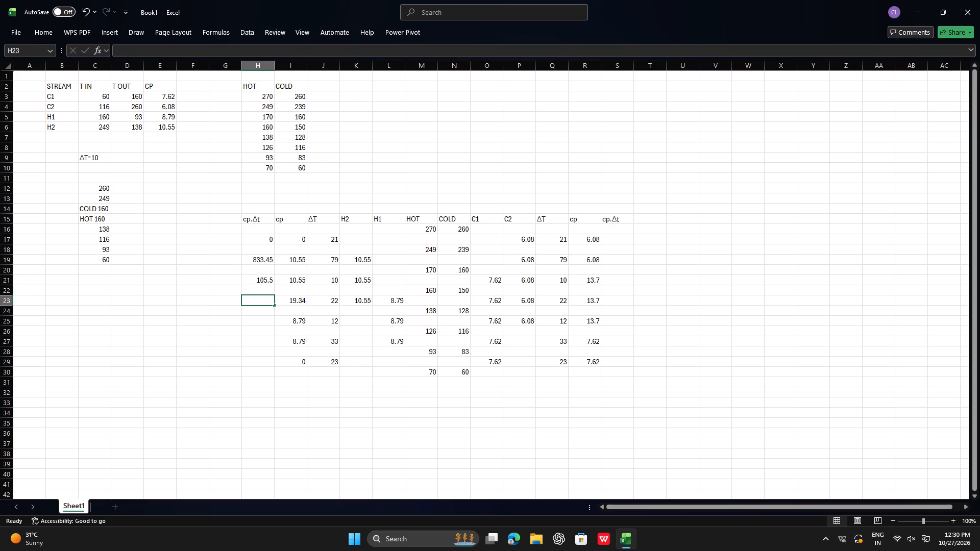
pyautogui.moveTo(295, 298); pyautogui.dragTo(290, 302)
pyautogui.press('*')
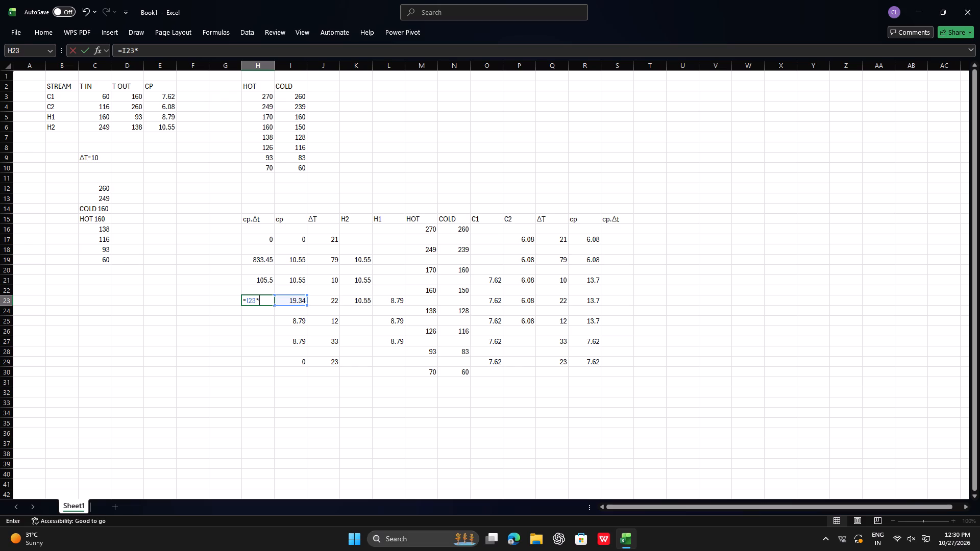
pyautogui.click(330, 303)
pyautogui.press('Return')
pyautogui.press('Return')
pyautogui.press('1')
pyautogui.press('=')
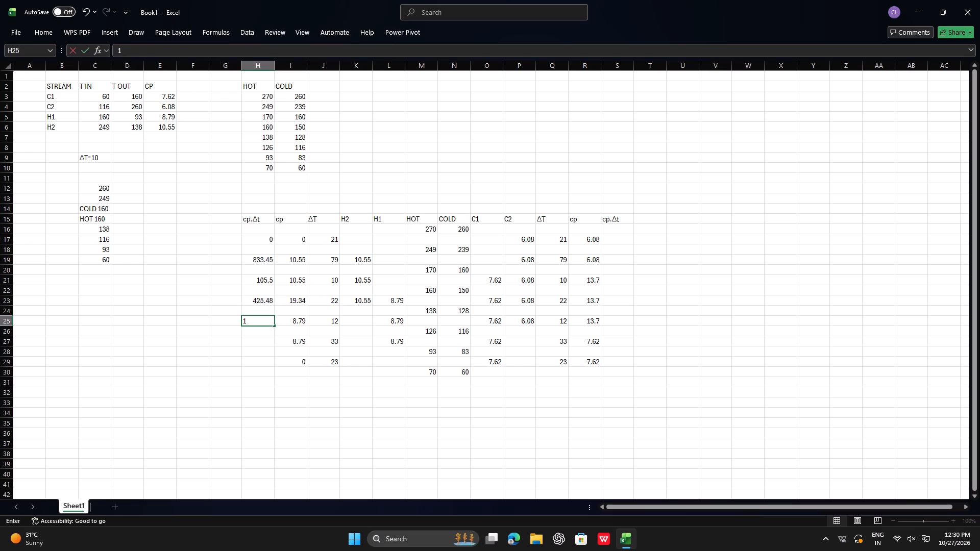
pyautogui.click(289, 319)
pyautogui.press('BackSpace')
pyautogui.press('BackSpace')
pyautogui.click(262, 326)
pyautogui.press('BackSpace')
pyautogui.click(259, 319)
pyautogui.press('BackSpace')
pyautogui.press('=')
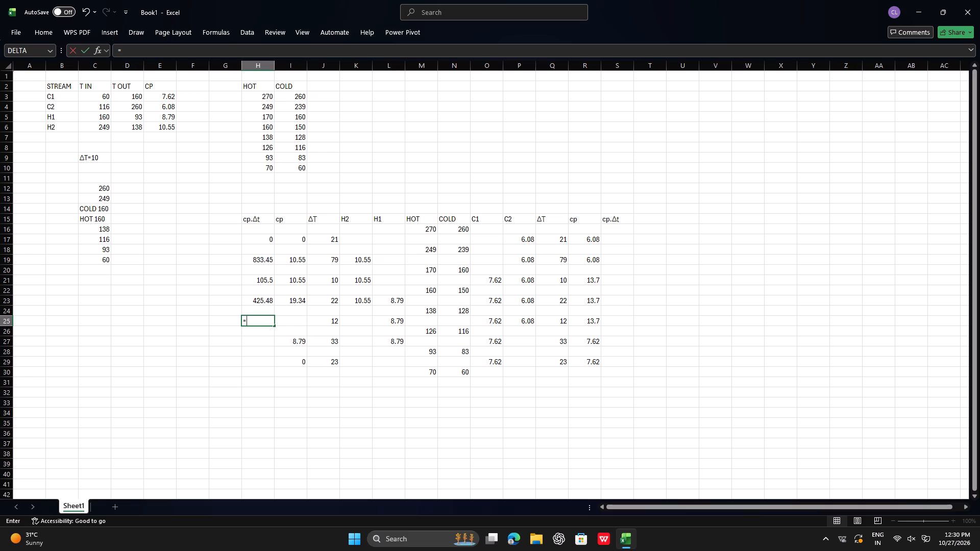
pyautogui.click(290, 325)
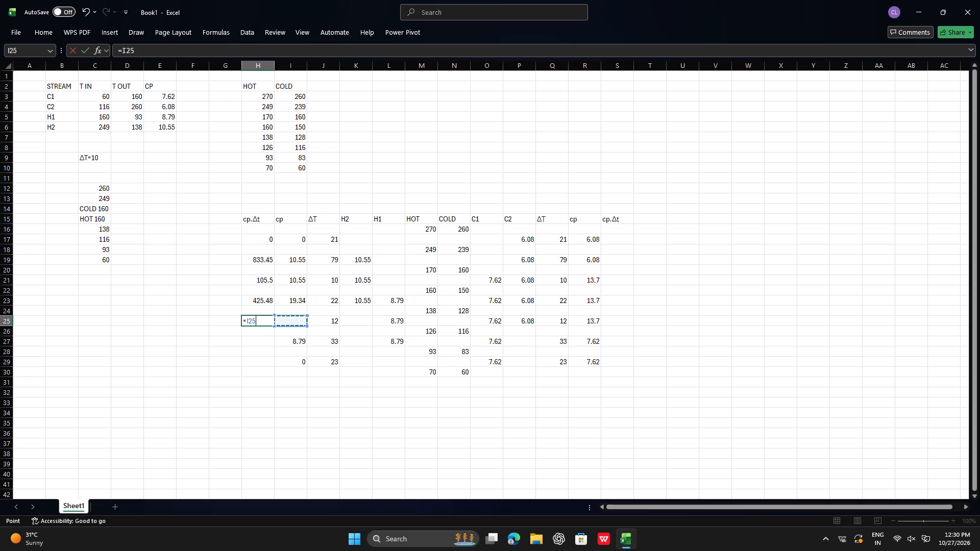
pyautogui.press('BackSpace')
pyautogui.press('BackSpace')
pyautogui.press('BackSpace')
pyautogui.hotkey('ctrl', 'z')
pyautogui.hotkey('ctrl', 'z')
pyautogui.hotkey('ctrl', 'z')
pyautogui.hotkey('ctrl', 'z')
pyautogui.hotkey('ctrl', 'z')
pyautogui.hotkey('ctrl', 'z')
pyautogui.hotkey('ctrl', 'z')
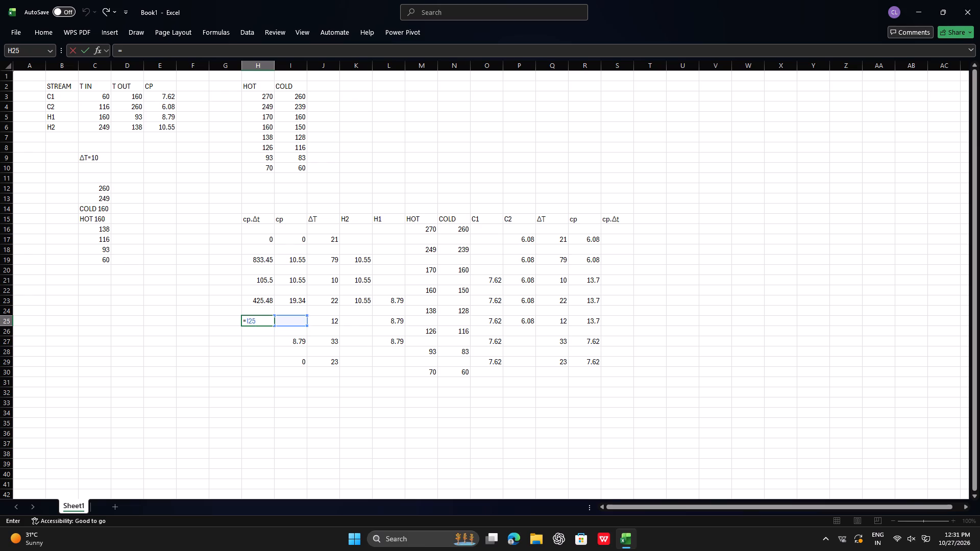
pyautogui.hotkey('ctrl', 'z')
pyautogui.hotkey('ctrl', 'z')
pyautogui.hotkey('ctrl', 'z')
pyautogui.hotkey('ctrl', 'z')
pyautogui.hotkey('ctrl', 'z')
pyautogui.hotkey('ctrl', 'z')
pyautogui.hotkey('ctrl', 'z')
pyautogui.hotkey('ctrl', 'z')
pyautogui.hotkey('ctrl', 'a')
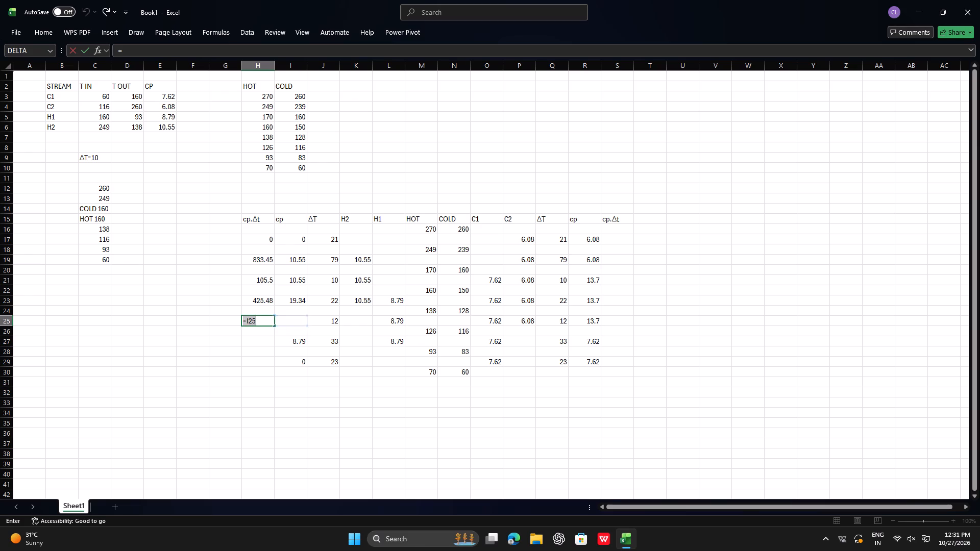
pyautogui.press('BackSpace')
# Re-enter 8.79 in the emptied hot-side cp cell I25.
pyautogui.click(295, 318)
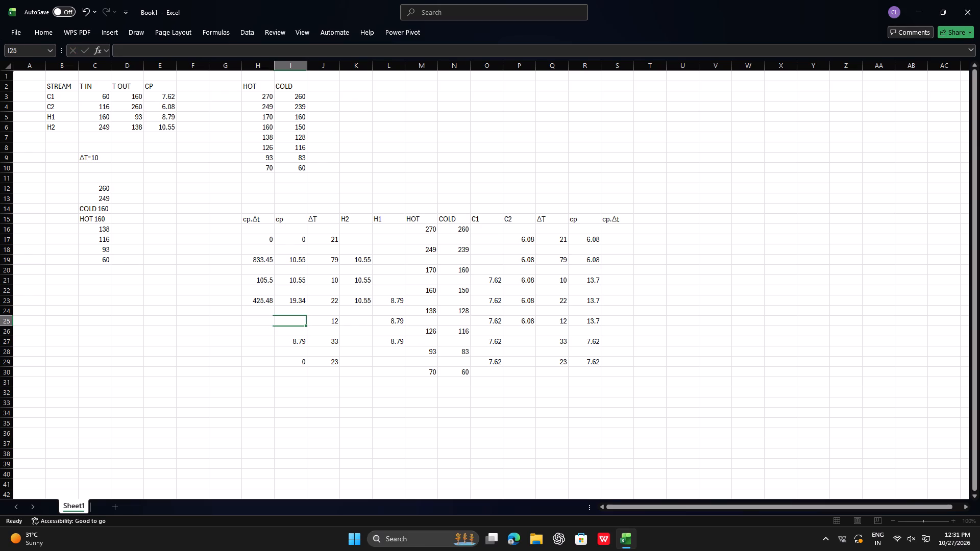
pyautogui.write('8.')
pyautogui.write('79')
pyautogui.press('Return')
# Enter the formula =I25*J25 in H25 of the hot-side cp.Δt column.
pyautogui.click(247, 319)
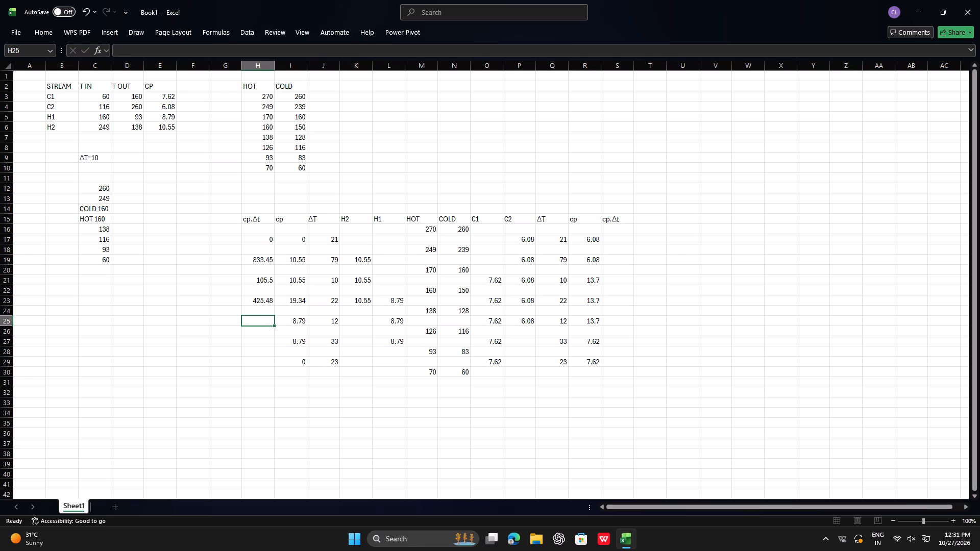
pyautogui.press('=')
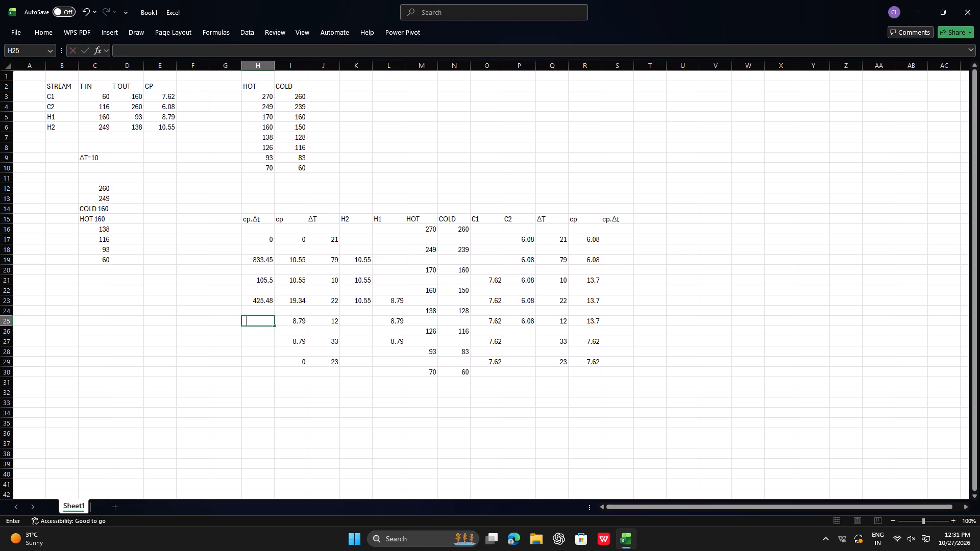
pyautogui.click(291, 323)
pyautogui.press('*')
pyautogui.click(318, 323)
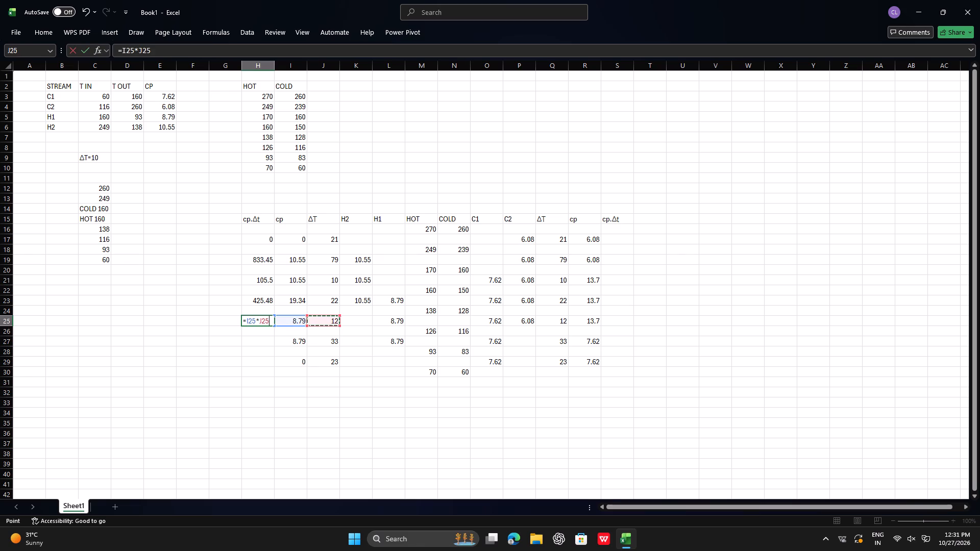
pyautogui.press('Return')
pyautogui.press('Return')
# Enter the formula =I27*J27 in H27 of the hot-side cp.Δt column.
pyautogui.press('=')
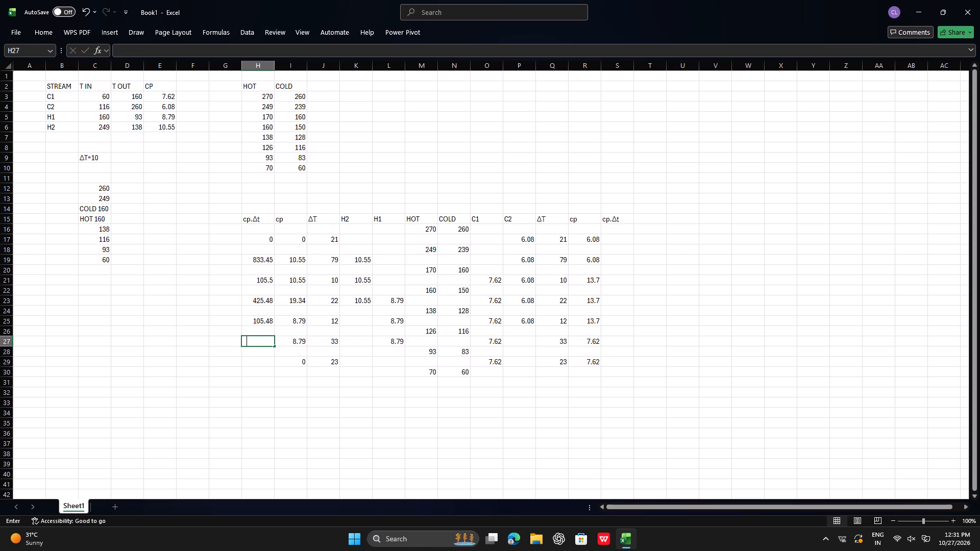
pyautogui.click(291, 340)
pyautogui.press('*')
pyautogui.click(328, 341)
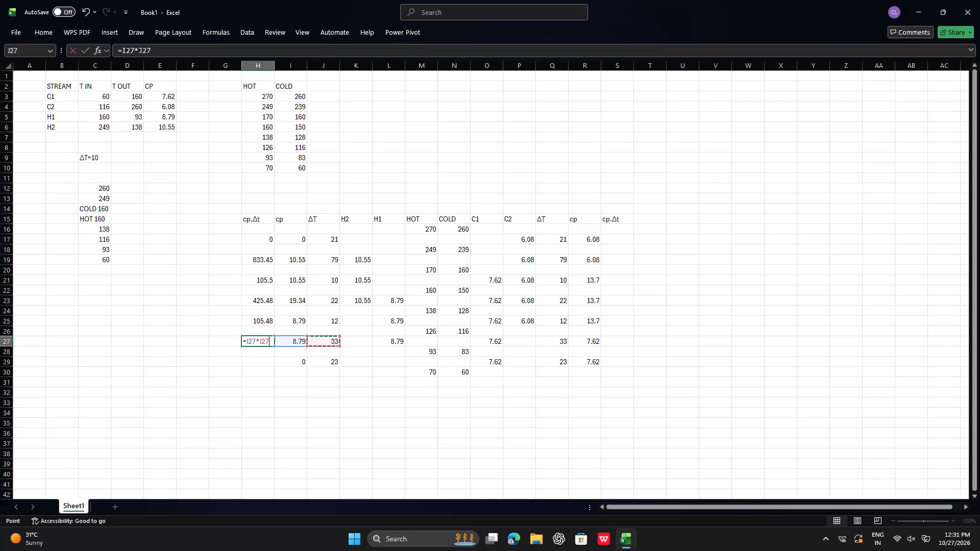
pyautogui.press('Return')
pyautogui.press('Return')
# Enter 0 in H29, the last interval of the hot-side cp.Δt column.
pyautogui.click(294, 360)
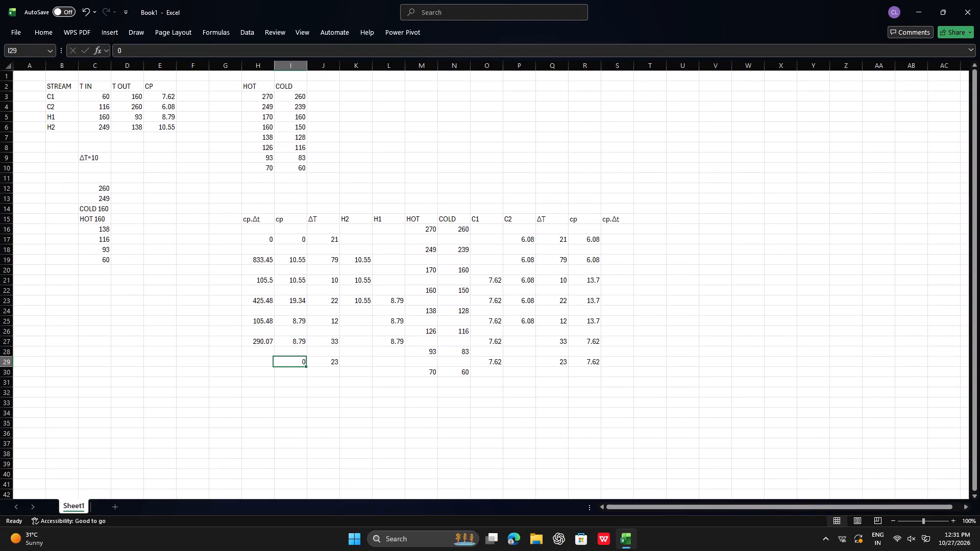
pyautogui.click(254, 364)
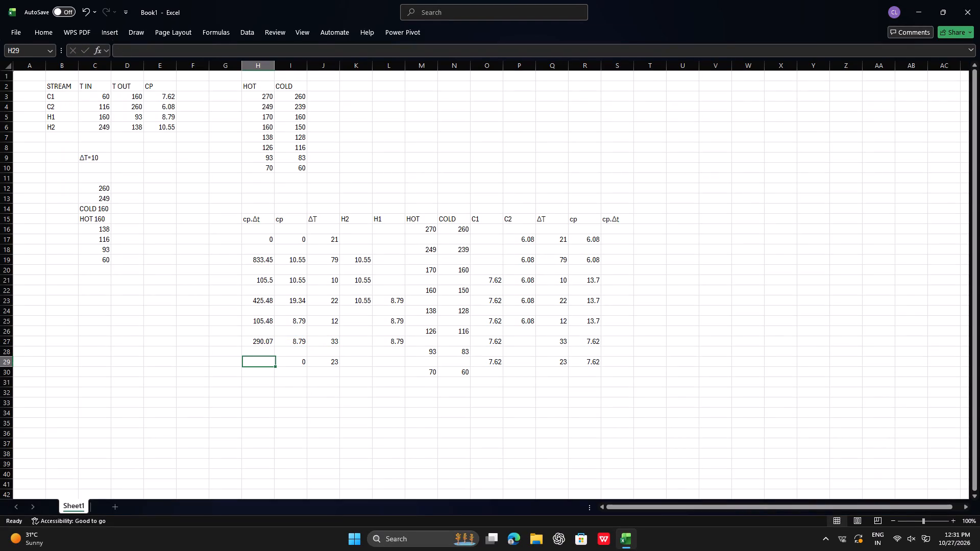
pyautogui.press('0')
pyautogui.press('Return')
pyautogui.press('Return')
# Enter the formula =Q17*R17 in S17 to multiply ΔT by cp on the cold side.
pyautogui.click(623, 240)
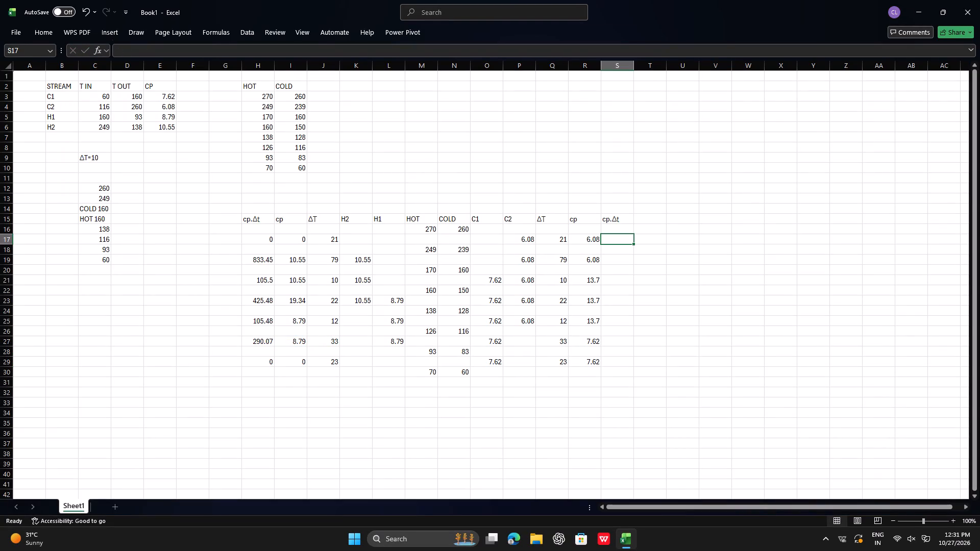
pyautogui.press('=')
pyautogui.click(548, 239)
pyautogui.press('*')
pyautogui.click(586, 238)
pyautogui.press('Return')
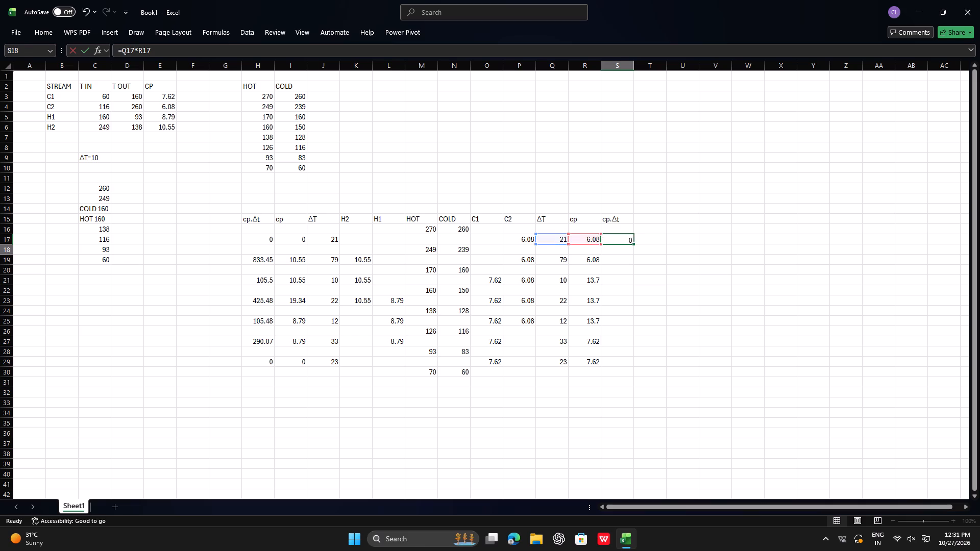
pyautogui.press('Return')
# Enter the formula =Q19*R19 in S19 of the cold-side cp.Δt column.
pyautogui.click(614, 258)
pyautogui.press('=')
pyautogui.click(554, 258)
pyautogui.press('Escape')
pyautogui.press('*')
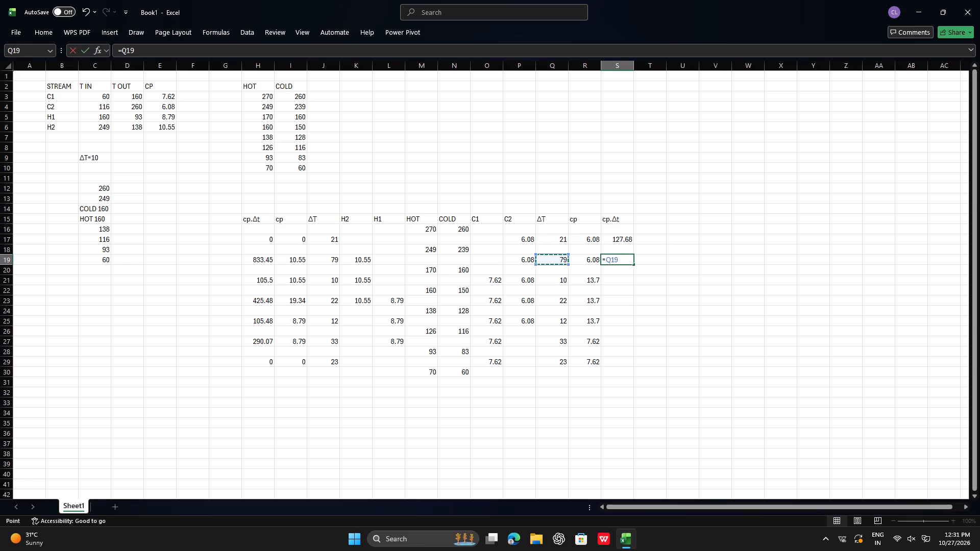
pyautogui.click(596, 261)
pyautogui.press('Return')
pyautogui.press('Return')
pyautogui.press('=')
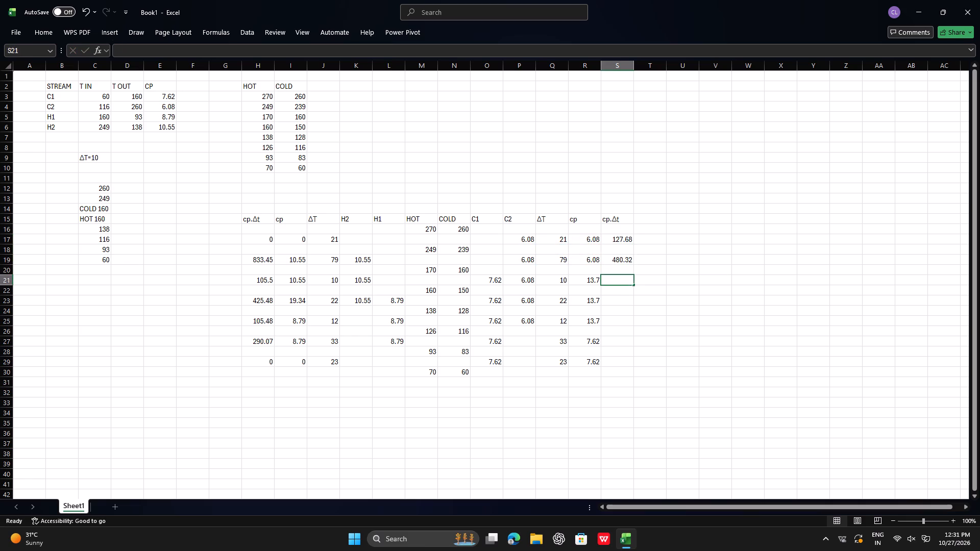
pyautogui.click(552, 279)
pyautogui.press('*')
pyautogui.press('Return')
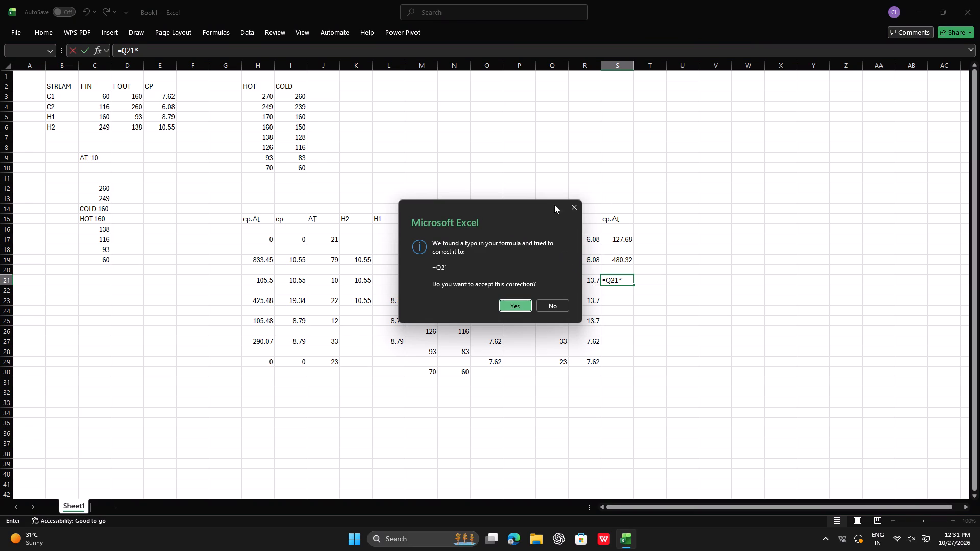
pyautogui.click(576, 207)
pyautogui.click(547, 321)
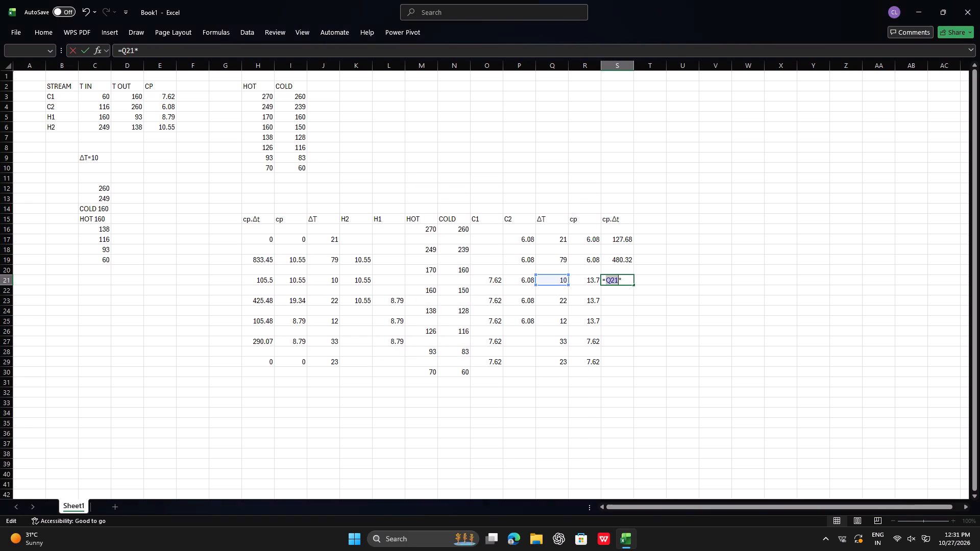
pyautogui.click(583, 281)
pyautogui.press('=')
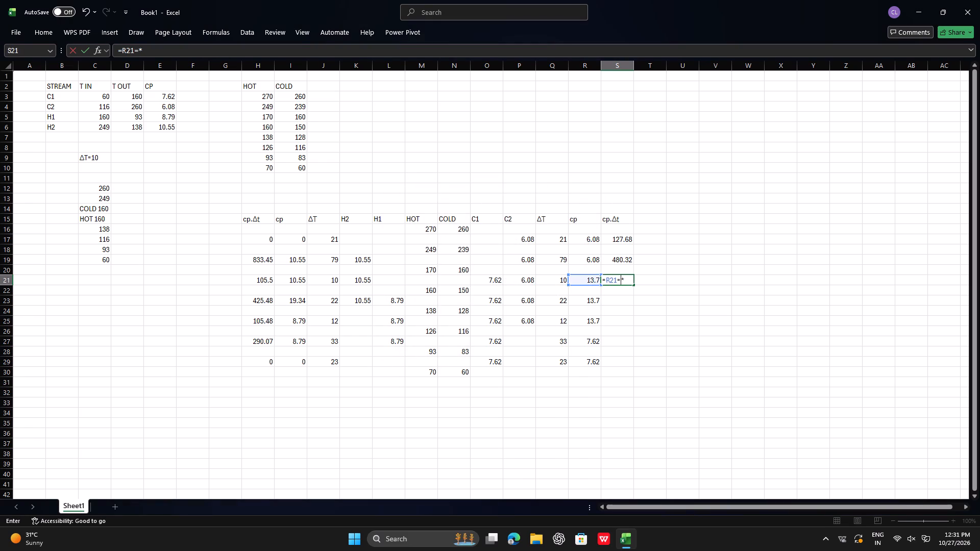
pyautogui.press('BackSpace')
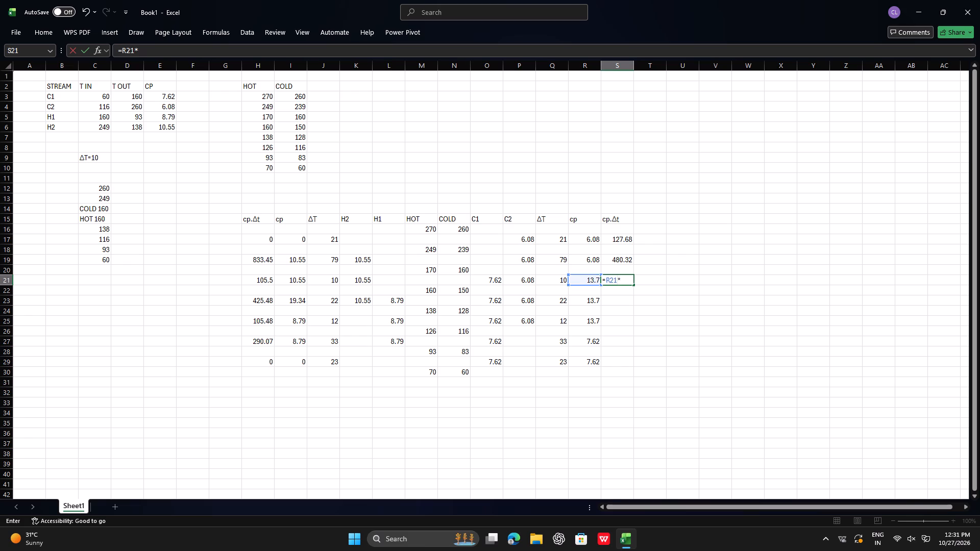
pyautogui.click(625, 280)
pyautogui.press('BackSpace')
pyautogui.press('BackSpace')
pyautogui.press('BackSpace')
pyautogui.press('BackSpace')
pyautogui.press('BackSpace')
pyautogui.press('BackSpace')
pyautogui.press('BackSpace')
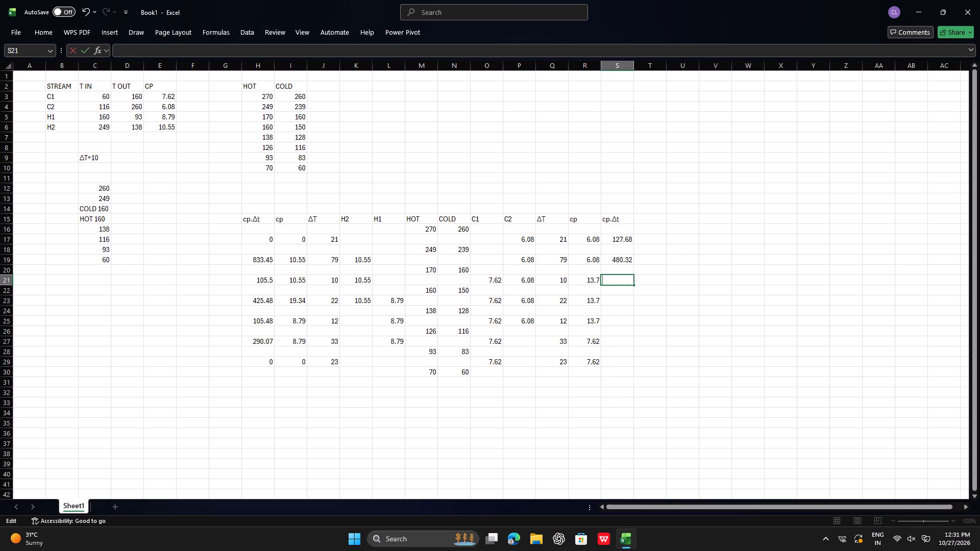
# Enter the formula =Q21*R21 in S21 of the cold-side cp.Δt column.
pyautogui.press('=')
pyautogui.click(559, 280)
pyautogui.press('*')
pyautogui.click(583, 279)
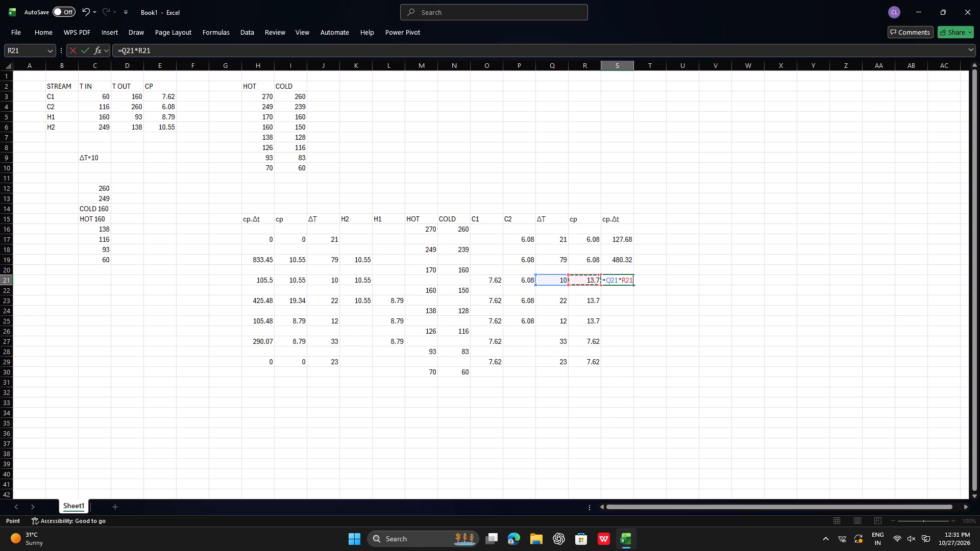
pyautogui.press('Return')
pyautogui.press('Return')
# Enter the formula =Q23*R23 in S23 of the cold-side cp.Δt column.
pyautogui.click(615, 301)
pyautogui.press('=')
pyautogui.click(561, 299)
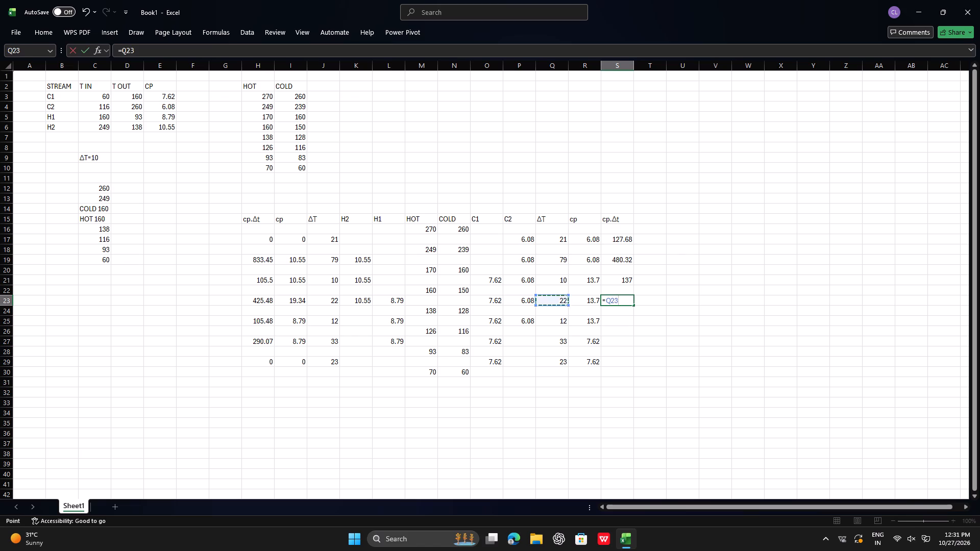
pyautogui.press('*')
pyautogui.click(589, 303)
pyautogui.press('Return')
pyautogui.press('Return')
pyautogui.press('Return')
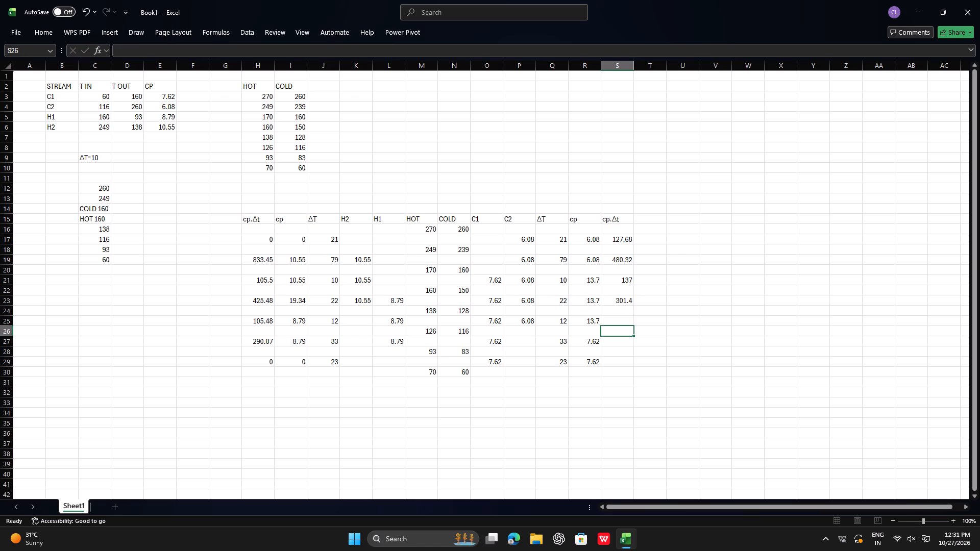
# Enter the formula =Q25*R25 in S25 of the cold-side cp.Δt column.
pyautogui.press('Up')
pyautogui.press('=')
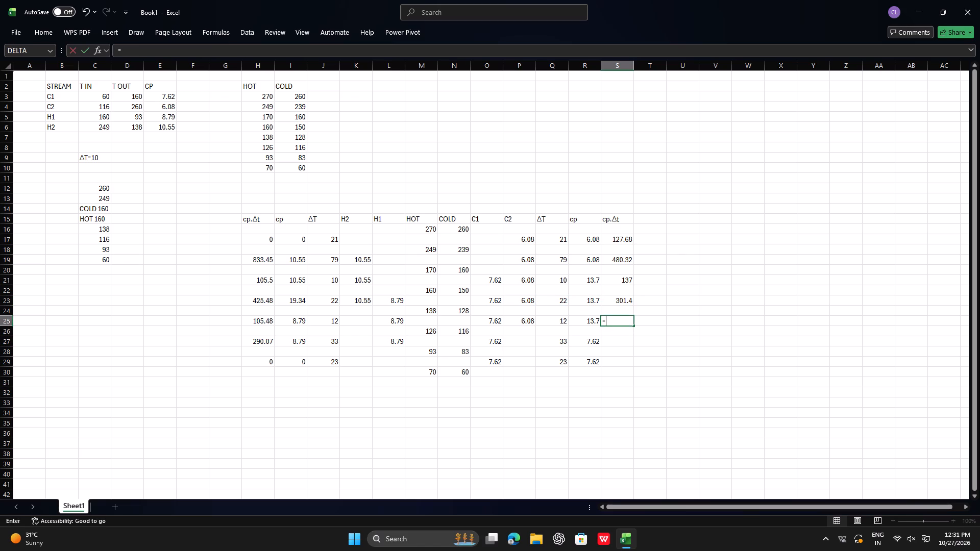
pyautogui.click(564, 322)
pyautogui.press('*')
pyautogui.click(584, 323)
pyautogui.press('Return')
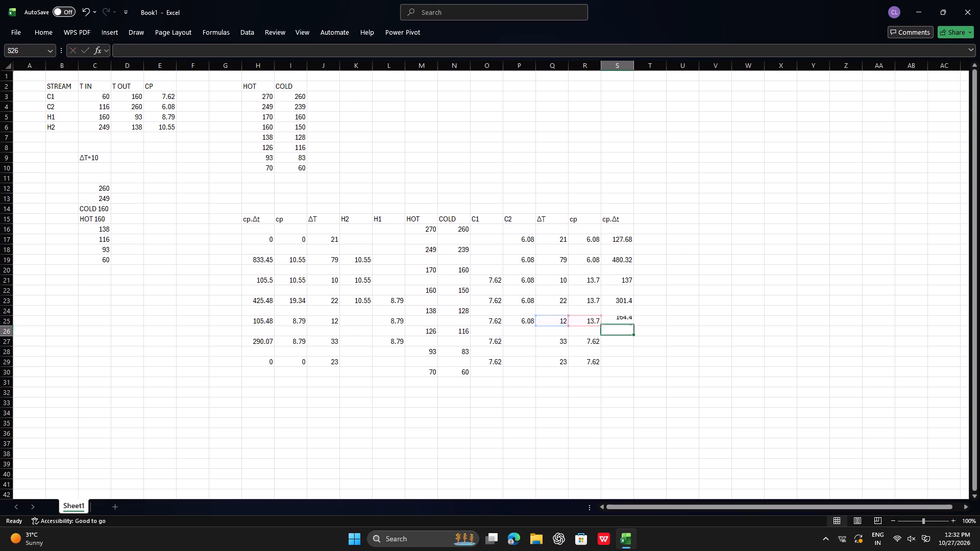
pyautogui.press('Return')
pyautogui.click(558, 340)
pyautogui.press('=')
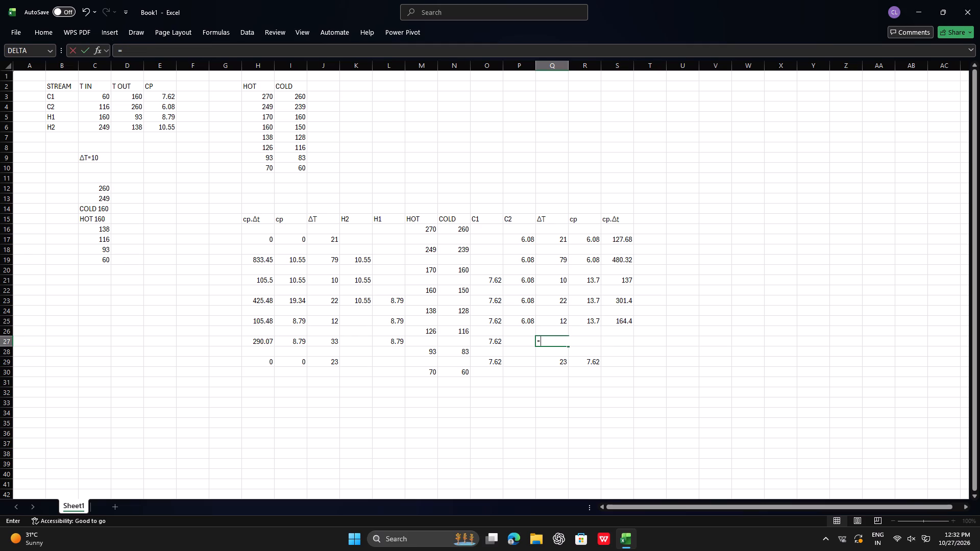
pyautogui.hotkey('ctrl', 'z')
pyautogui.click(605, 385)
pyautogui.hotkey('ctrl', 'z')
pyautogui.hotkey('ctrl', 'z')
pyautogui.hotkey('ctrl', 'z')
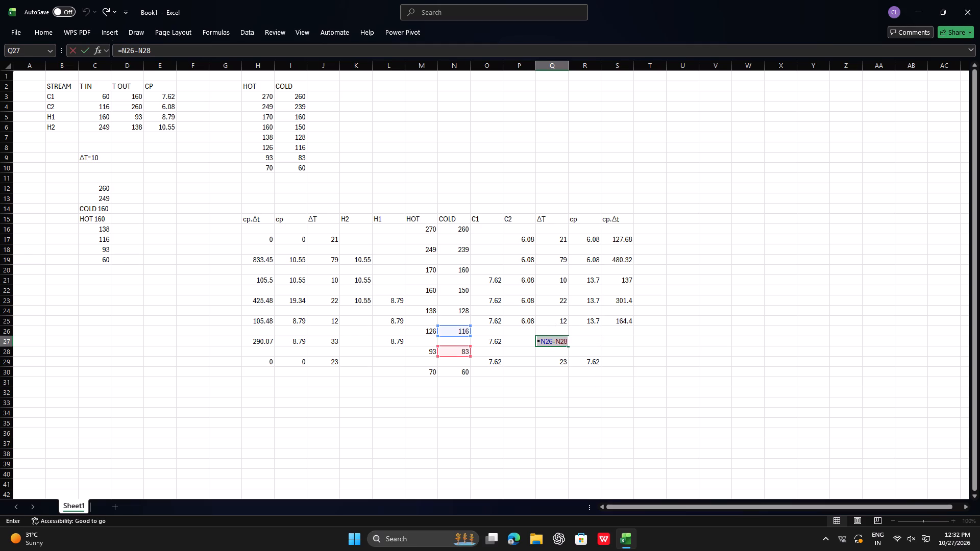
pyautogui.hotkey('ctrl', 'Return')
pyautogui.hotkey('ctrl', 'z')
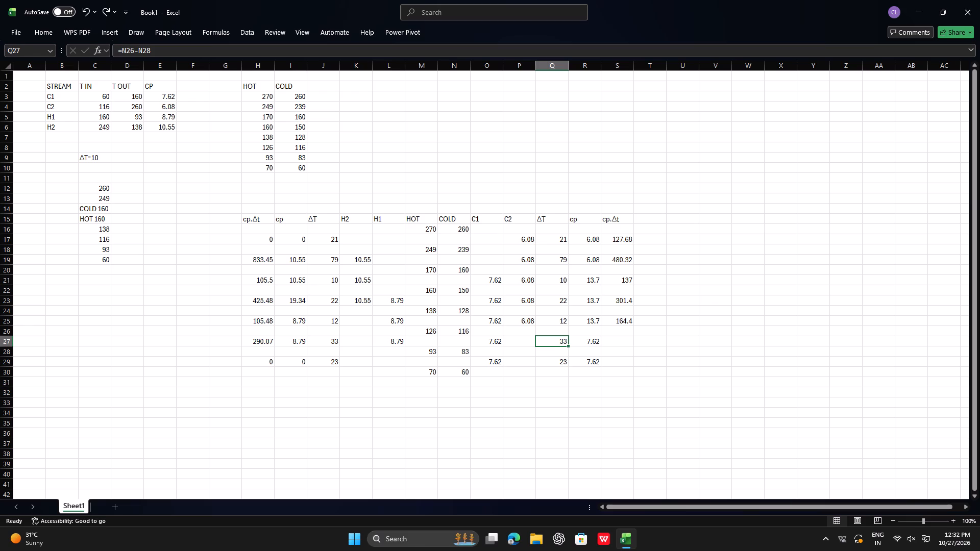
# Enter the formula =Q27*R27 in S27 of the cold-side cp.Δt column.
pyautogui.click(613, 343)
pyautogui.press('=')
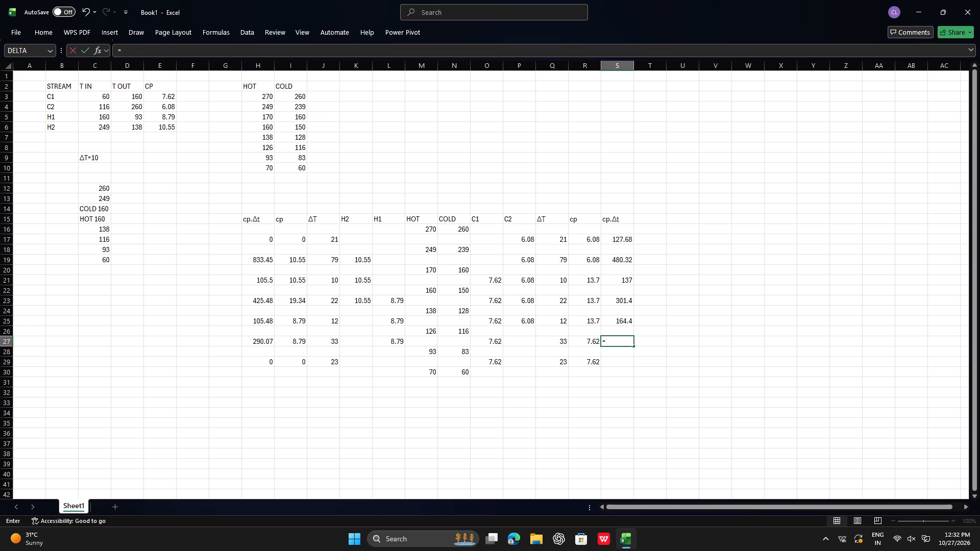
pyautogui.click(560, 341)
pyautogui.press('*')
pyautogui.click(585, 341)
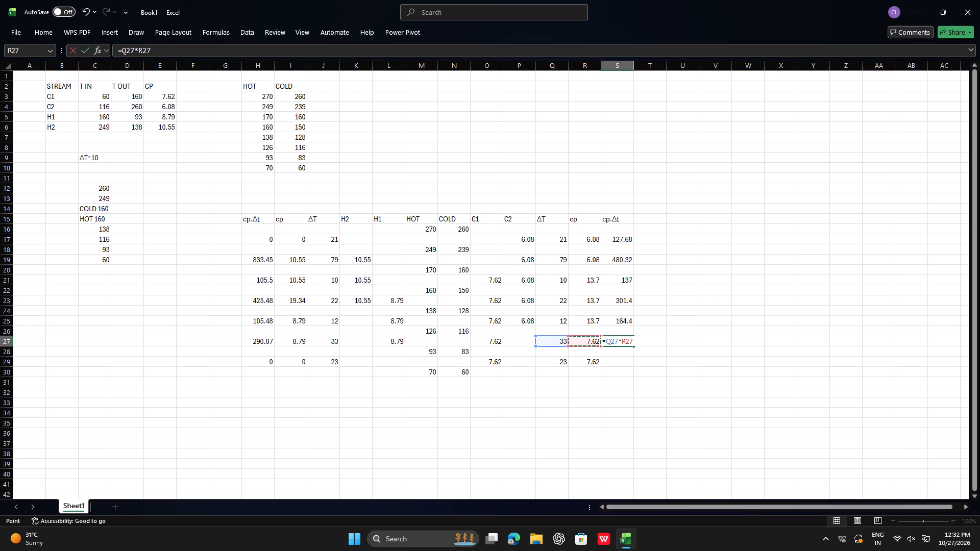
pyautogui.press('Return')
pyautogui.press('Return')
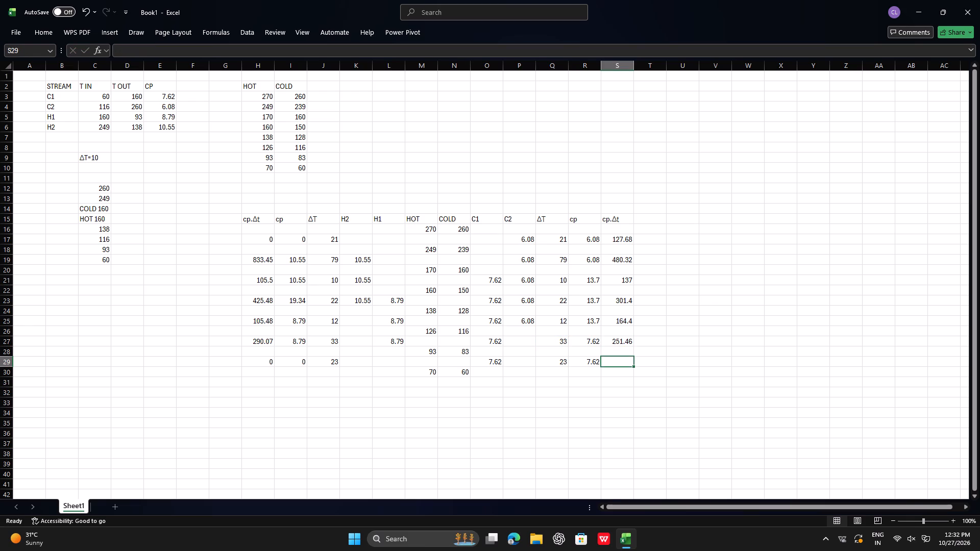
# Enter the formula =Q29*R29 in S29 of the cold-side cp.Δt column.
pyautogui.press('=')
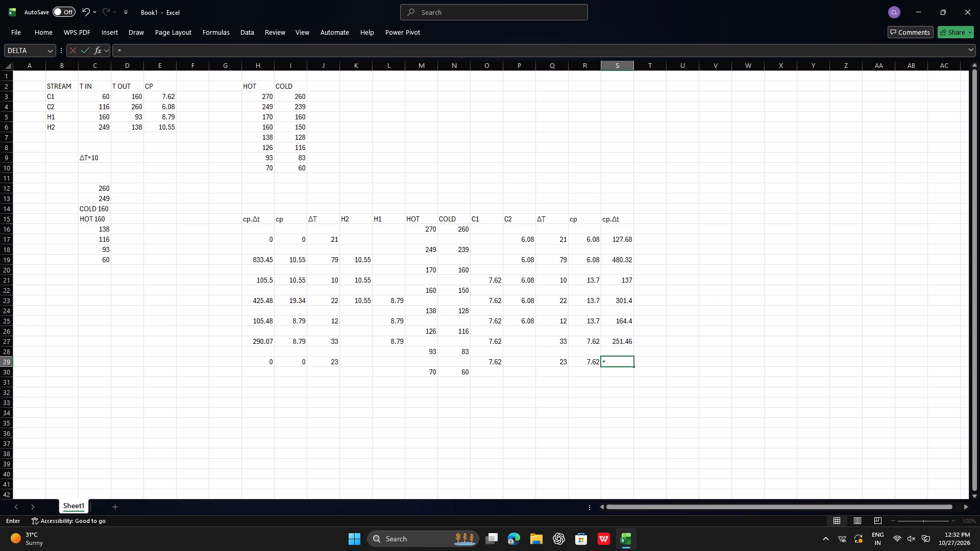
pyautogui.click(555, 363)
pyautogui.press('*')
pyautogui.click(584, 361)
pyautogui.press('Return')
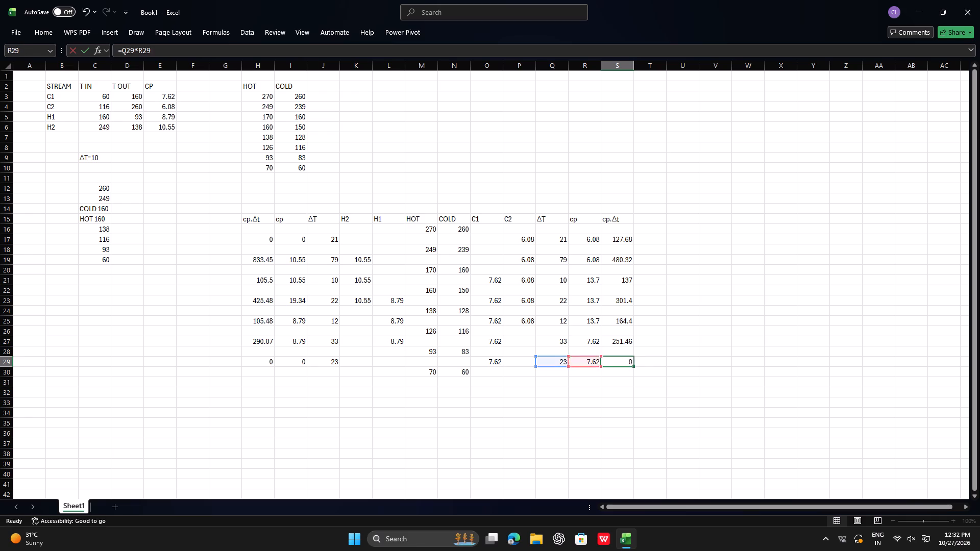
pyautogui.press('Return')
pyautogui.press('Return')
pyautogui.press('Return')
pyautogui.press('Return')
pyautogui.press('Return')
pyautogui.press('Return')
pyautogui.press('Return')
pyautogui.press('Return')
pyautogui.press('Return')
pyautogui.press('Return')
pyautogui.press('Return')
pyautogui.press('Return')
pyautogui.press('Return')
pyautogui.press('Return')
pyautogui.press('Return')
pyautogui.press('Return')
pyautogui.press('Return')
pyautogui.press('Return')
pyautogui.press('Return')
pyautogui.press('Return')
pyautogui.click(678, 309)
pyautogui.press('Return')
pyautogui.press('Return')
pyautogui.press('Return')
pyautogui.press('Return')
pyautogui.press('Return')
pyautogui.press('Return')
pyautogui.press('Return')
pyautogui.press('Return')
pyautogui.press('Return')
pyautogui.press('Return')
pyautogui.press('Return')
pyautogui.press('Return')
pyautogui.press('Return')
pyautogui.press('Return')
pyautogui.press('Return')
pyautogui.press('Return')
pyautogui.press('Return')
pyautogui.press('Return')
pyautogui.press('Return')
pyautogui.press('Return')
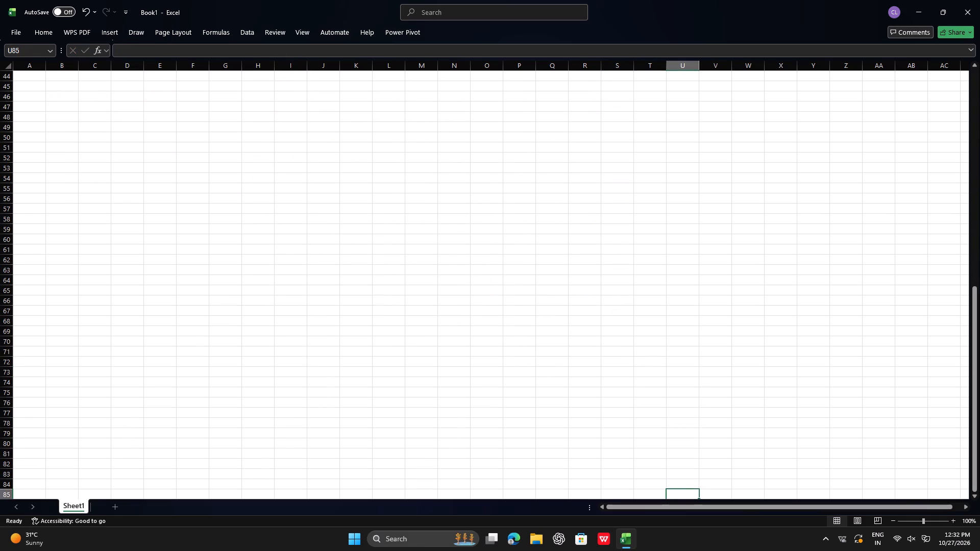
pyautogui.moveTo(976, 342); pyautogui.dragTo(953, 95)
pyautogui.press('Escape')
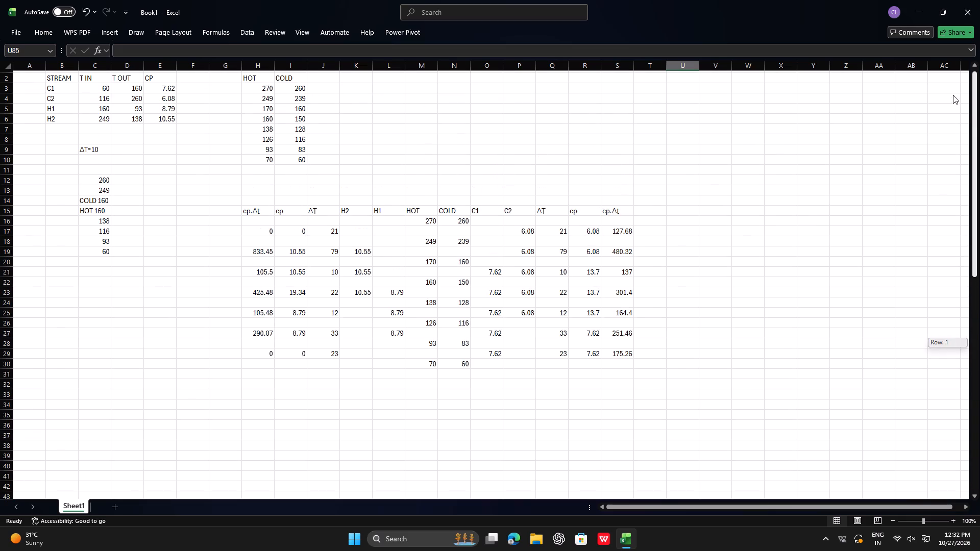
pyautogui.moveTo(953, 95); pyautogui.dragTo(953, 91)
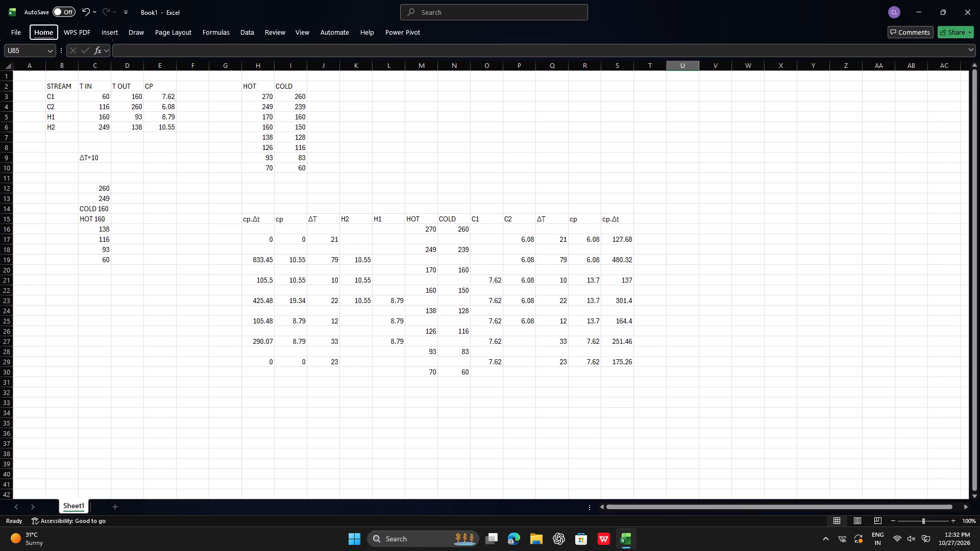
# Close the workbook, saving it as Book1 in the OneDrive Documents folder.
pyautogui.click(612, 222)
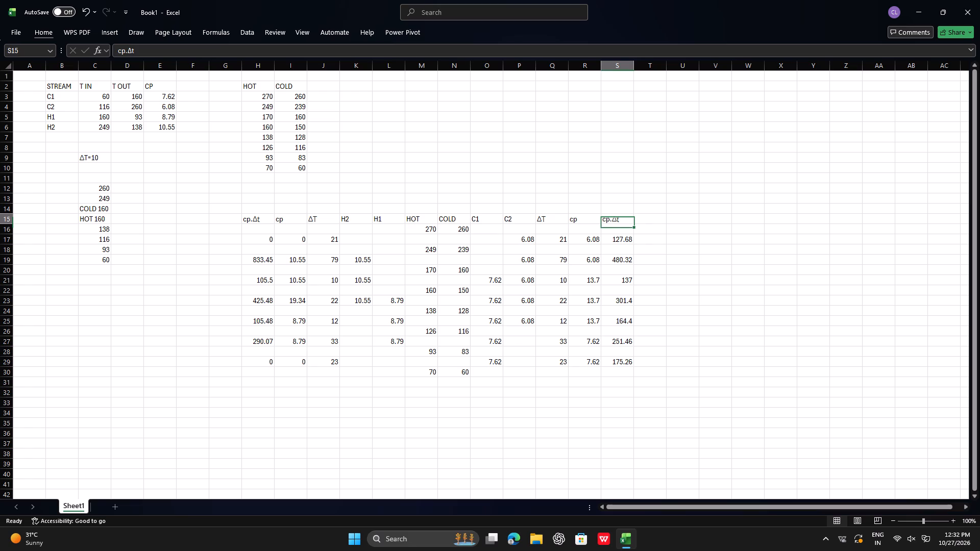
pyautogui.hotkey('alt', 'x')
pyautogui.hotkey('alt', 'F4')
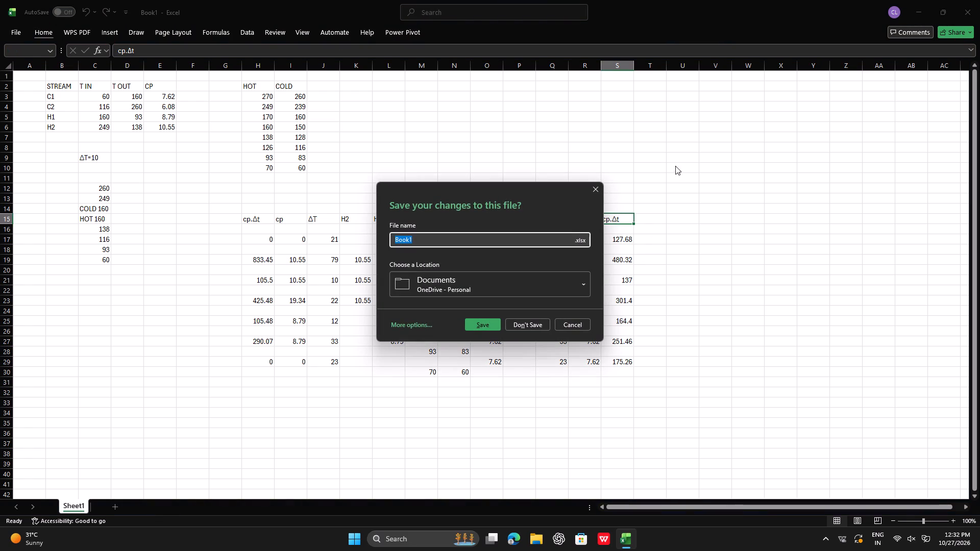
pyautogui.press('Return')
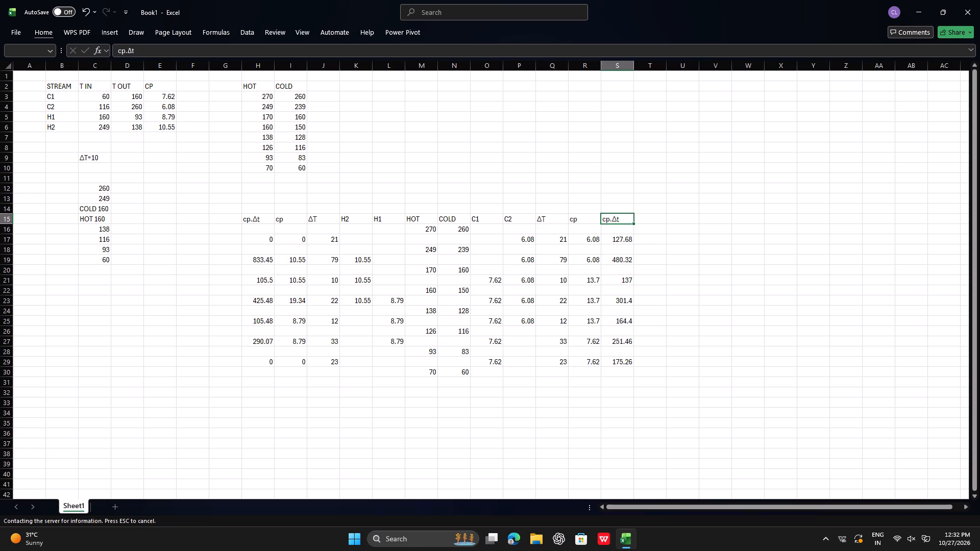
pyautogui.click(218, 223)
pyautogui.click(232, 221)
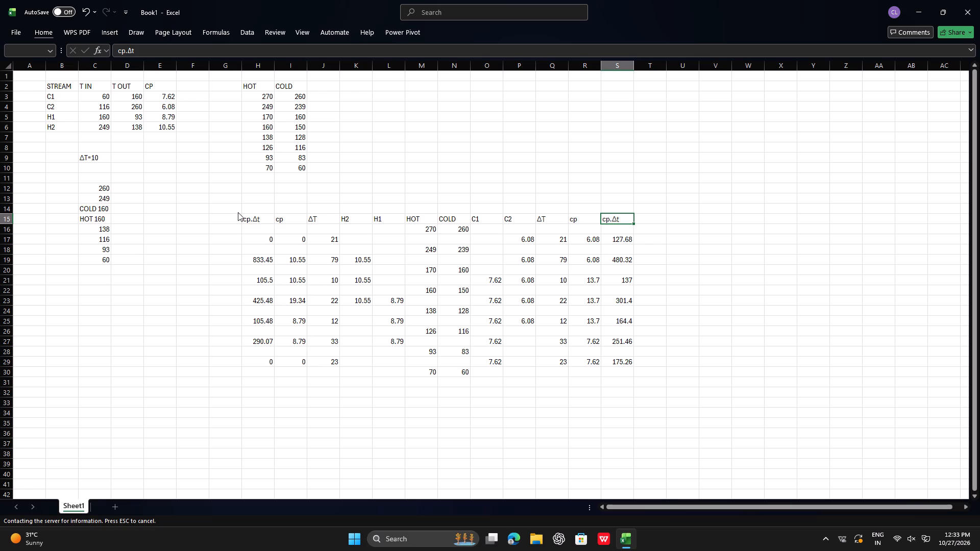
pyautogui.doubleClick(237, 213)
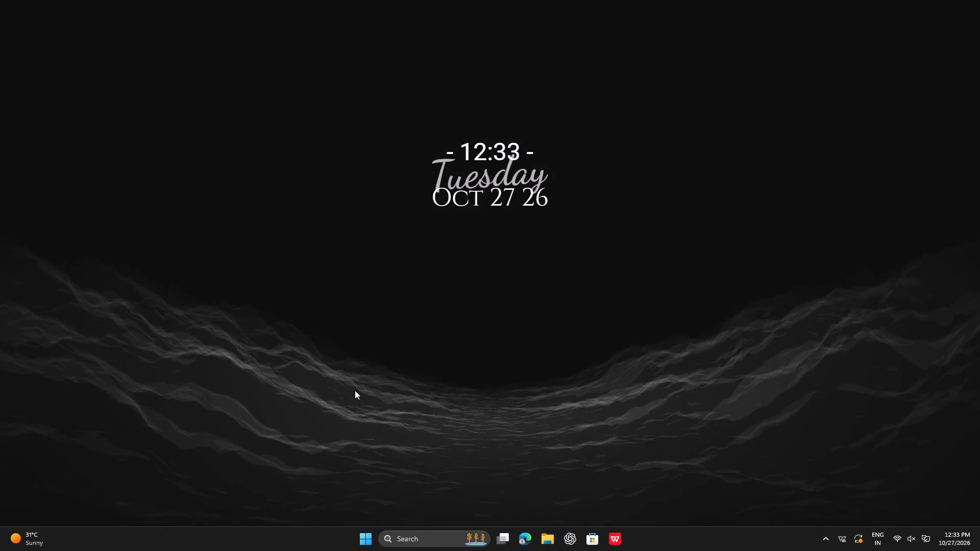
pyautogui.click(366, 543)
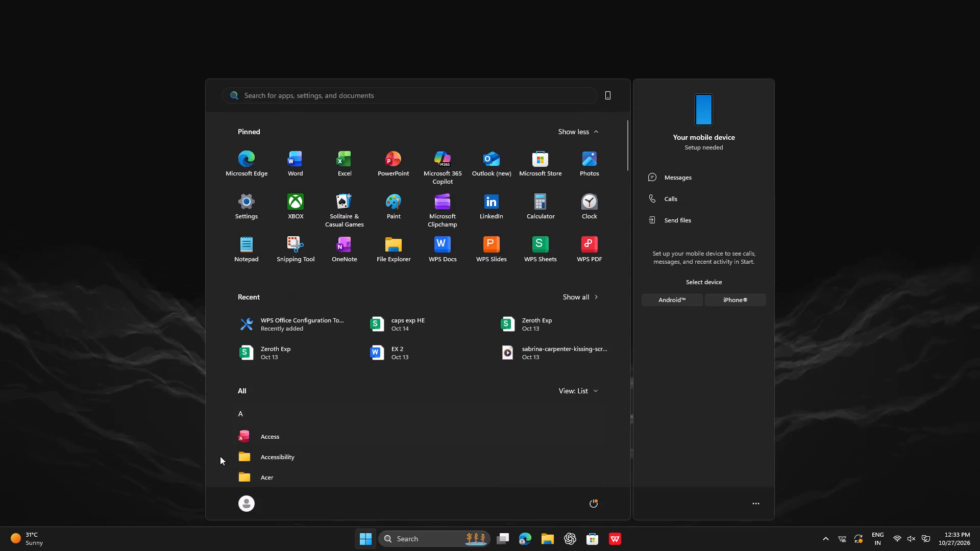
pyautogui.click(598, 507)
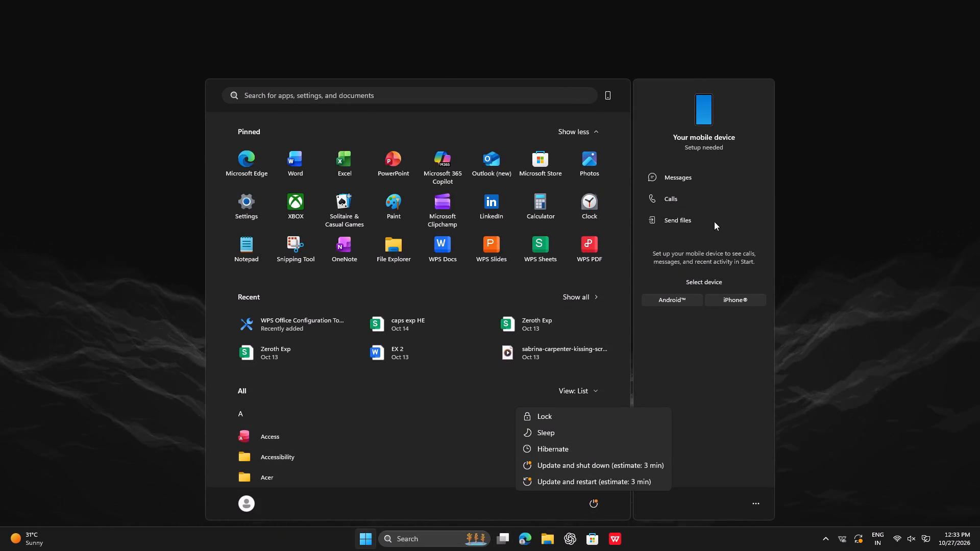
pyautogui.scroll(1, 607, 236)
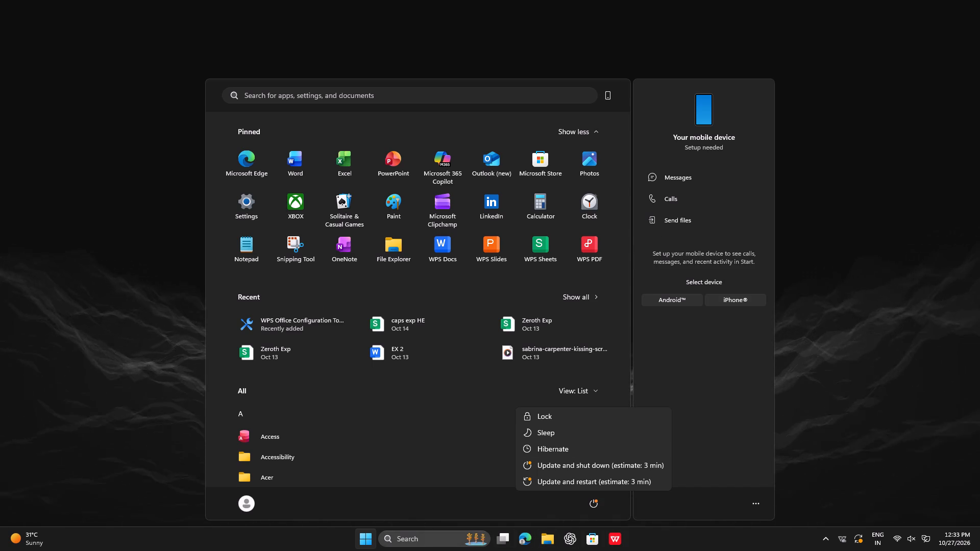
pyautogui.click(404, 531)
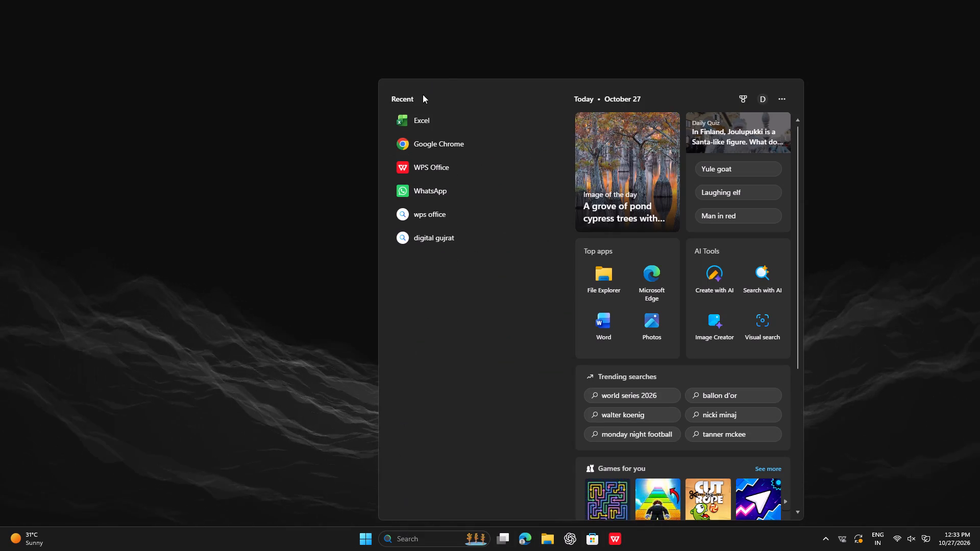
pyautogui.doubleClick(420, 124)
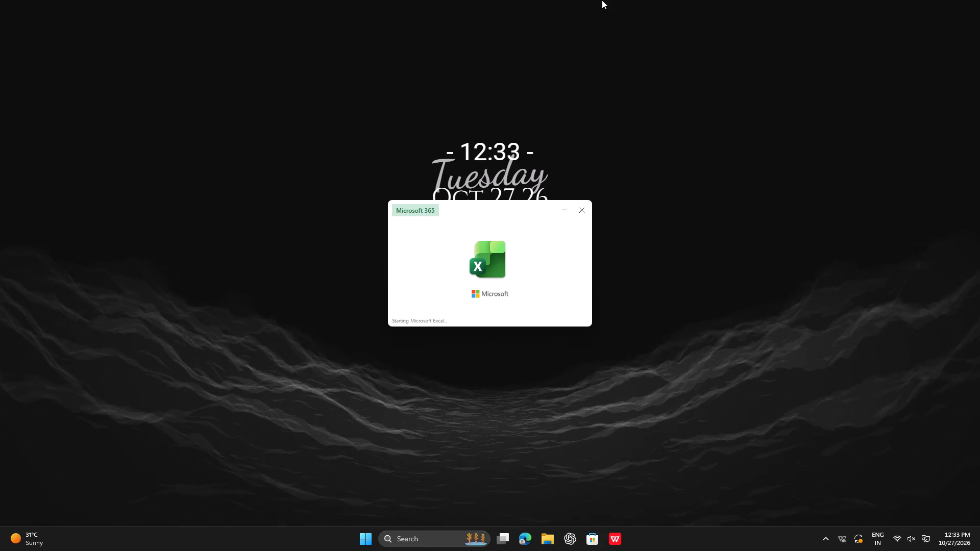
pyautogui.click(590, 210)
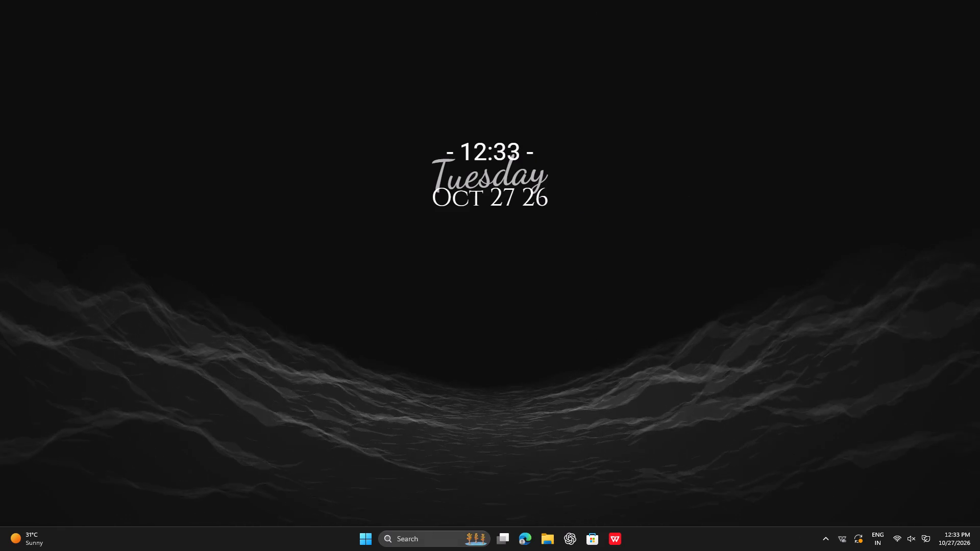
# Launch Excel from the desktop's recent apps.
pyautogui.click(419, 540)
pyautogui.click(419, 539)
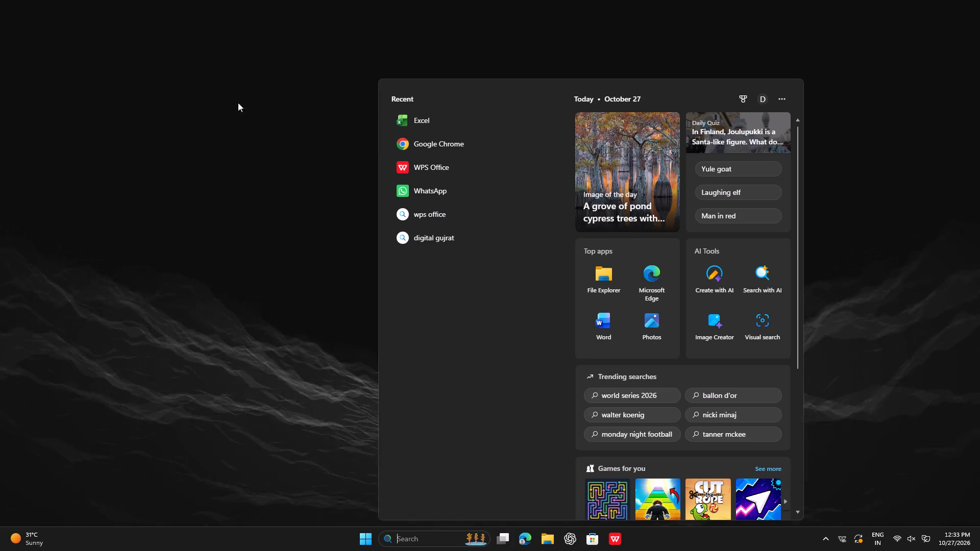
pyautogui.click(398, 117)
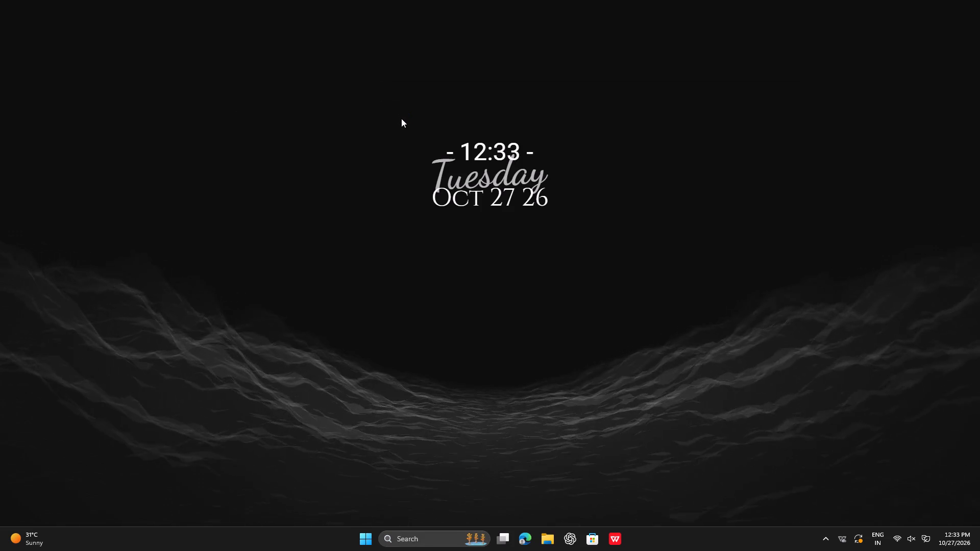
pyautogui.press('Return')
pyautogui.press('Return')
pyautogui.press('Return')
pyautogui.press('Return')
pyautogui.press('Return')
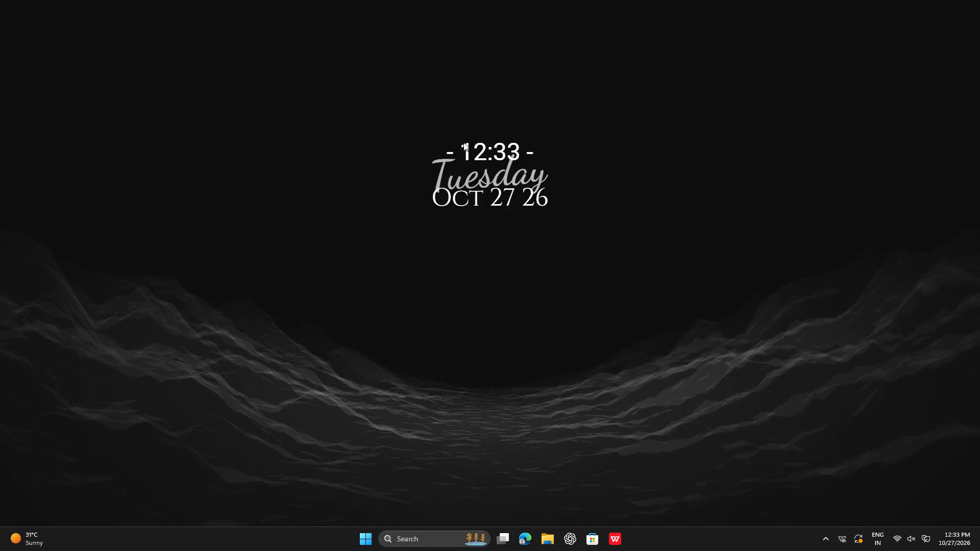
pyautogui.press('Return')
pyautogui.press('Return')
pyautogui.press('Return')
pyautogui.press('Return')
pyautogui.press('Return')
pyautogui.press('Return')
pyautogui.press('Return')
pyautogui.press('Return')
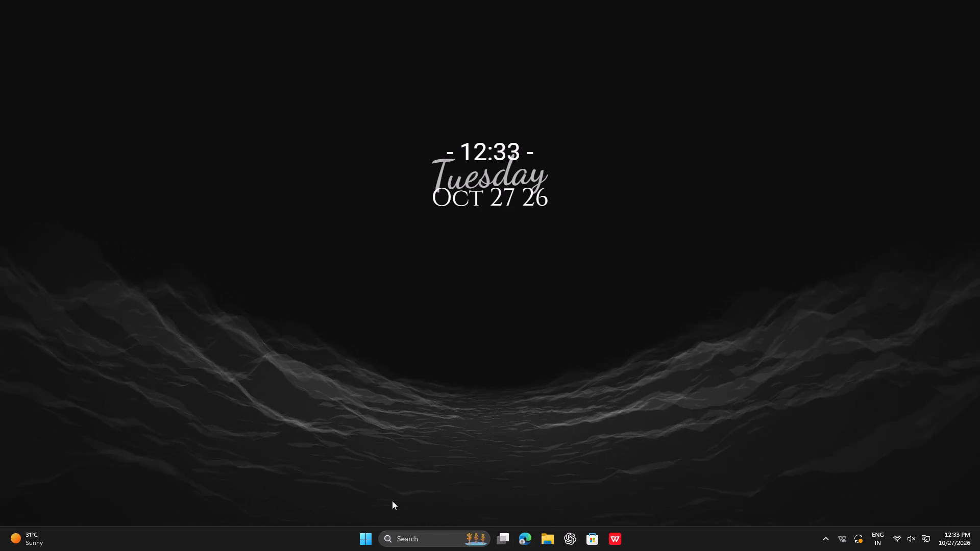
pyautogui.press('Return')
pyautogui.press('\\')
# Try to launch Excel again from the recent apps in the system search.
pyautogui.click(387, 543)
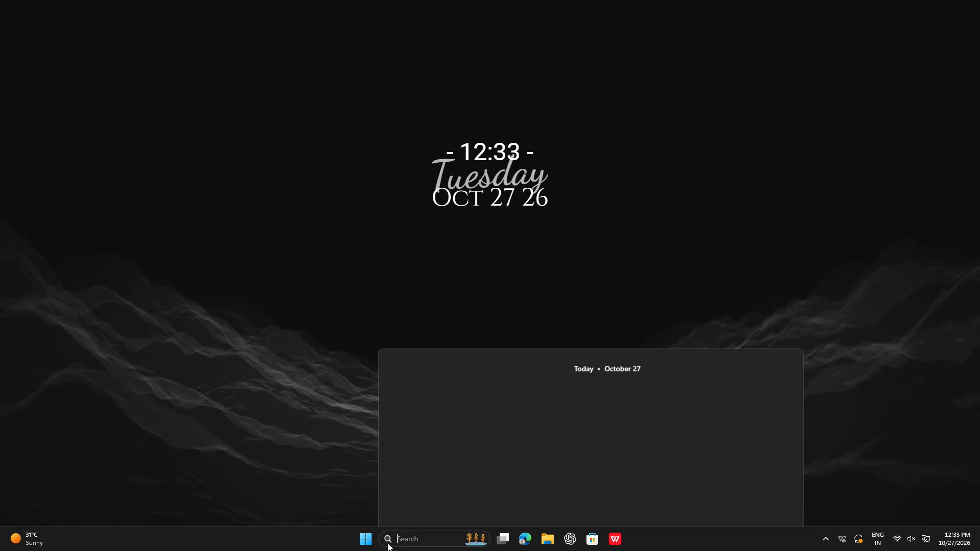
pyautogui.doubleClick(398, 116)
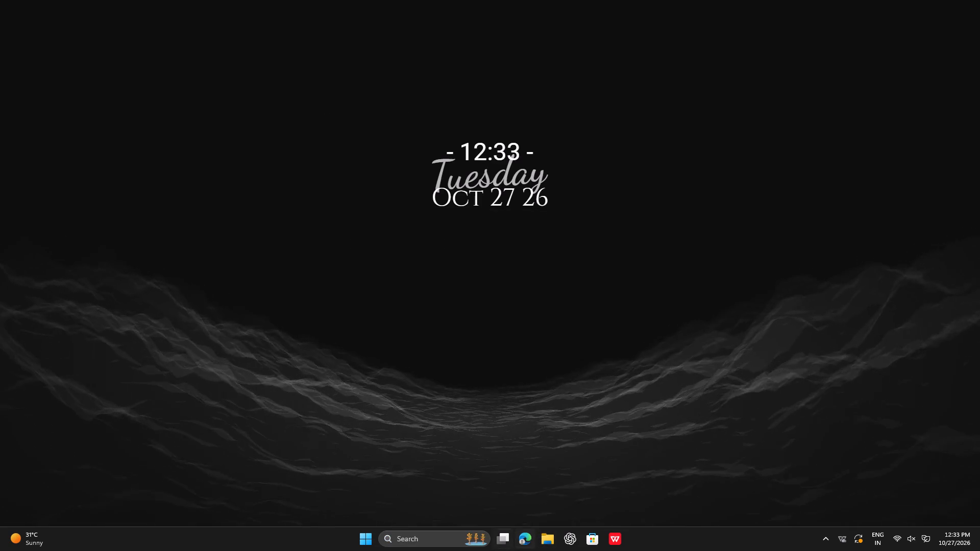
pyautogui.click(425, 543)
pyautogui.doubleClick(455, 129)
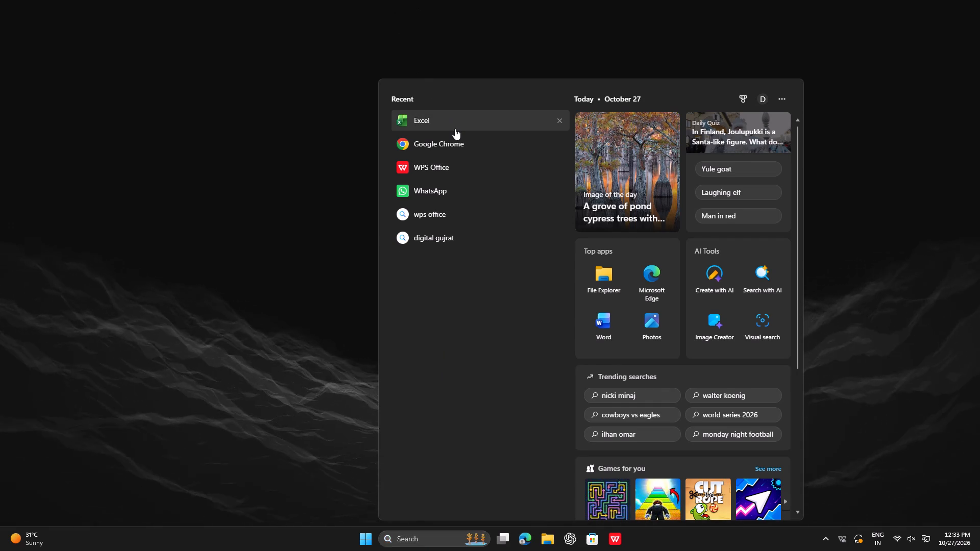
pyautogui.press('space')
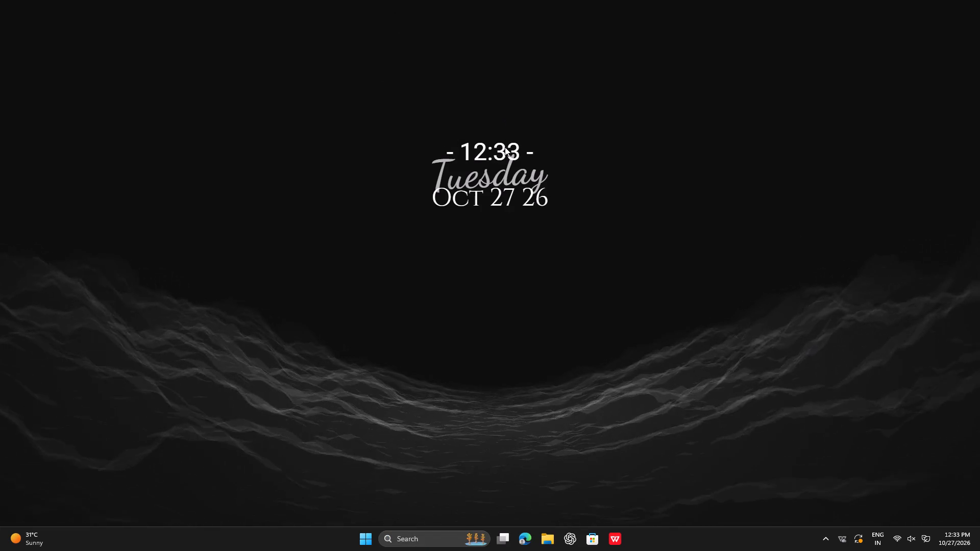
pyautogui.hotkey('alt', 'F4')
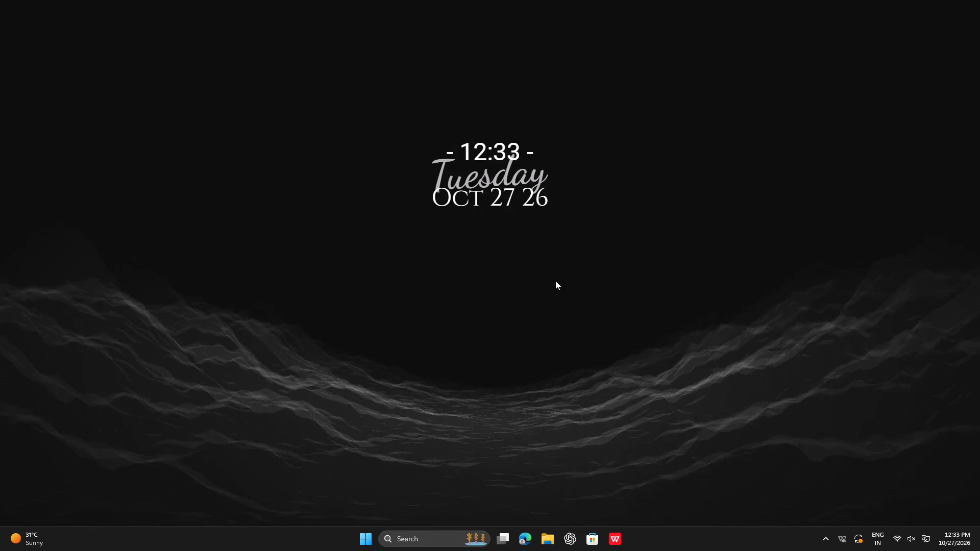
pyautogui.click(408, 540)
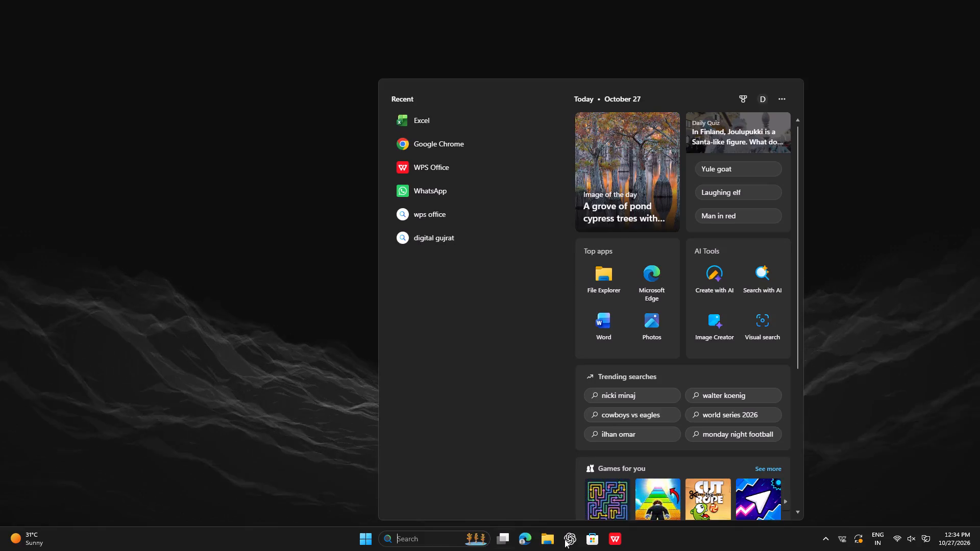
# Open the Windows Update settings page.
pyautogui.moveTo(866, 497); pyautogui.dragTo(844, 518)
pyautogui.click(853, 538)
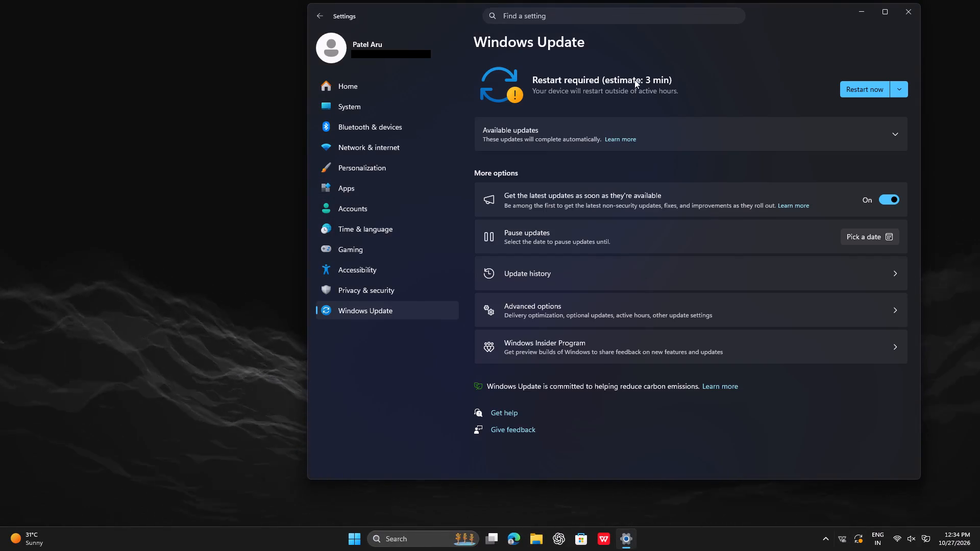
# Close the Windows Settings window.
pyautogui.click(314, 2)
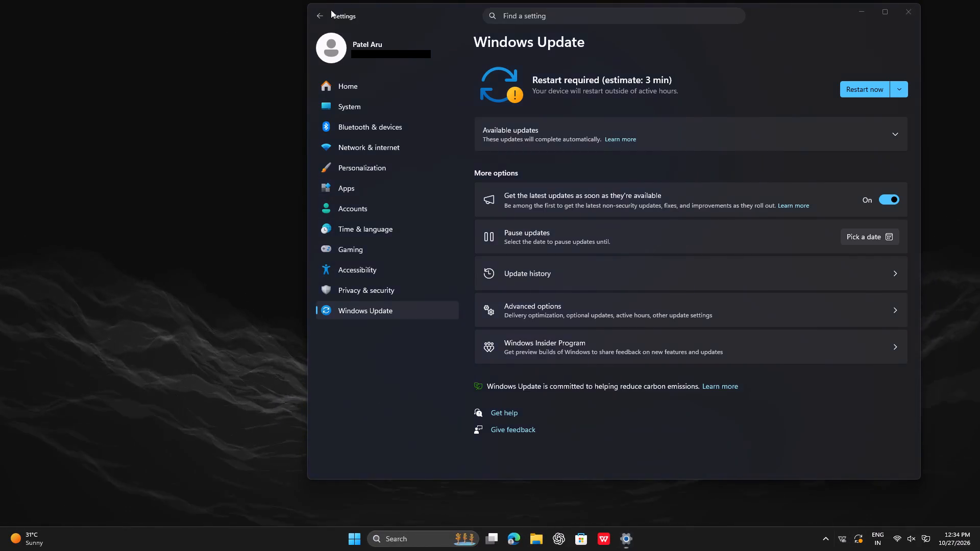
pyautogui.click(320, 17)
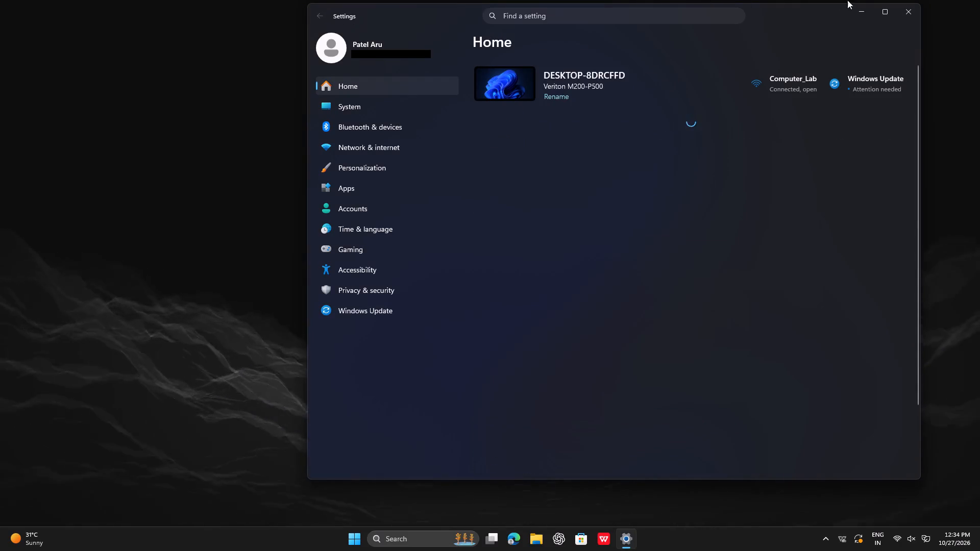
pyautogui.click(908, 6)
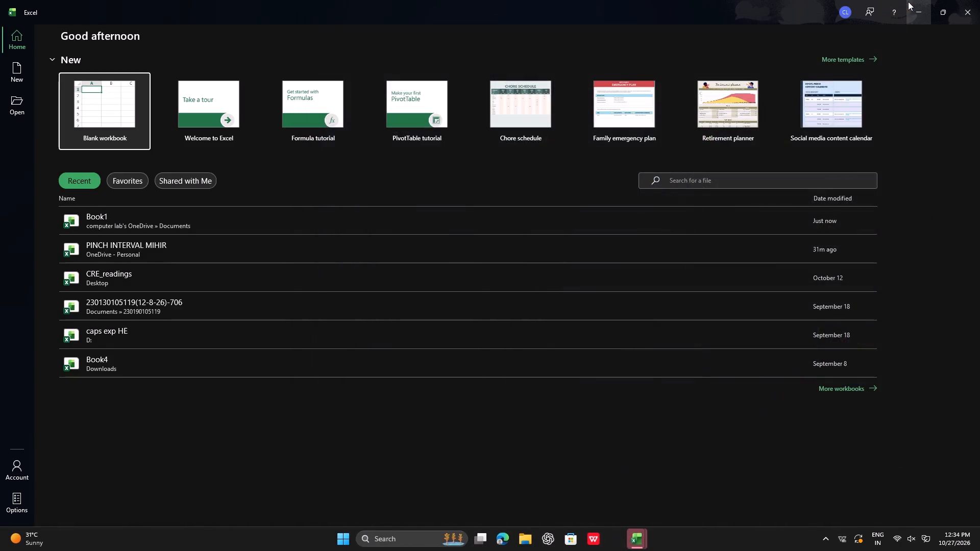
# Open the recent workbook Book1 stored in the OneDrive Documents folder.
pyautogui.doubleClick(122, 222)
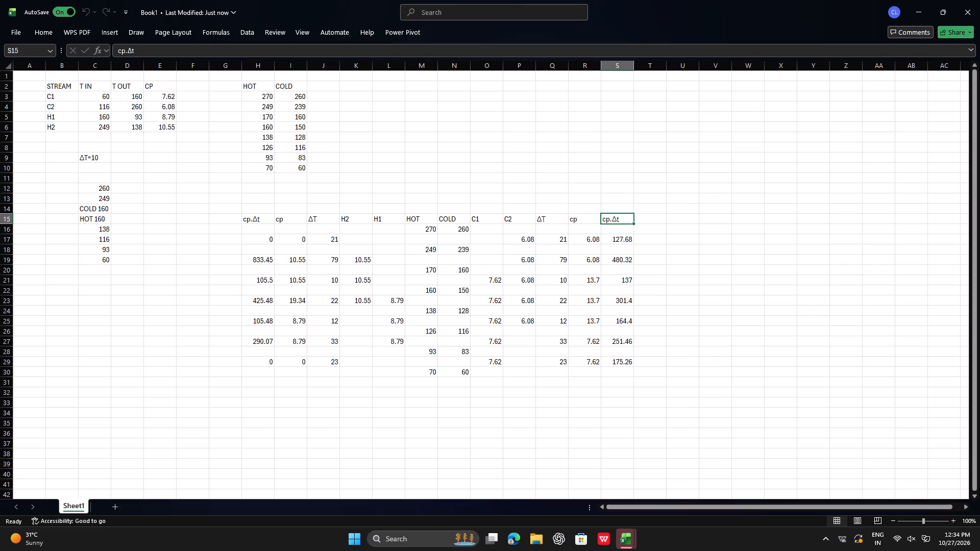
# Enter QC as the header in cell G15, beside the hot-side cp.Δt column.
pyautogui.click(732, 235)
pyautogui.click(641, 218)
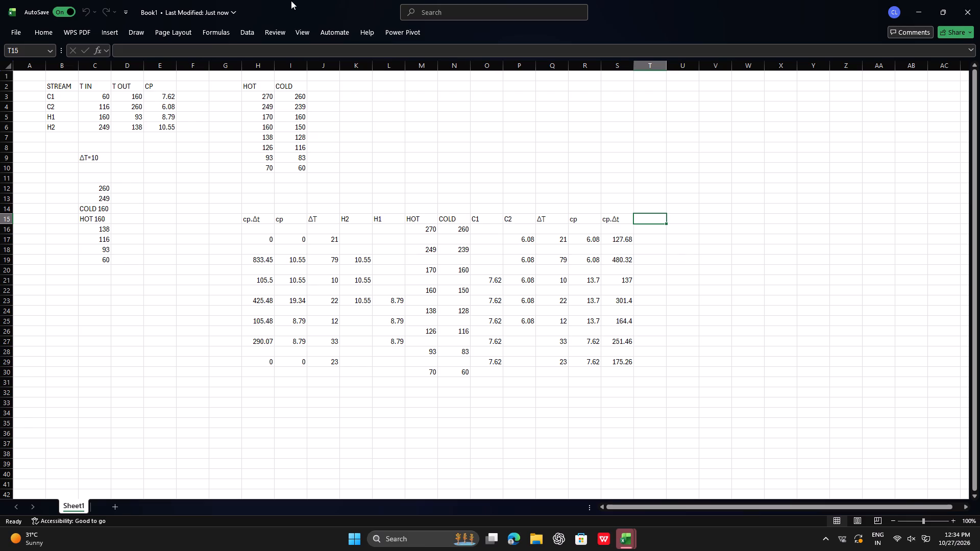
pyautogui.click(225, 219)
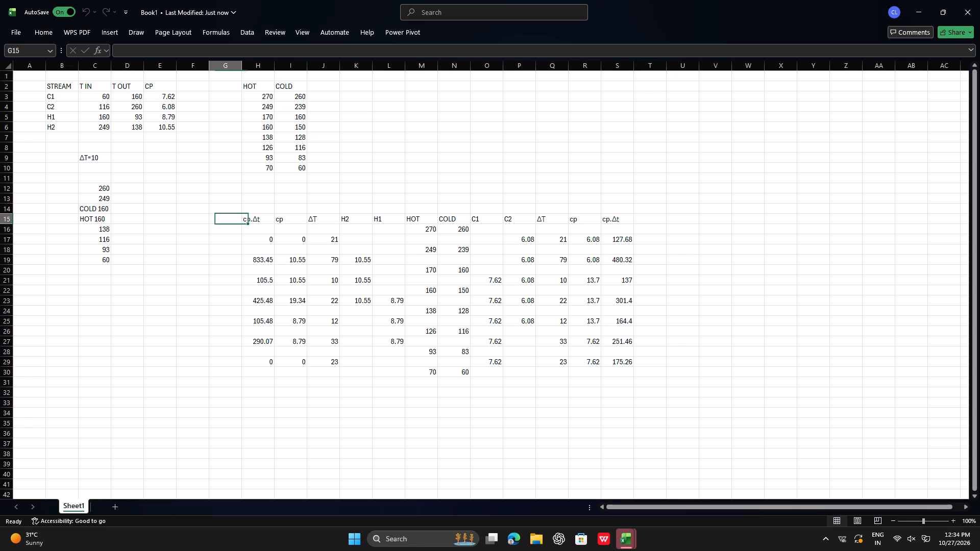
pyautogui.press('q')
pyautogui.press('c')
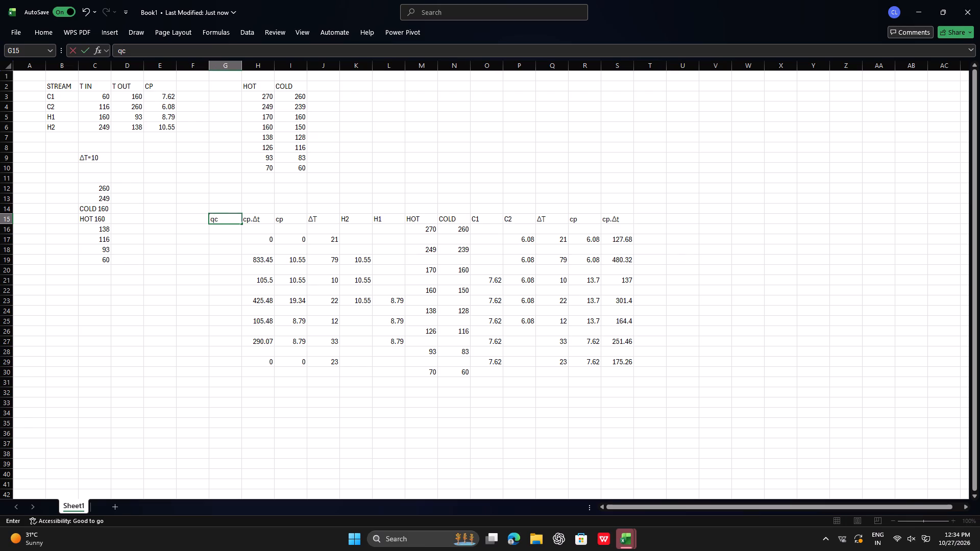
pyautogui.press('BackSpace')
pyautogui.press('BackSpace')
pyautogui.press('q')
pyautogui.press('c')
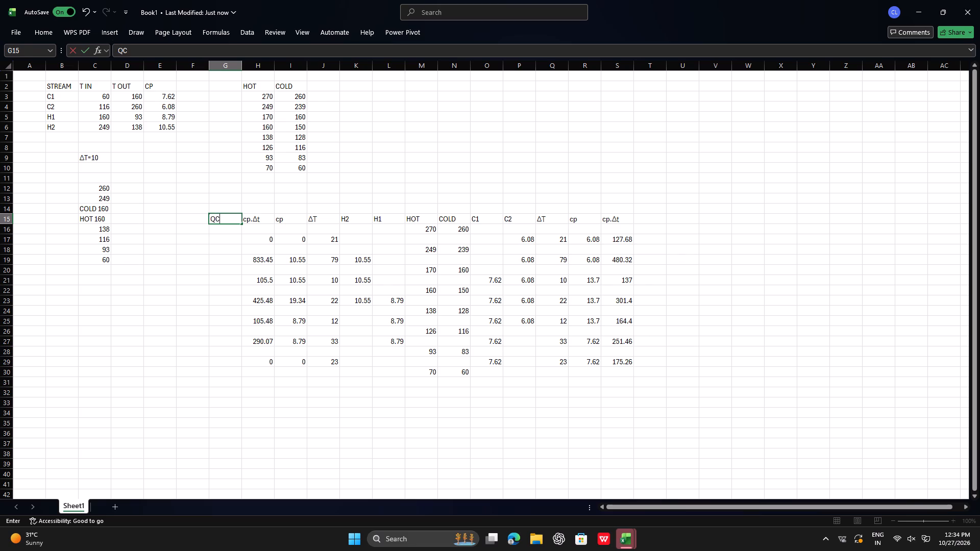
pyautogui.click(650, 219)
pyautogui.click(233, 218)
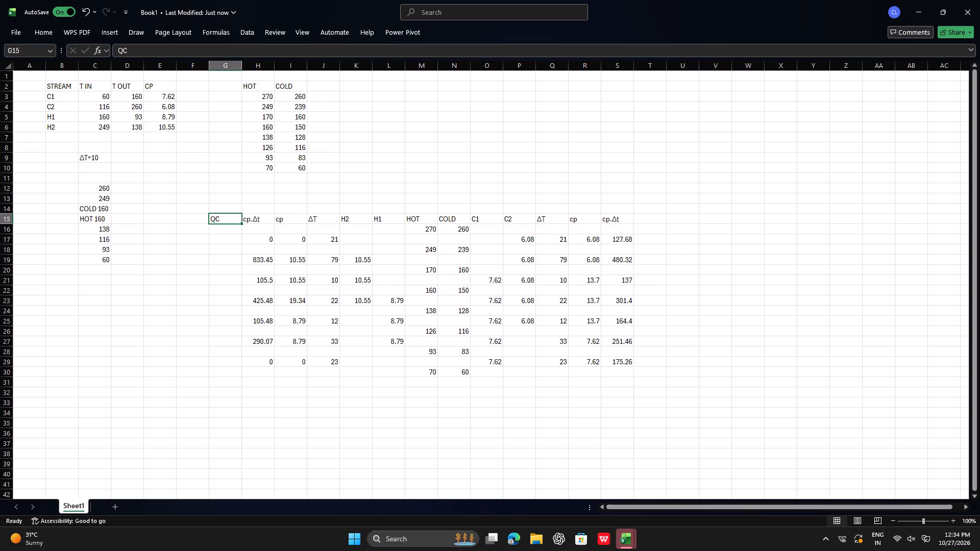
# Label the hot-side heat column QH in G15 and the cold-side heat column QC in T15.
pyautogui.press('BackSpace')
pyautogui.press('q')
pyautogui.press('h')
pyautogui.click(655, 218)
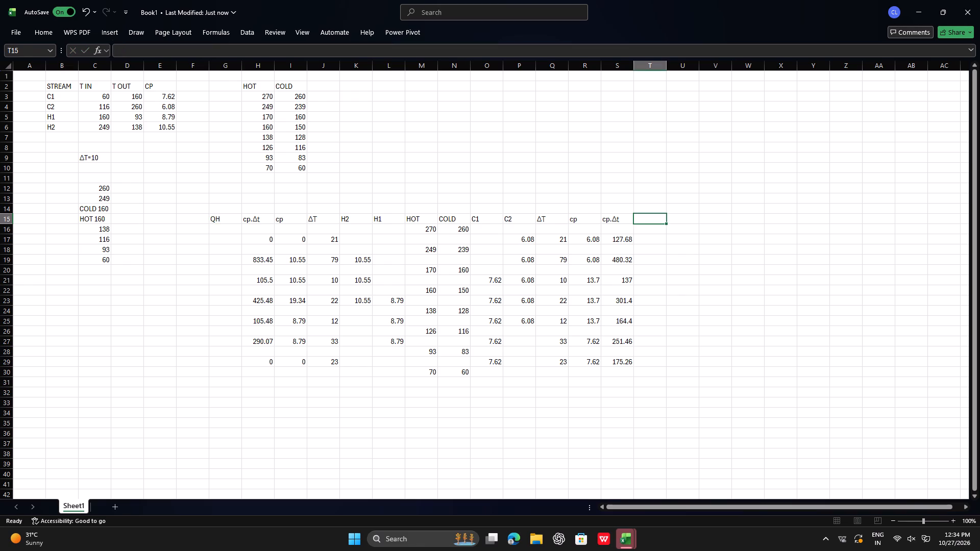
pyautogui.press('q')
pyautogui.press('c')
# Enter 0 in the QH column for the 270 and 249 hot temperatures, cells G16 and G18.
pyautogui.click(227, 232)
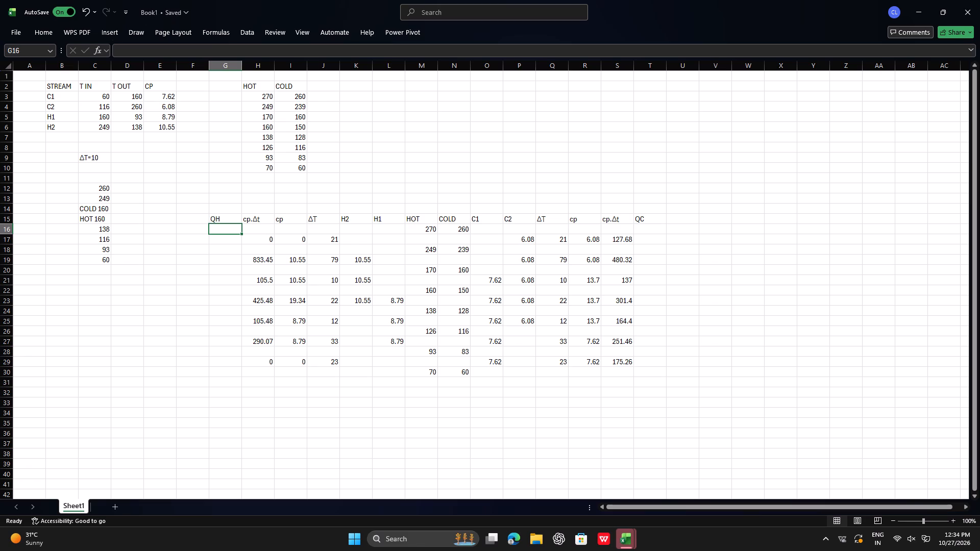
pyautogui.press('0')
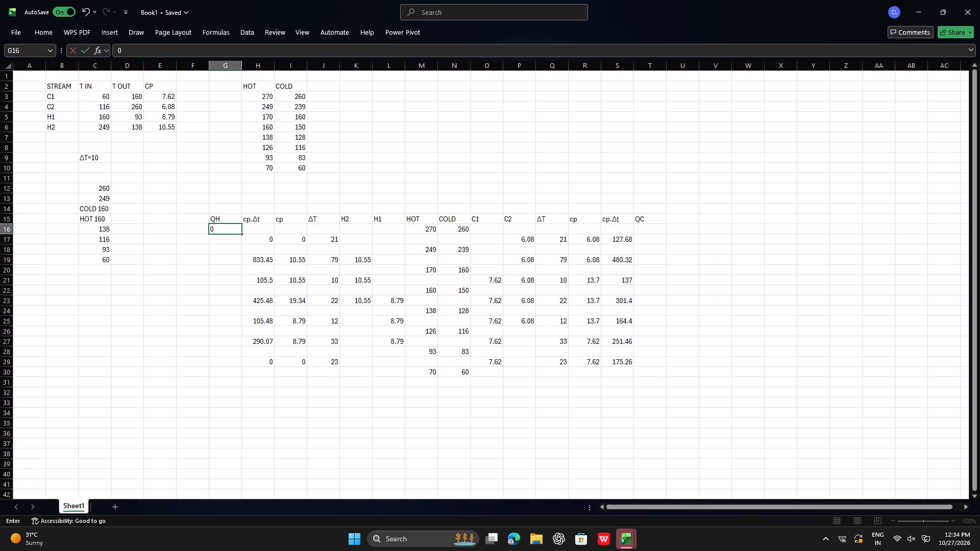
pyautogui.click(220, 251)
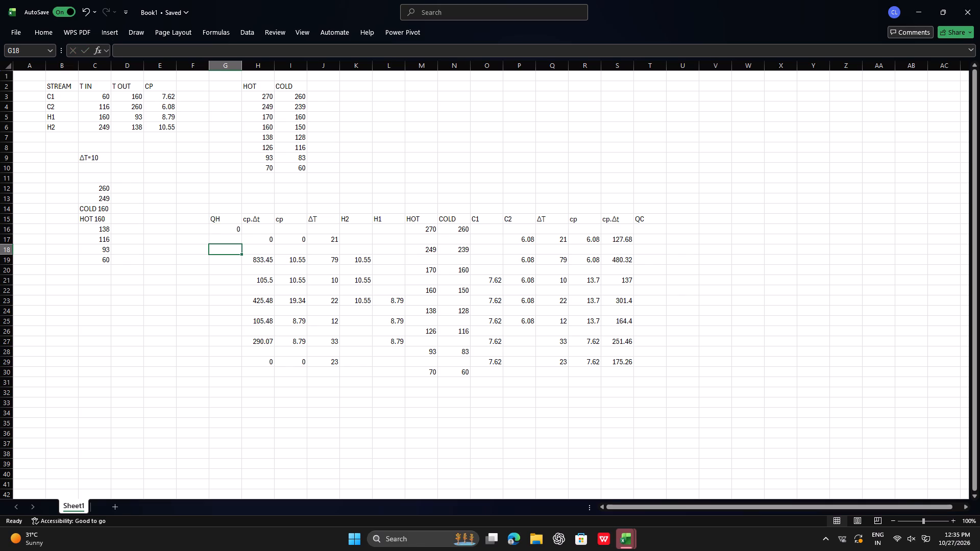
pyautogui.press('0')
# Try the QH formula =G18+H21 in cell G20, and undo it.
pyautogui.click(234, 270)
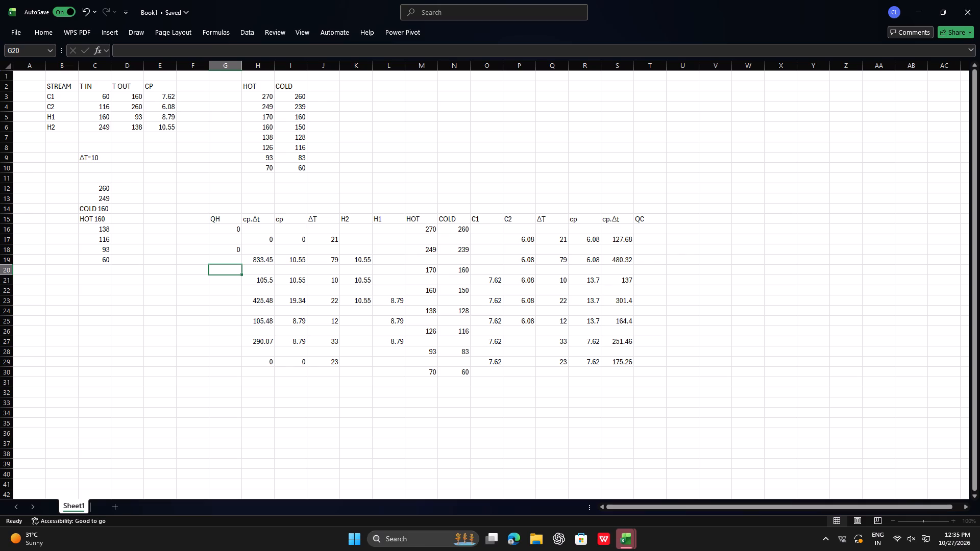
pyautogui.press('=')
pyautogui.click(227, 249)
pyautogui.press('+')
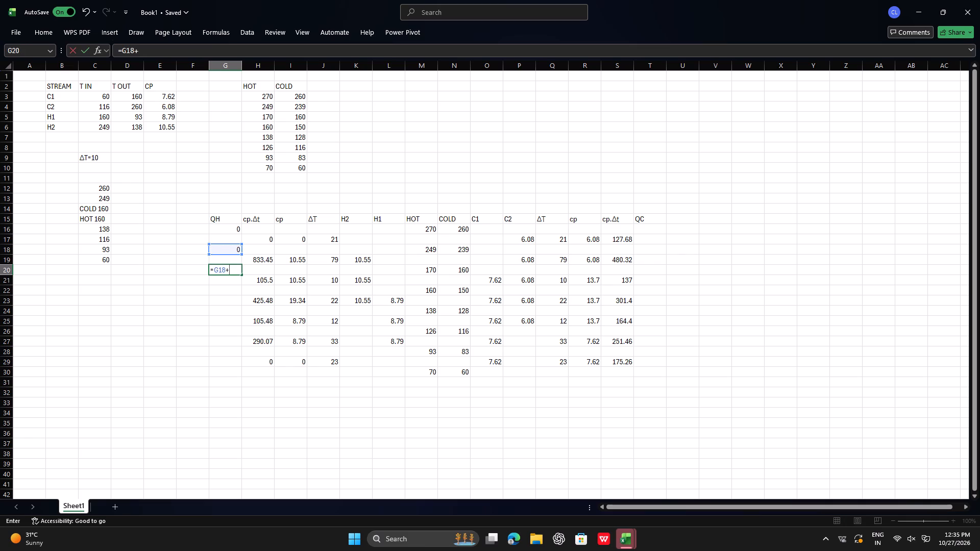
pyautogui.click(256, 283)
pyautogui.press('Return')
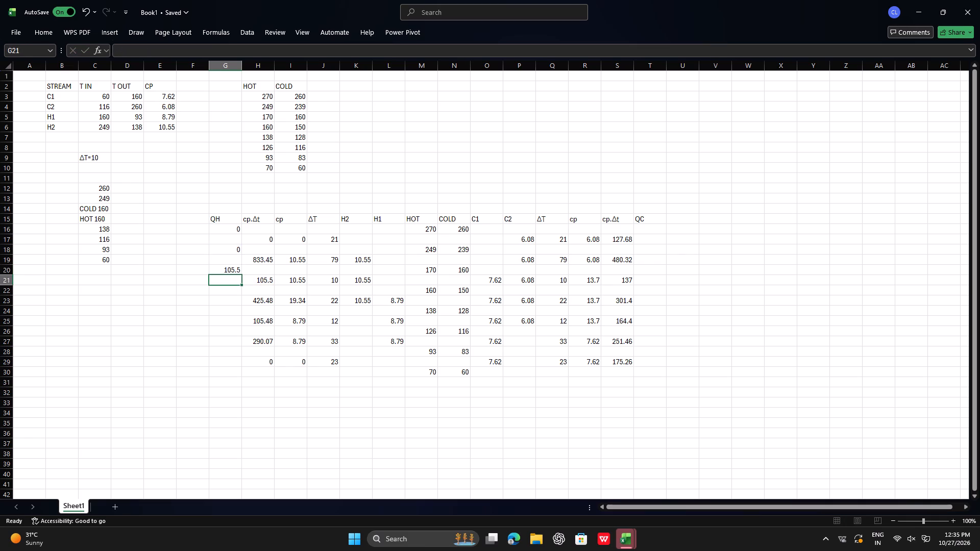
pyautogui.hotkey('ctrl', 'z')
# Calculate QH for the 170 hot temperature in G20 with =G18+H19.
pyautogui.press('=')
pyautogui.click(237, 249)
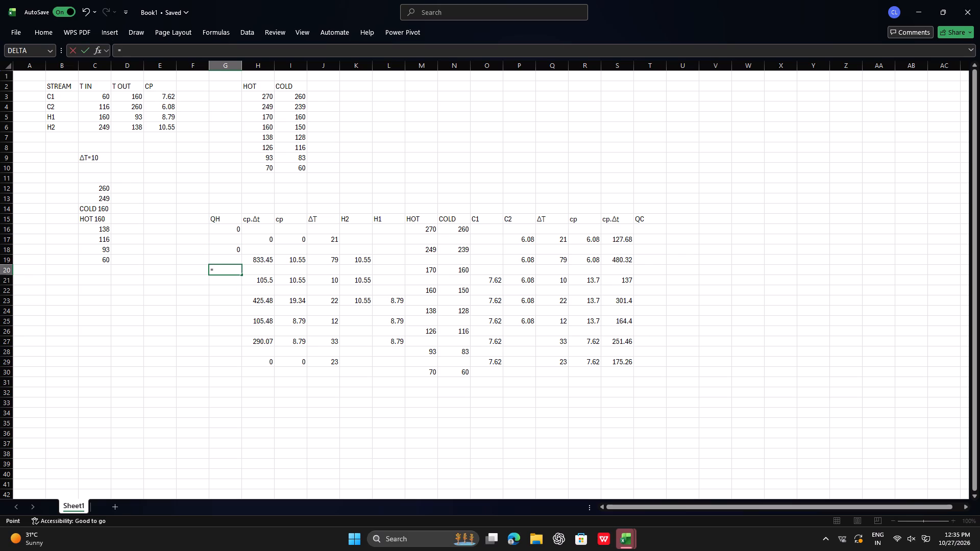
pyautogui.press('+')
pyautogui.click(265, 262)
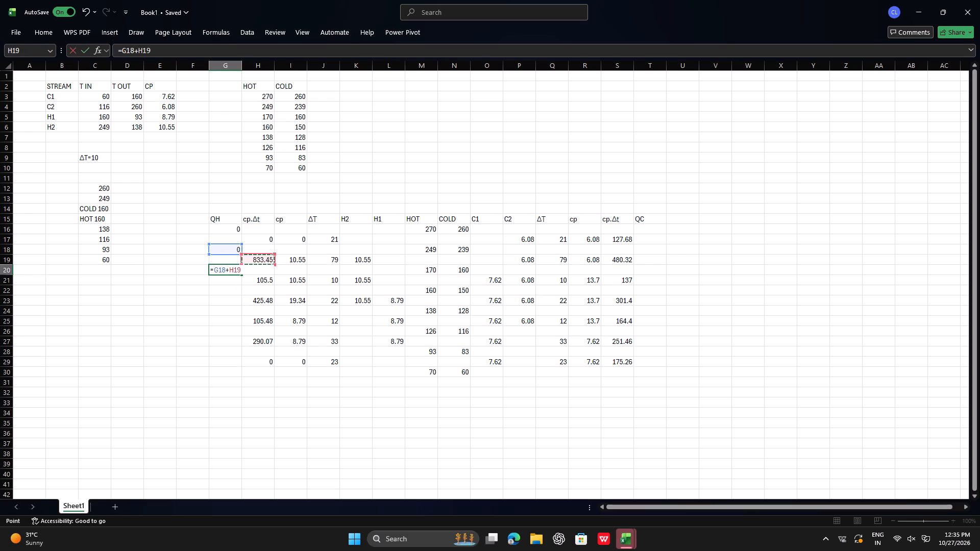
pyautogui.press('Return')
# Calculate QH for the 160 hot temperature in G22 with =G20+H21.
pyautogui.click(234, 290)
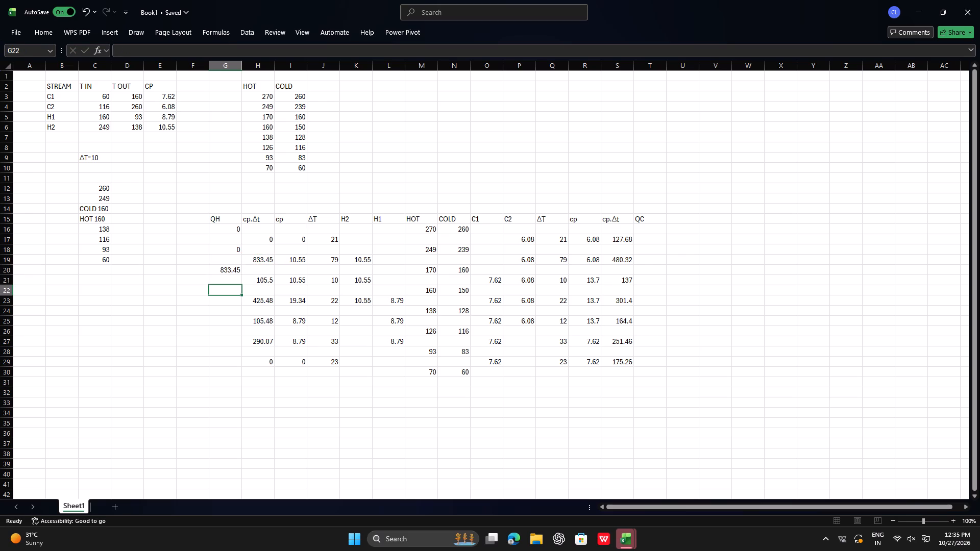
pyautogui.press('=')
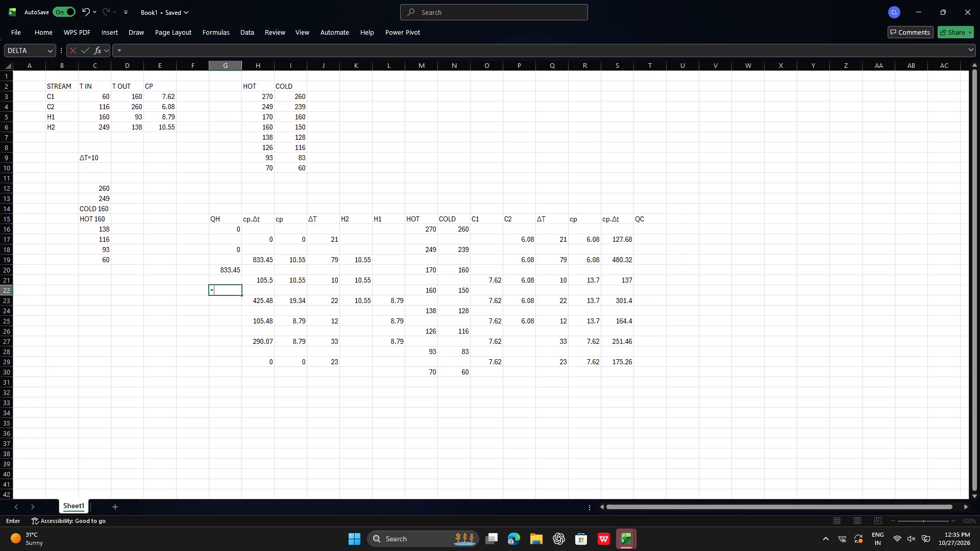
pyautogui.click(232, 269)
pyautogui.press('+')
pyautogui.click(260, 281)
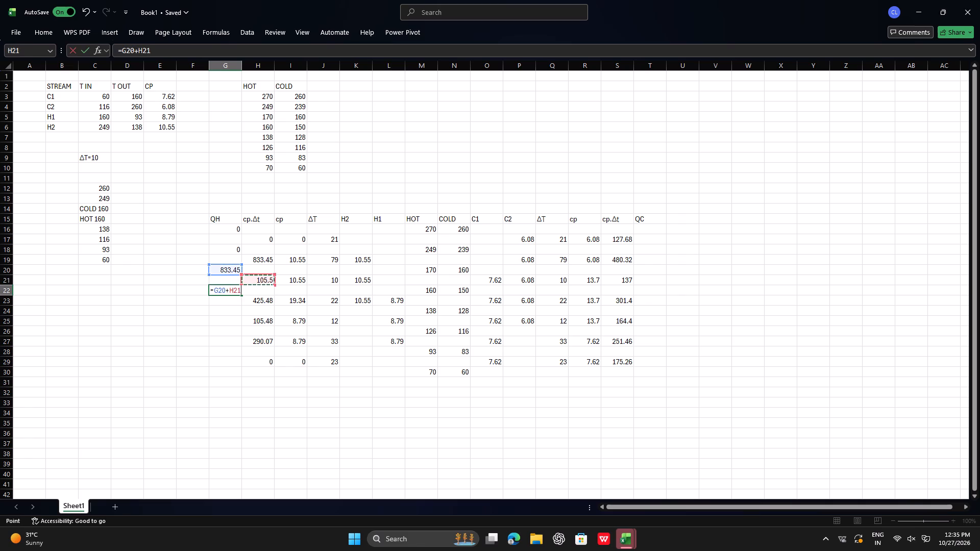
pyautogui.press('Return')
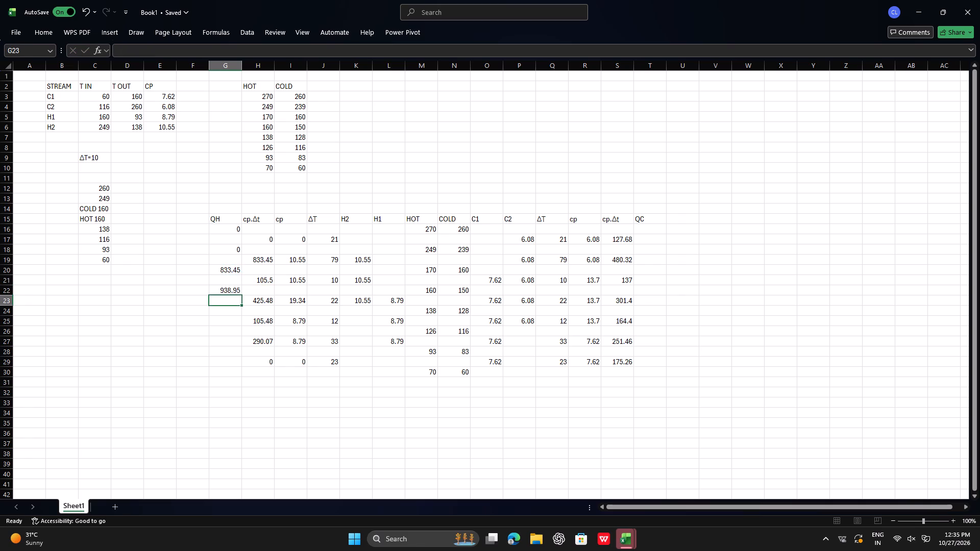
# Calculate QH for the 138 hot temperature in G24 with =G22+H23.
pyautogui.click(234, 313)
pyautogui.press('=')
pyautogui.click(226, 287)
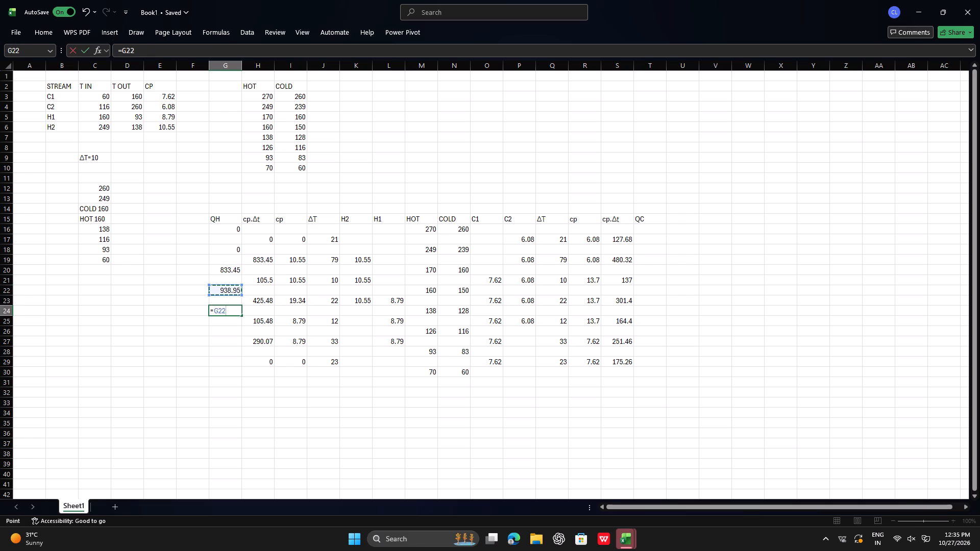
pyautogui.press('+')
pyautogui.click(256, 300)
pyautogui.press('Return')
# Calculate QH for the 126 hot temperature in G26 with =G24+H25.
pyautogui.click(229, 332)
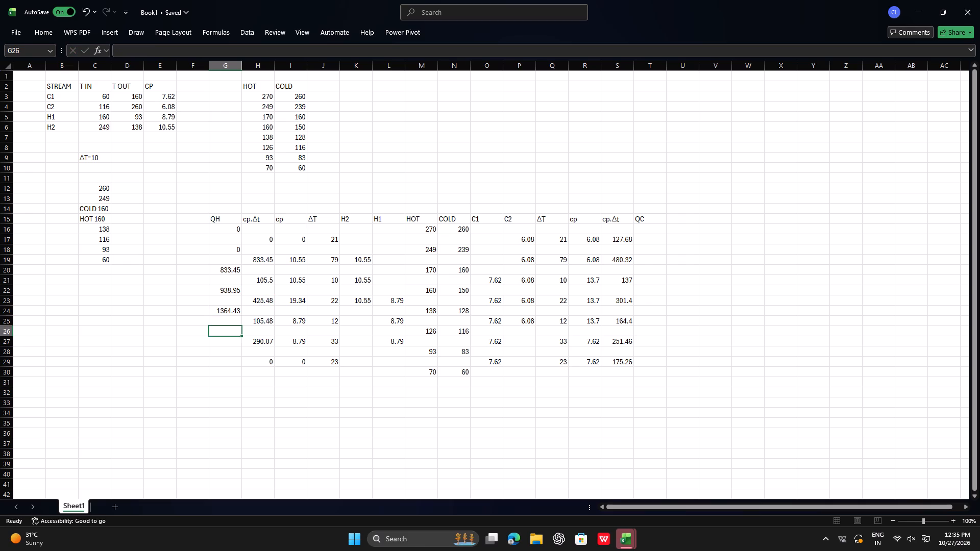
pyautogui.press('=')
pyautogui.click(229, 312)
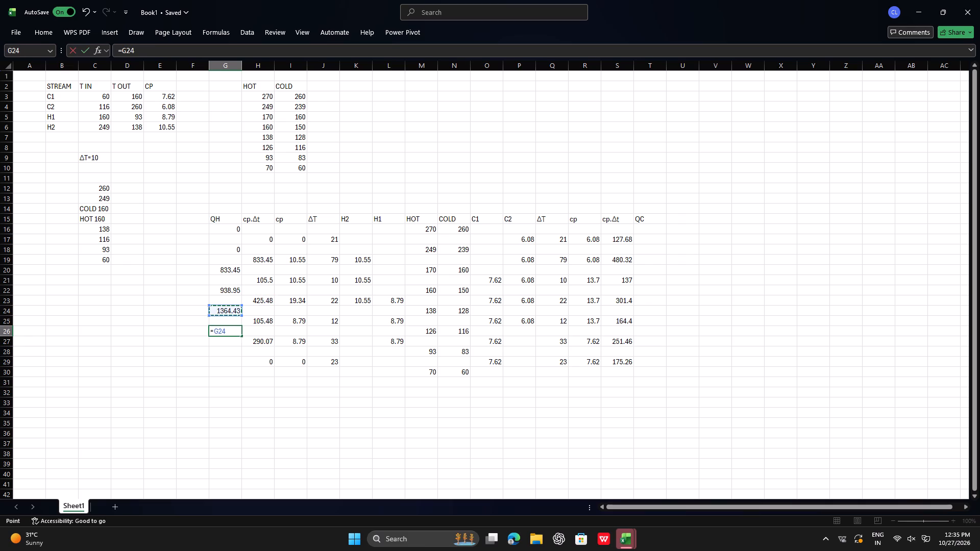
pyautogui.press('+')
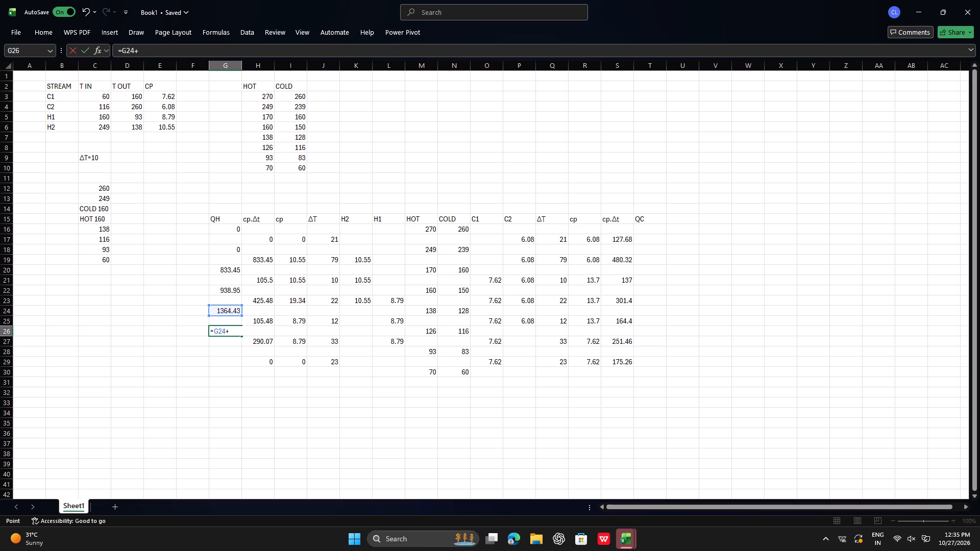
pyautogui.click(263, 323)
pyautogui.press('Return')
# Calculate QH for the 93 hot temperature in G28 with =G26+H27.
pyautogui.click(232, 352)
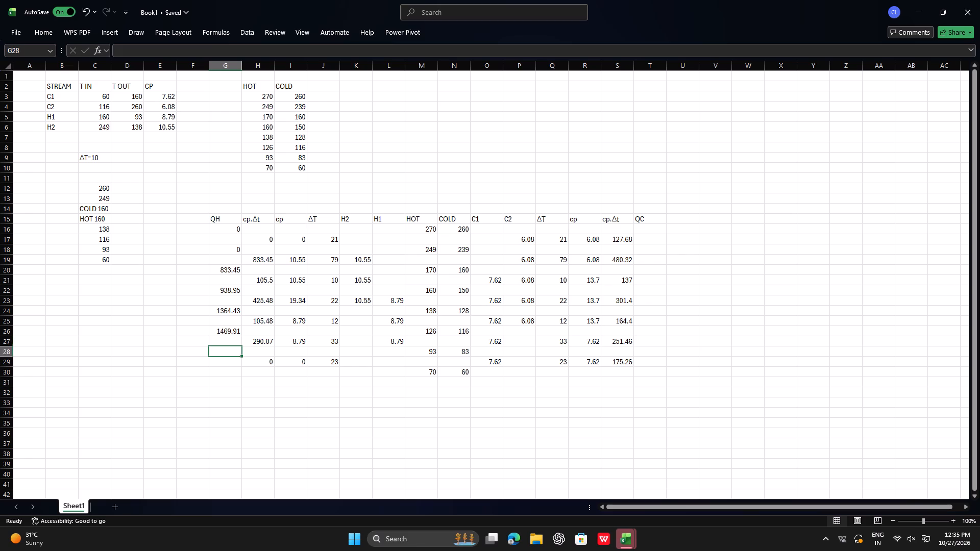
pyautogui.press('=')
pyautogui.click(227, 332)
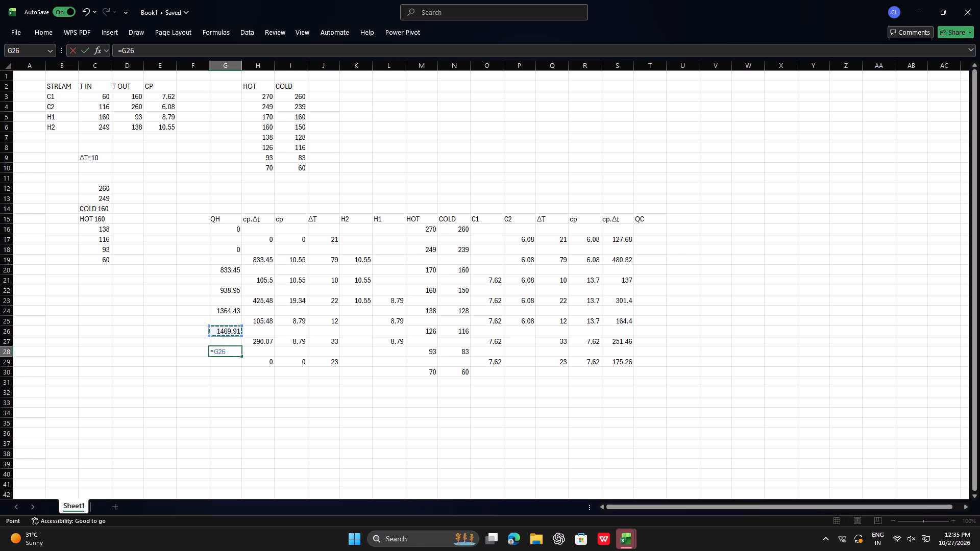
pyautogui.press('+')
pyautogui.click(261, 340)
pyautogui.press('Return')
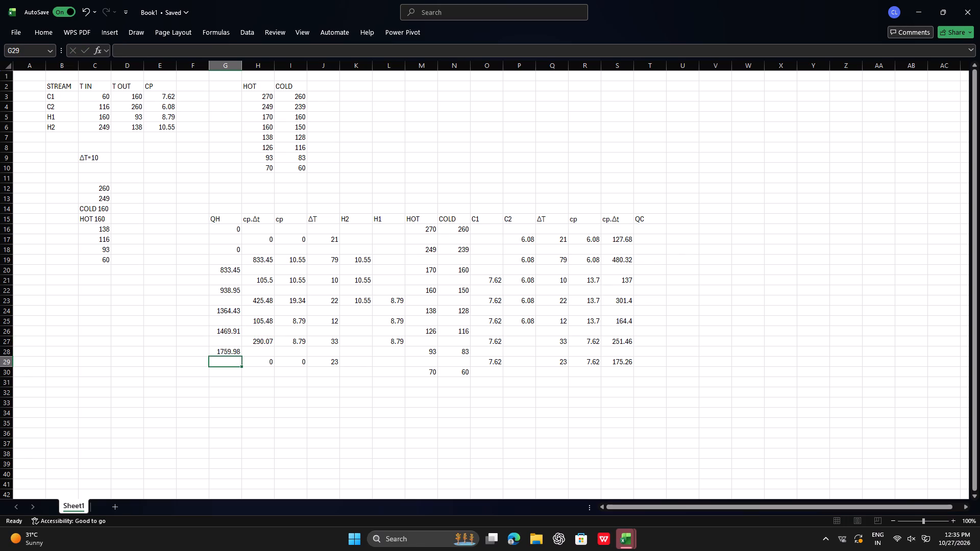
# Calculate QH for the 70 hot temperature in G30 with =G28+H29.
pyautogui.click(230, 371)
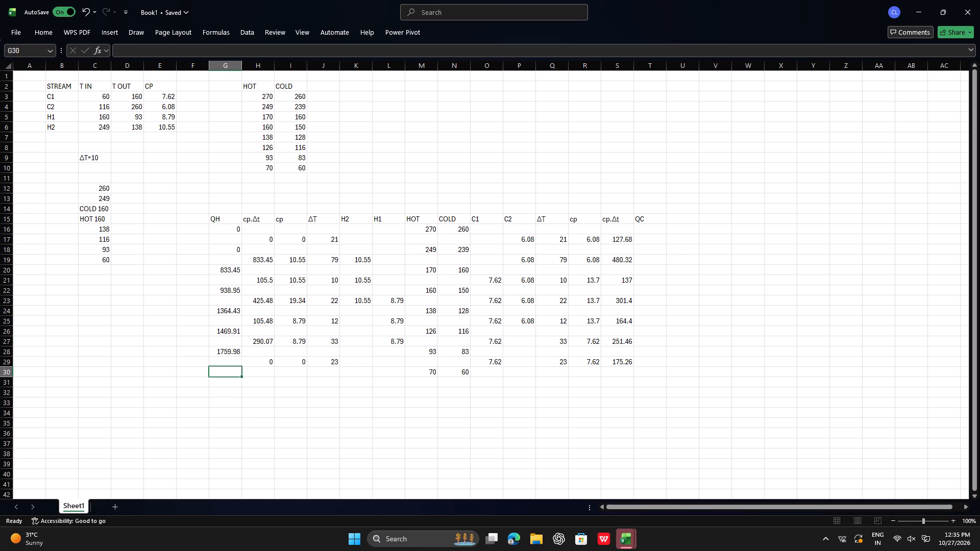
pyautogui.press('=')
pyautogui.click(222, 352)
pyautogui.press('+')
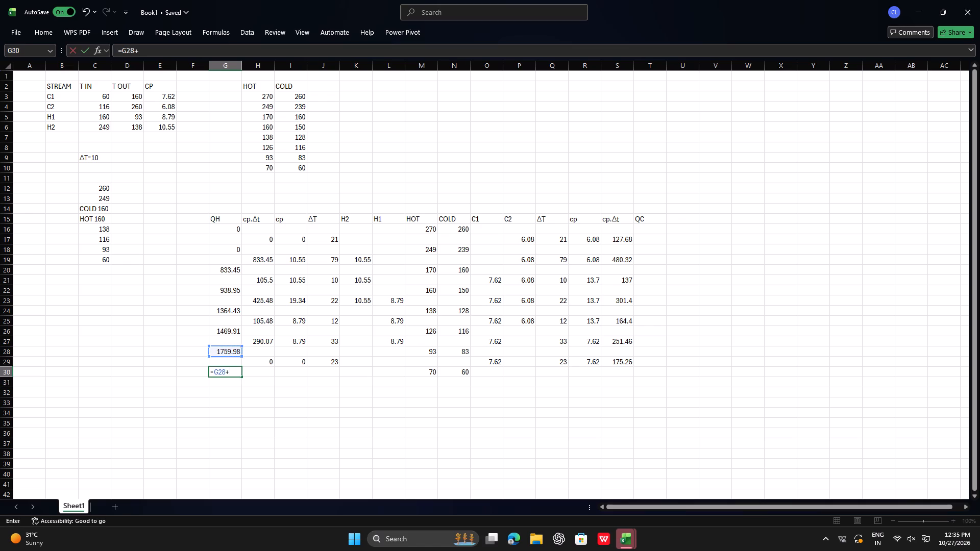
pyautogui.click(265, 363)
pyautogui.press('Return')
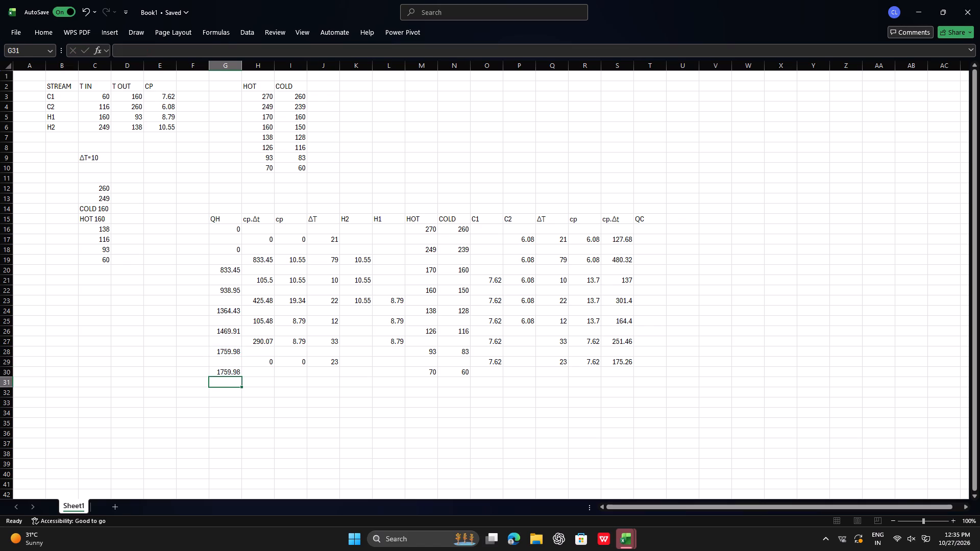
# Enter 0 as the starting QC value for the 260 cold temperature in T16.
pyautogui.click(645, 240)
pyautogui.click(650, 229)
pyautogui.press('=')
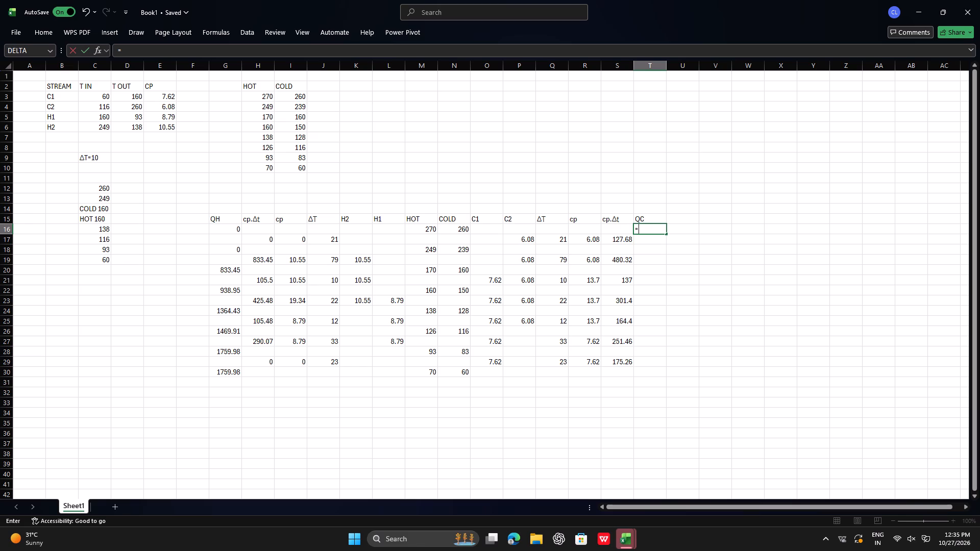
pyautogui.press('BackSpace')
pyautogui.press('BackSpace')
pyautogui.press('0')
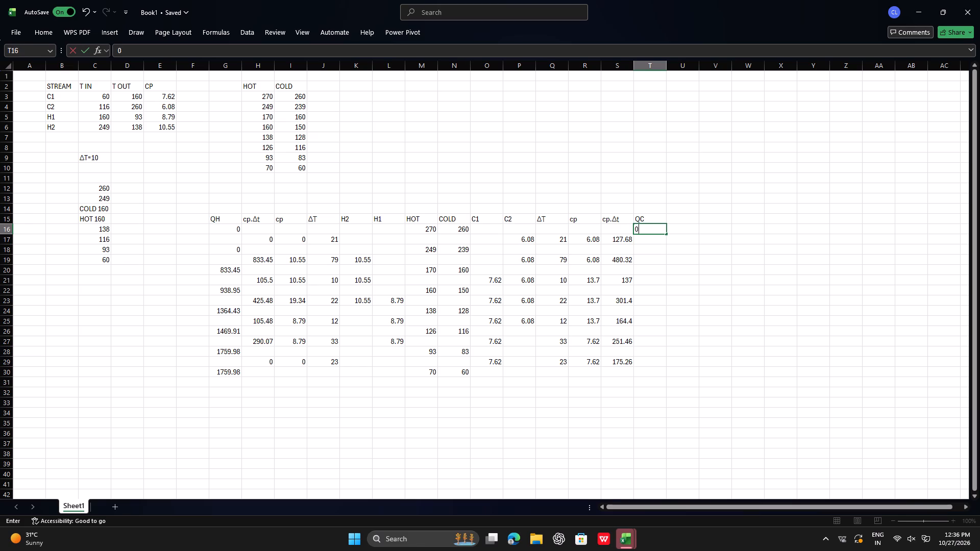
pyautogui.click(648, 249)
pyautogui.press('Return')
pyautogui.press('Return')
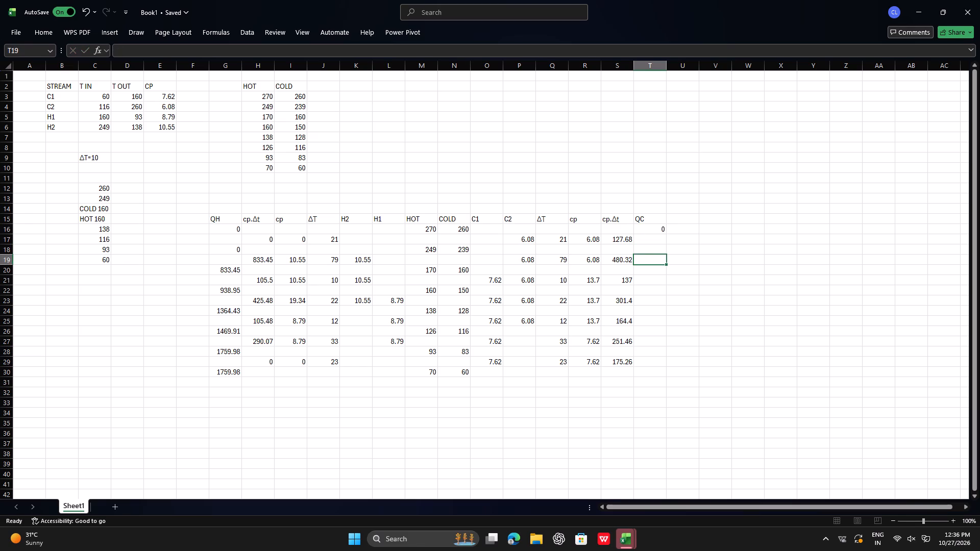
# Calculate QC for the 239 cold temperature in T18 with =T16+S17.
pyautogui.click(649, 249)
pyautogui.press('-')
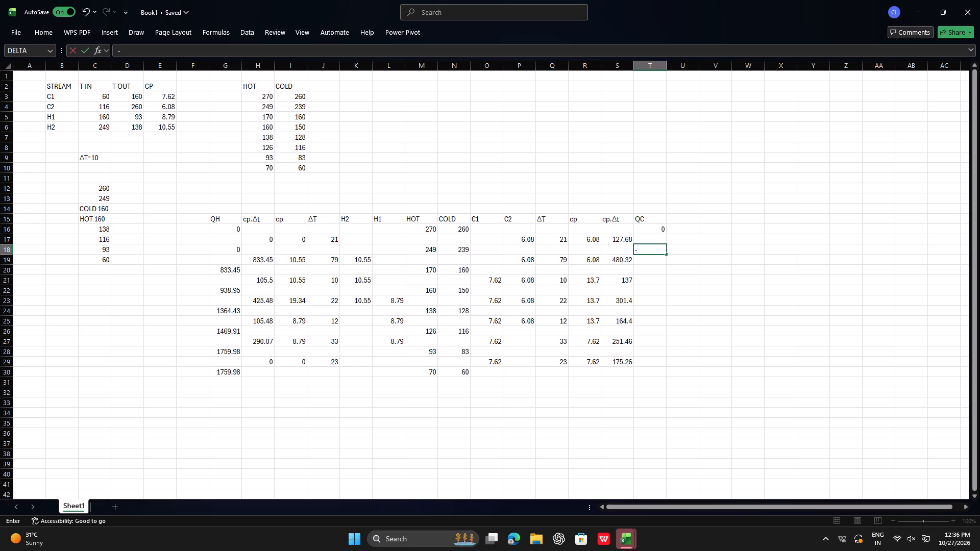
pyautogui.press('BackSpace')
pyautogui.press('=')
pyautogui.click(644, 227)
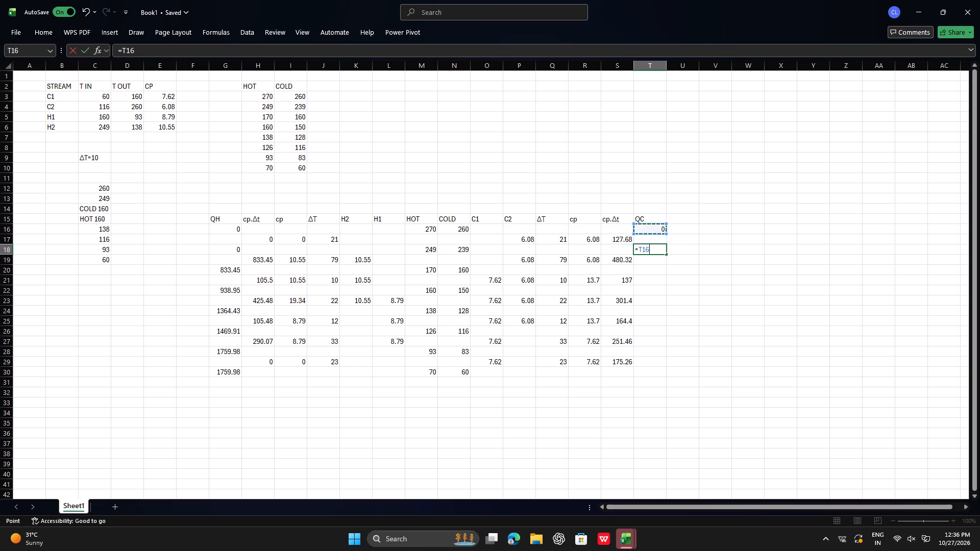
pyautogui.press('+')
pyautogui.click(618, 242)
pyautogui.press('Return')
pyautogui.press('Return')
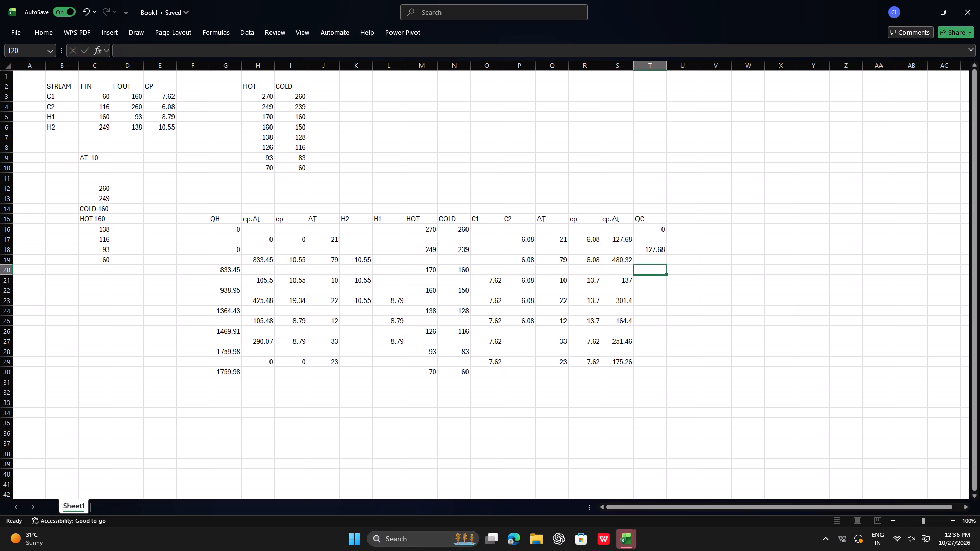
# Calculate QC for the 160 cold temperature in T20 with =T18+S19.
pyautogui.press('=')
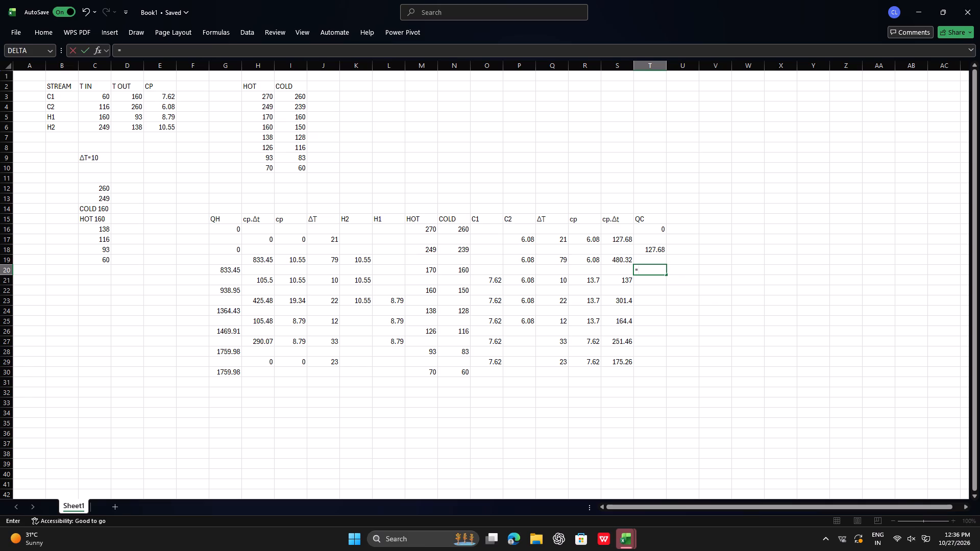
pyautogui.click(647, 248)
pyautogui.press('+')
pyautogui.click(618, 259)
pyautogui.press('Return')
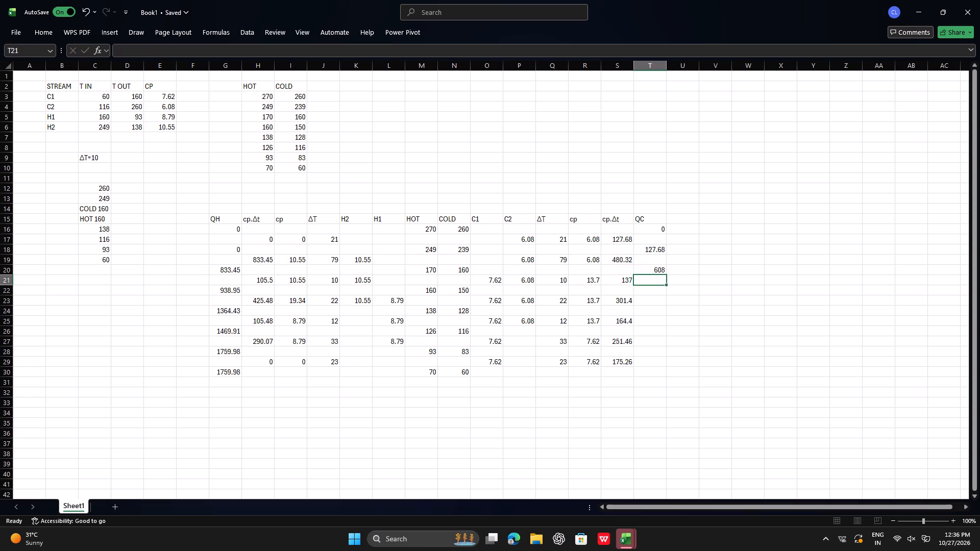
pyautogui.press('Return')
pyautogui.click(643, 270)
pyautogui.press('=')
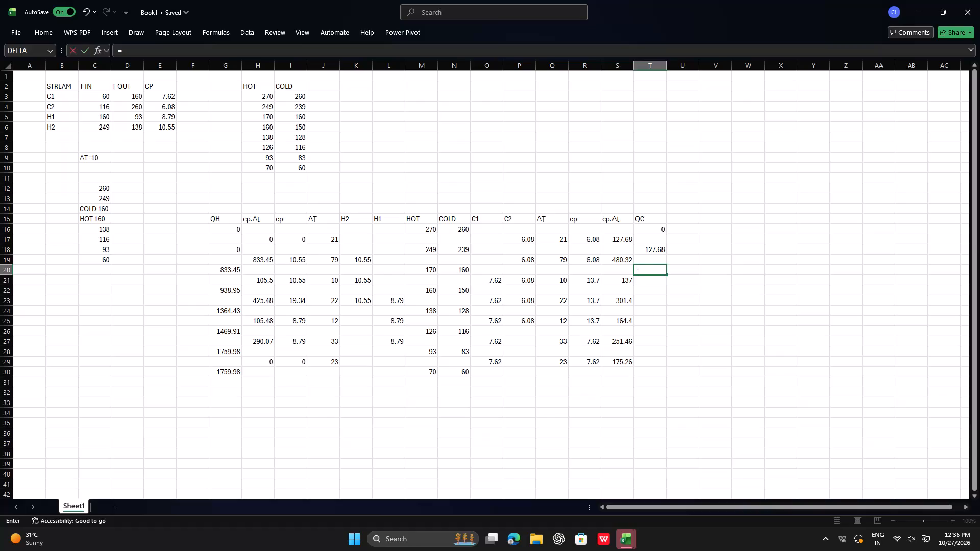
pyautogui.click(659, 248)
pyautogui.press('+')
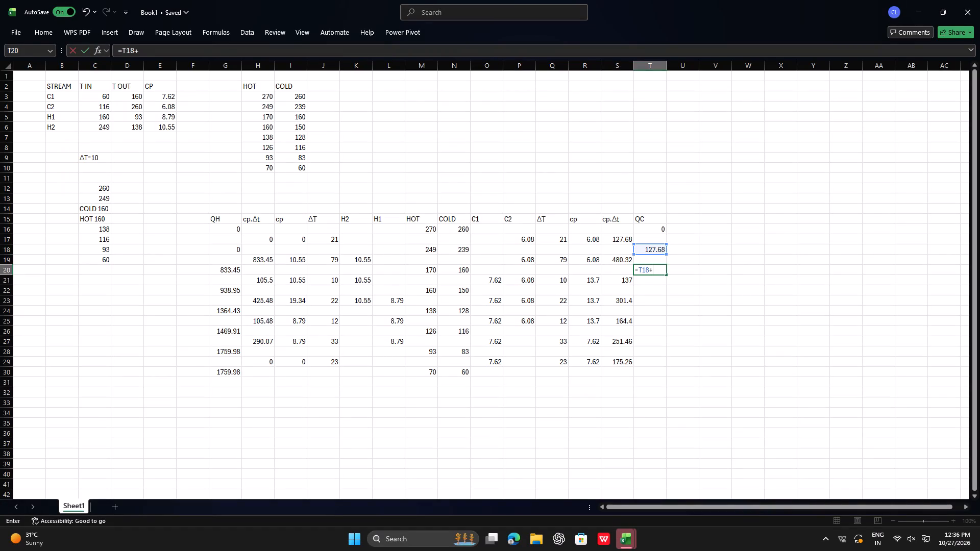
pyautogui.click(621, 258)
pyautogui.press('Return')
pyautogui.press('space')
pyautogui.press('Return')
# Calculate QC for the 150 cold temperature in T22 with =T20+S21.
pyautogui.press('=')
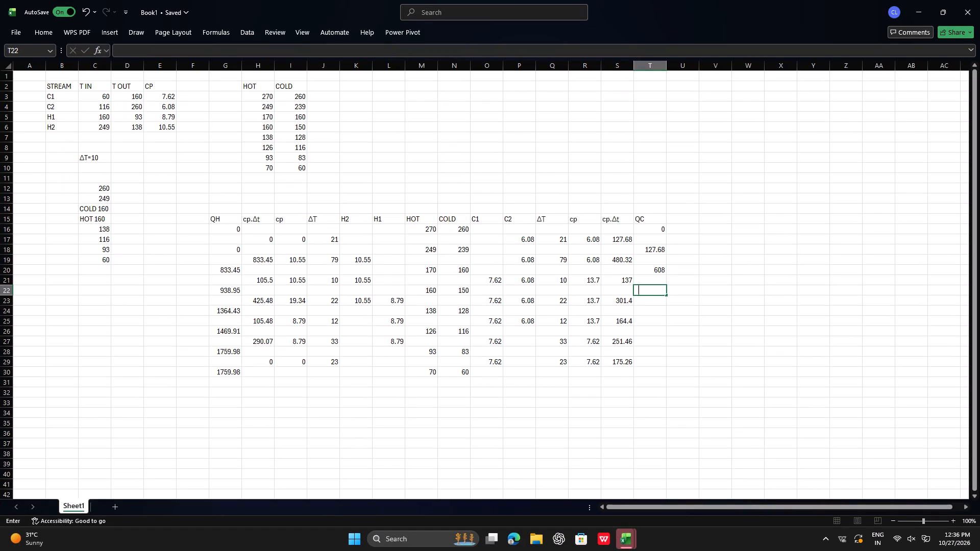
pyautogui.click(650, 267)
pyautogui.press('+')
pyautogui.click(621, 281)
pyautogui.press('Return')
pyautogui.press('Return')
# Calculate QC for the 128 cold temperature in T24 with =T22+S23.
pyautogui.press('=')
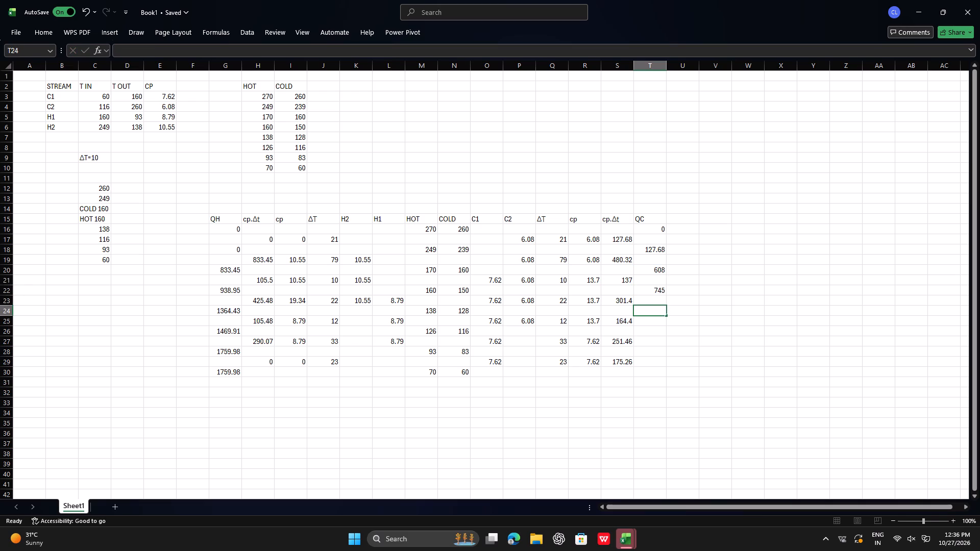
pyautogui.click(651, 291)
pyautogui.press('+')
pyautogui.click(624, 303)
pyautogui.press('Return')
pyautogui.press('Return')
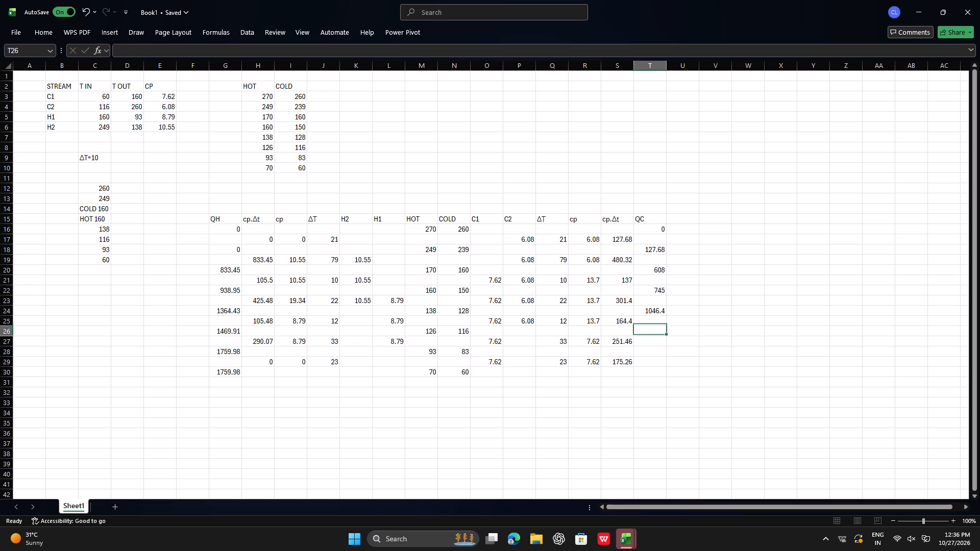
# Calculate QC for the 116 cold temperature in T26 with =T24+S25.
pyautogui.press('=')
pyautogui.click(647, 310)
pyautogui.press('+')
pyautogui.click(625, 322)
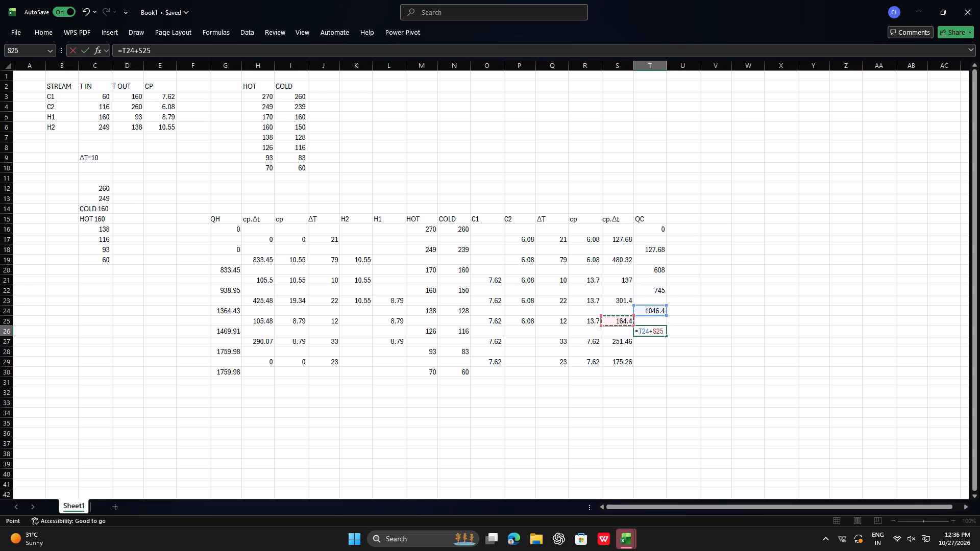
pyautogui.press('Return')
pyautogui.press('Return')
# Calculate QC for the 83 cold temperature in T28 with =T26+S27.
pyautogui.press('=')
pyautogui.click(649, 334)
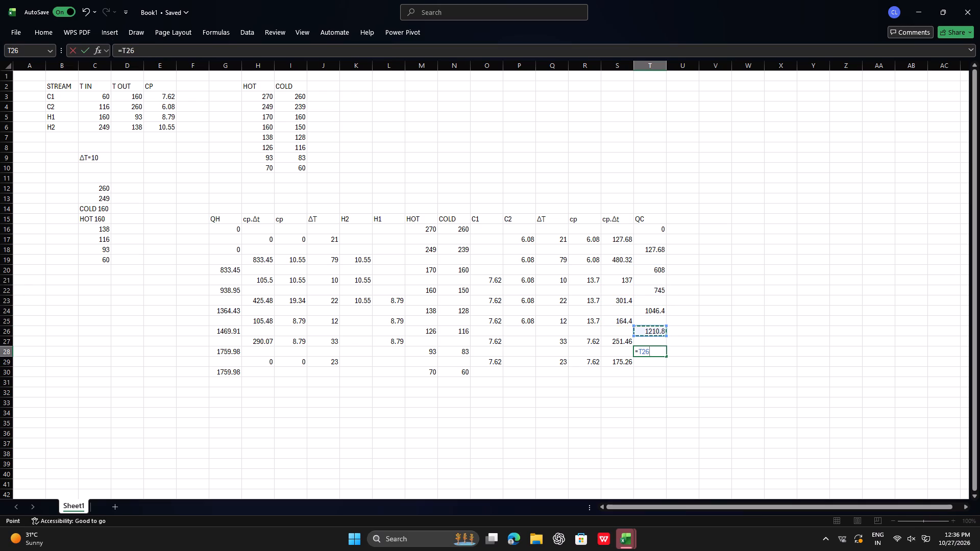
pyautogui.press('+')
pyautogui.click(612, 340)
pyautogui.press('Return')
pyautogui.press('Return')
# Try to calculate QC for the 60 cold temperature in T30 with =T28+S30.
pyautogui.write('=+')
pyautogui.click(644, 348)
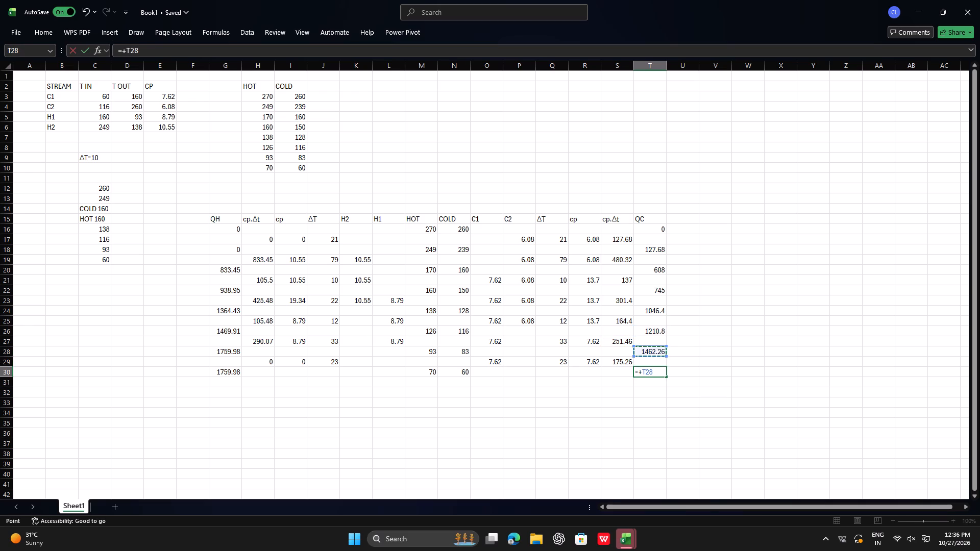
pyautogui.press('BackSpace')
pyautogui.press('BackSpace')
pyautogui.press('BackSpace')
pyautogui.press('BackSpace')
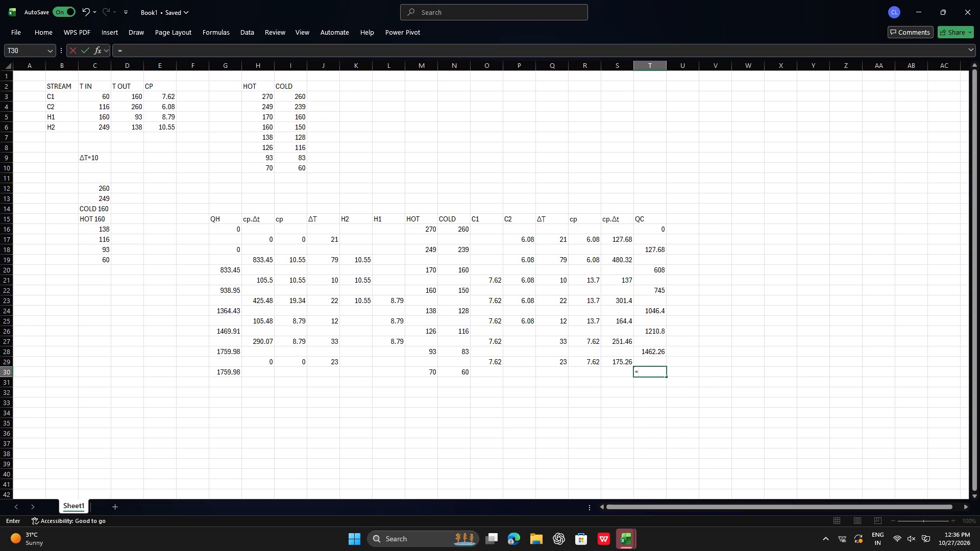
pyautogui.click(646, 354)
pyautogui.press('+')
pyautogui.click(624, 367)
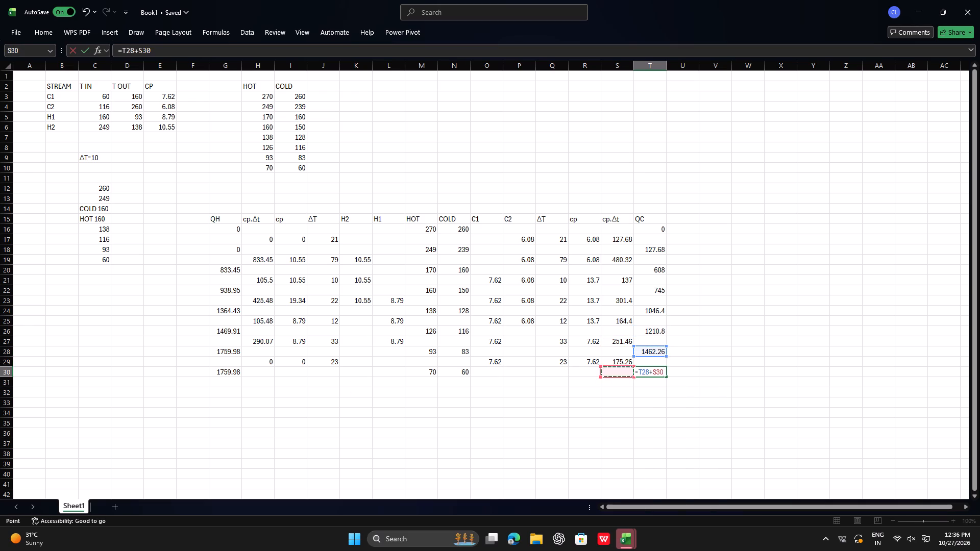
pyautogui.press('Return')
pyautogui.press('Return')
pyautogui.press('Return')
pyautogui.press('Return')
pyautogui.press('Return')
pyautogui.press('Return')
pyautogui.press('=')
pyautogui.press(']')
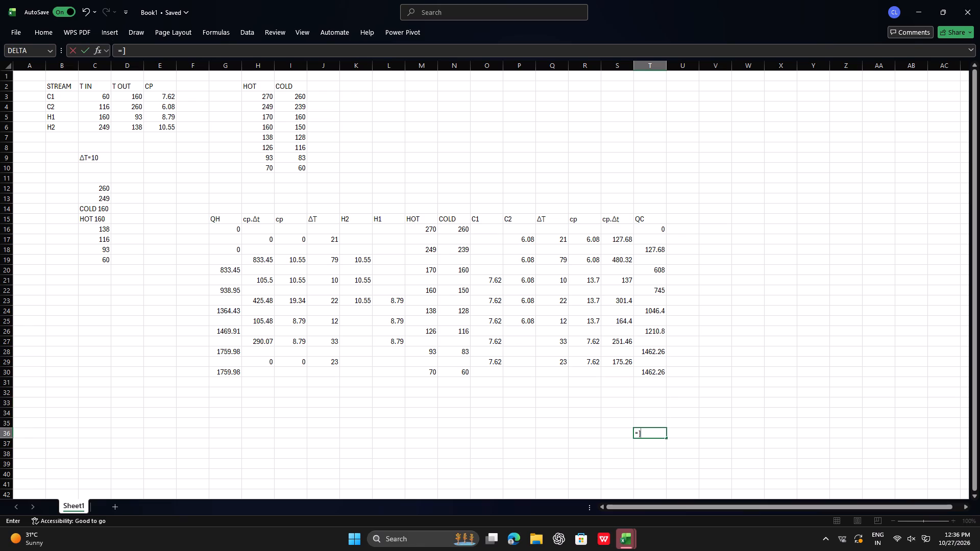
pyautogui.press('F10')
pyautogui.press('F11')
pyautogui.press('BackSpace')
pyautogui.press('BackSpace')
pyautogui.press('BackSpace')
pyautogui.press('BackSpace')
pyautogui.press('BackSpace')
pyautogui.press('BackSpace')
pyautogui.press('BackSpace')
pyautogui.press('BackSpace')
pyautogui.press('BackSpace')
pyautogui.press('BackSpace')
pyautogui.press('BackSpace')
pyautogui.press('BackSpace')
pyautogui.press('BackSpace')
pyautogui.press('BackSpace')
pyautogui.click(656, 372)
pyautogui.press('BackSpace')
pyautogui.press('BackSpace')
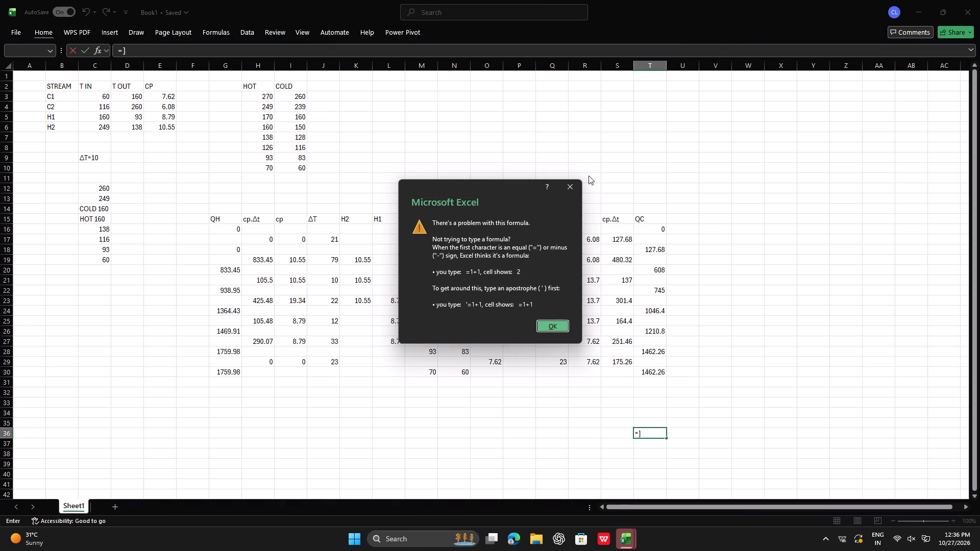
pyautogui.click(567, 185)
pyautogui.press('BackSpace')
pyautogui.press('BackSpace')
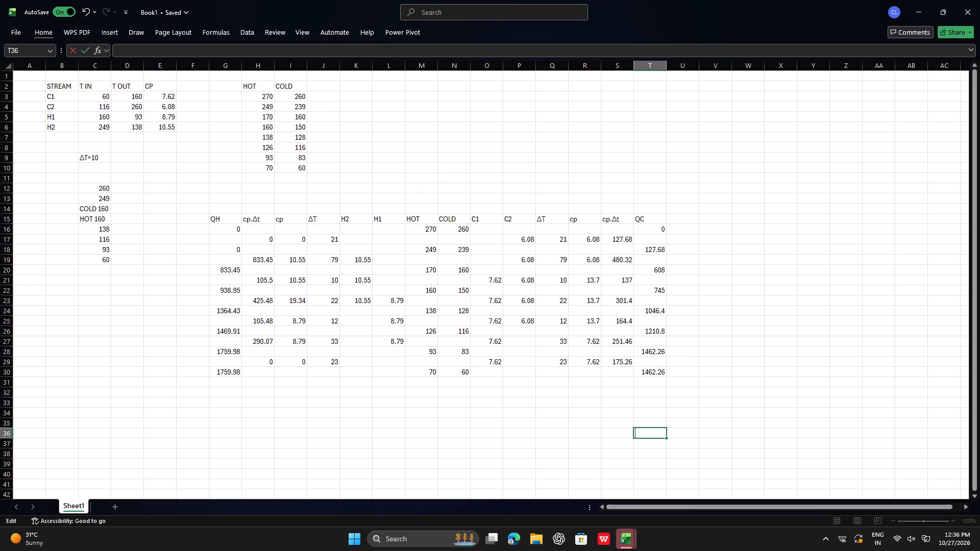
# Calculate QC for the 60 cold temperature by replacing the T30 formula with =T28+S29.
pyautogui.click(647, 374)
pyautogui.press('BackSpace')
pyautogui.press('BackSpace')
pyautogui.press('=')
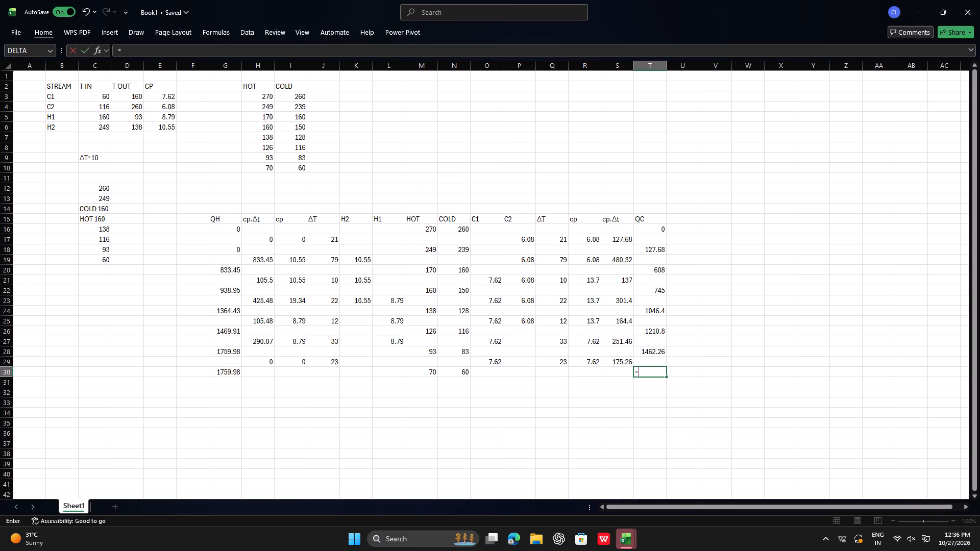
pyautogui.click(657, 351)
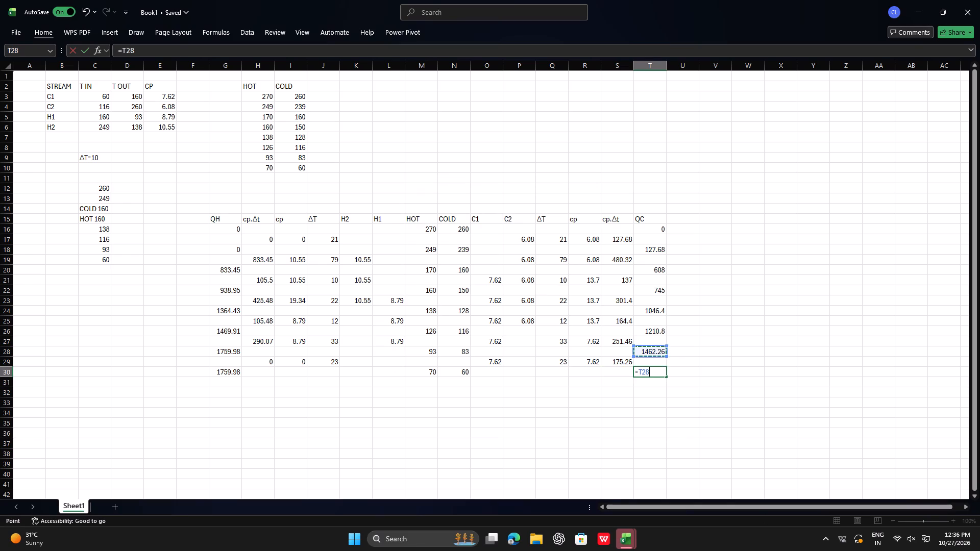
pyautogui.press('+')
pyautogui.click(626, 360)
pyautogui.press('Return')
pyautogui.press('Return')
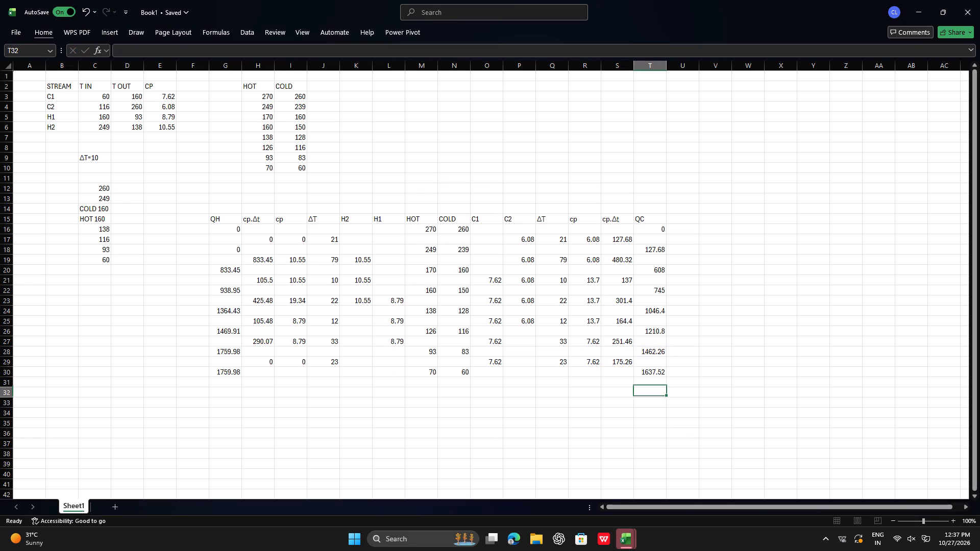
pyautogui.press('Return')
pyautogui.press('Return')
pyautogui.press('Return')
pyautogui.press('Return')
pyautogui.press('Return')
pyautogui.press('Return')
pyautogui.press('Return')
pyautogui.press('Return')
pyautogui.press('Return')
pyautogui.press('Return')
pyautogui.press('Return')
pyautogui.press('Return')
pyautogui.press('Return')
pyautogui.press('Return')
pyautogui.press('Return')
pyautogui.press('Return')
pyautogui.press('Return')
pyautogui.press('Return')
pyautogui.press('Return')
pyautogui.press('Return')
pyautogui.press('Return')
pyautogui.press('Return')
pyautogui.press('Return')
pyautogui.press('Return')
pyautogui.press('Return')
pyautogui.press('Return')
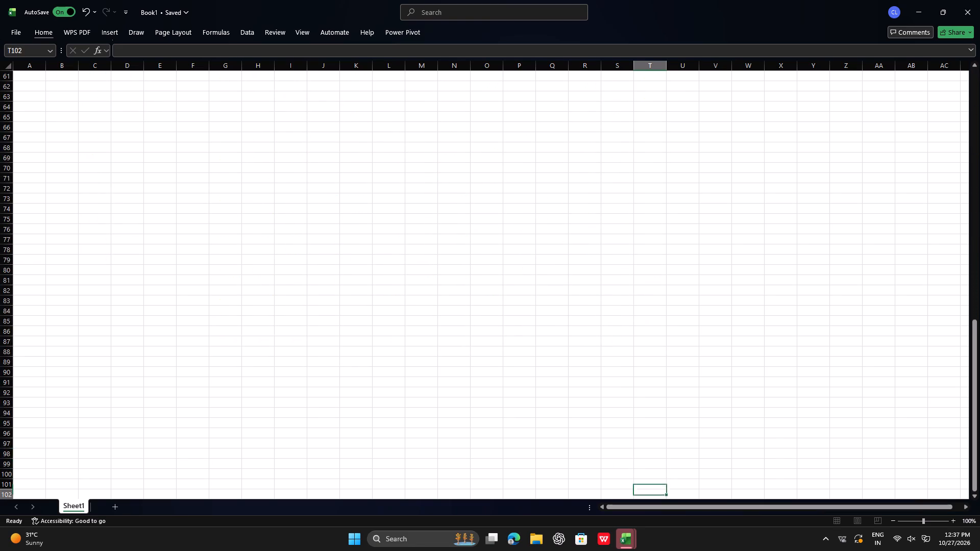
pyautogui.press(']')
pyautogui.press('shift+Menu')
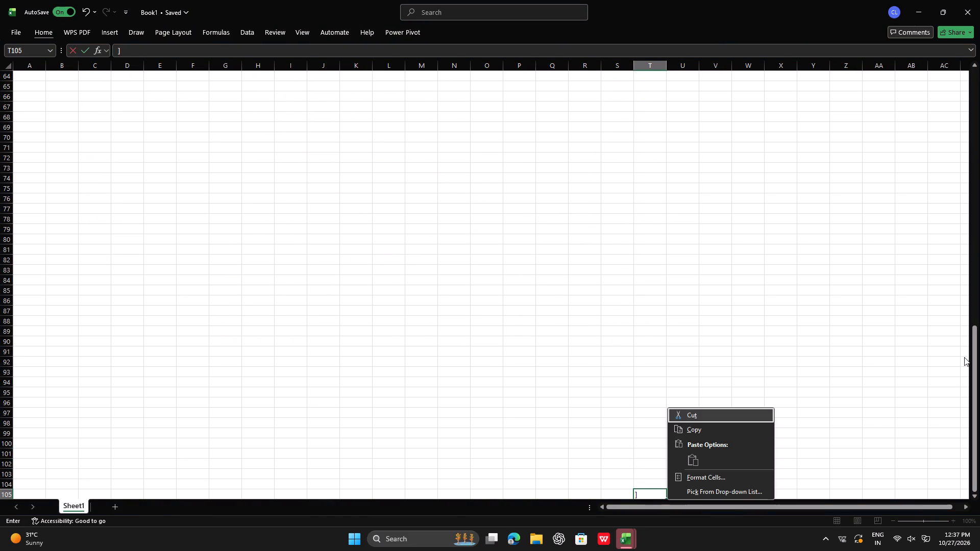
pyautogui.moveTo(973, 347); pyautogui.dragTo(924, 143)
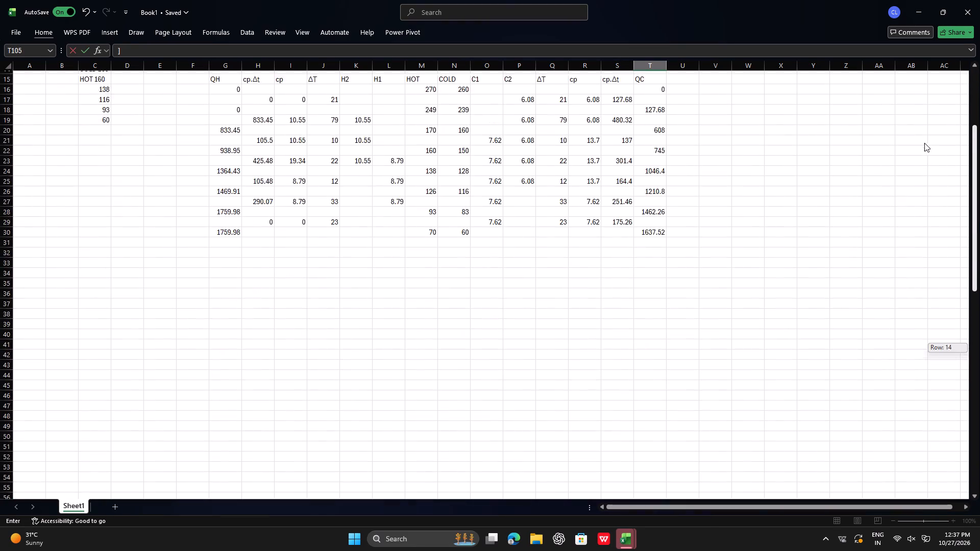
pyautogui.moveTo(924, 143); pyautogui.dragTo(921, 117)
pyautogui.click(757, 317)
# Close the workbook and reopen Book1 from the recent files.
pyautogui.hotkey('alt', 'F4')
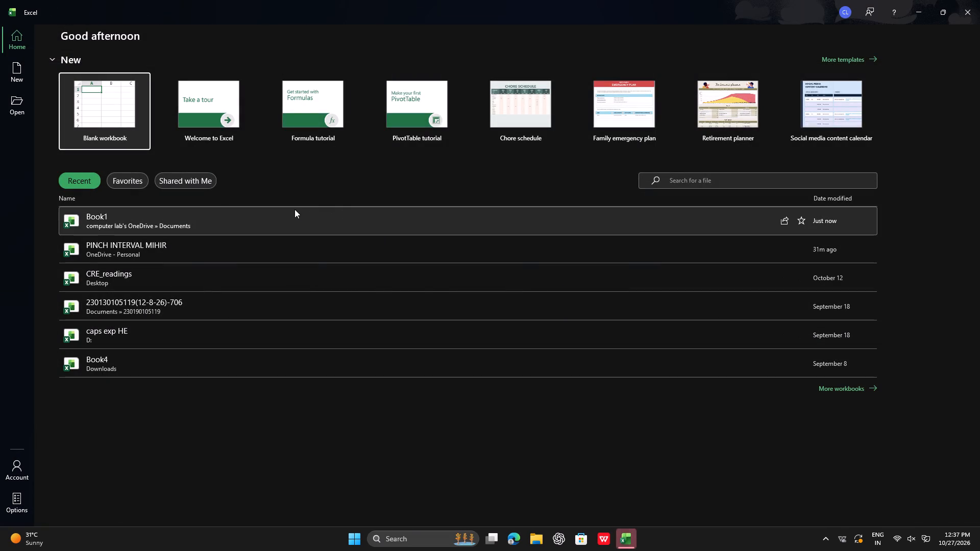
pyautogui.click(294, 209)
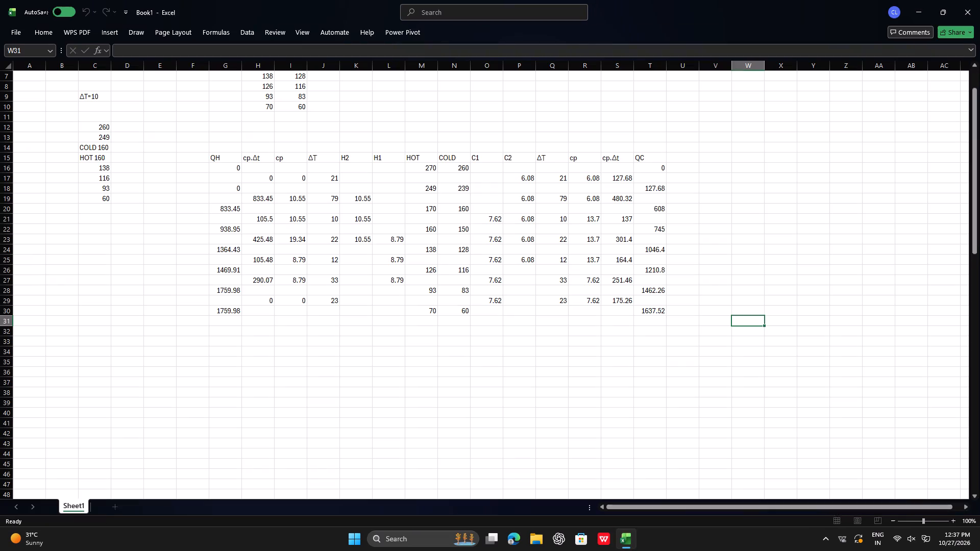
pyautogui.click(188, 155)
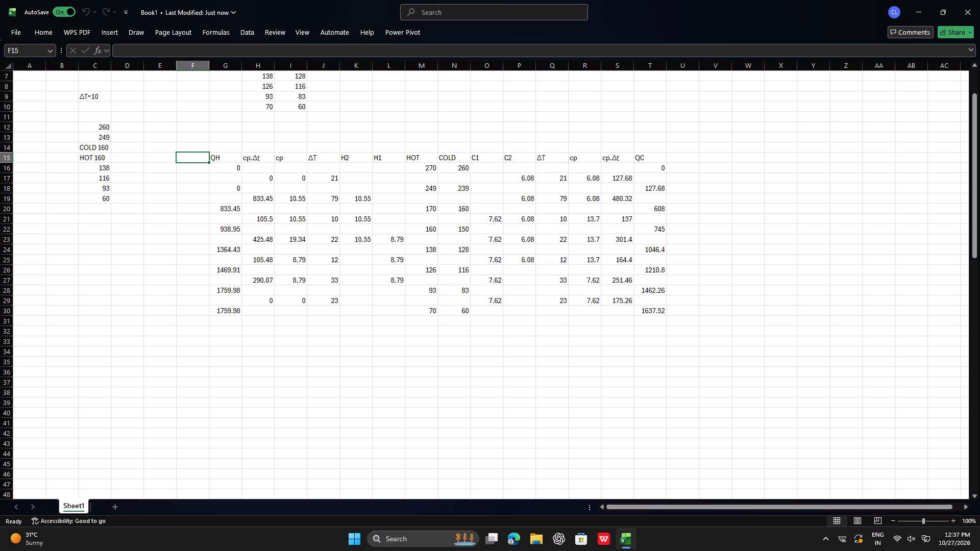
# Add a QH-QC column heading in U15 beside QC and enter 0 as its first value in U16.
pyautogui.click(677, 158)
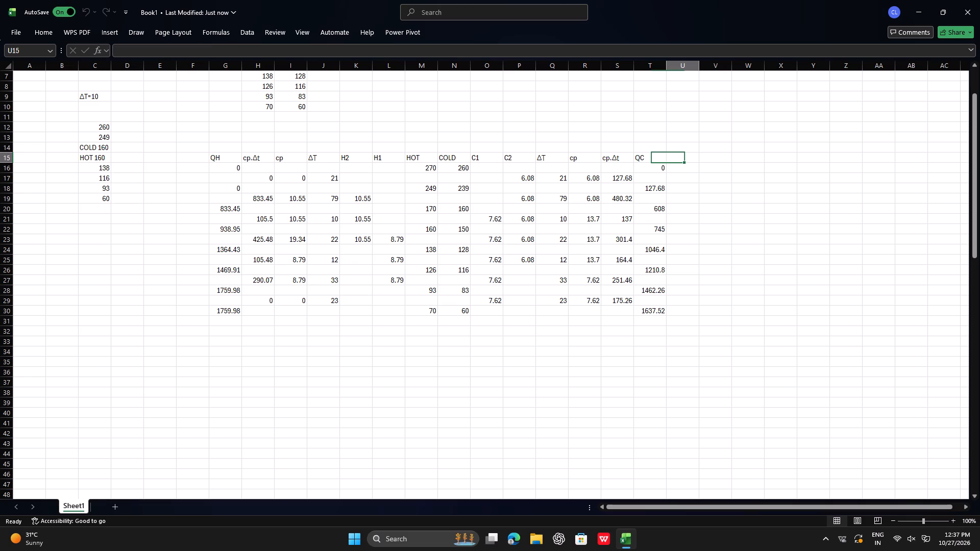
pyautogui.hotkey('shift', 'q')
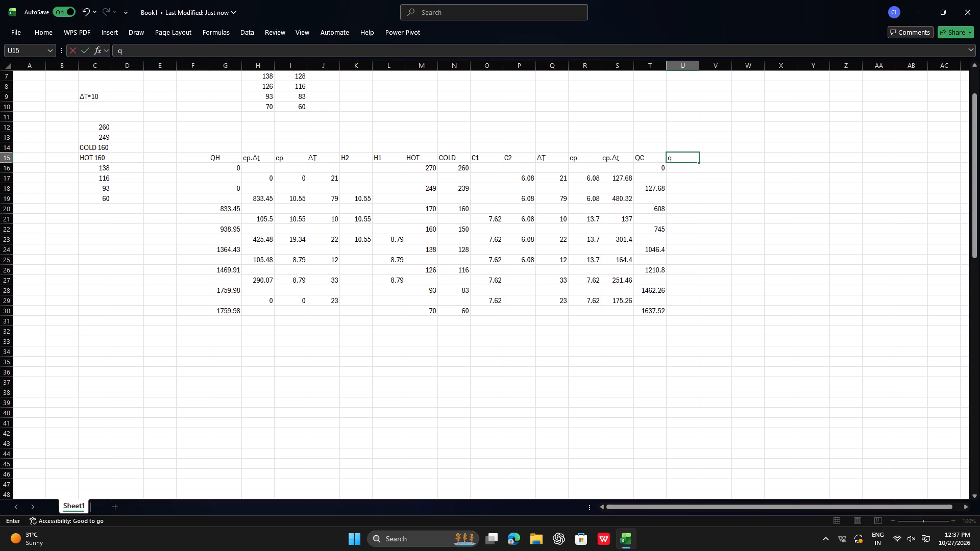
pyautogui.press('BackSpace')
pyautogui.press('BackSpace')
pyautogui.write('QH')
pyautogui.press('-')
pyautogui.write('QC')
pyautogui.press('Return')
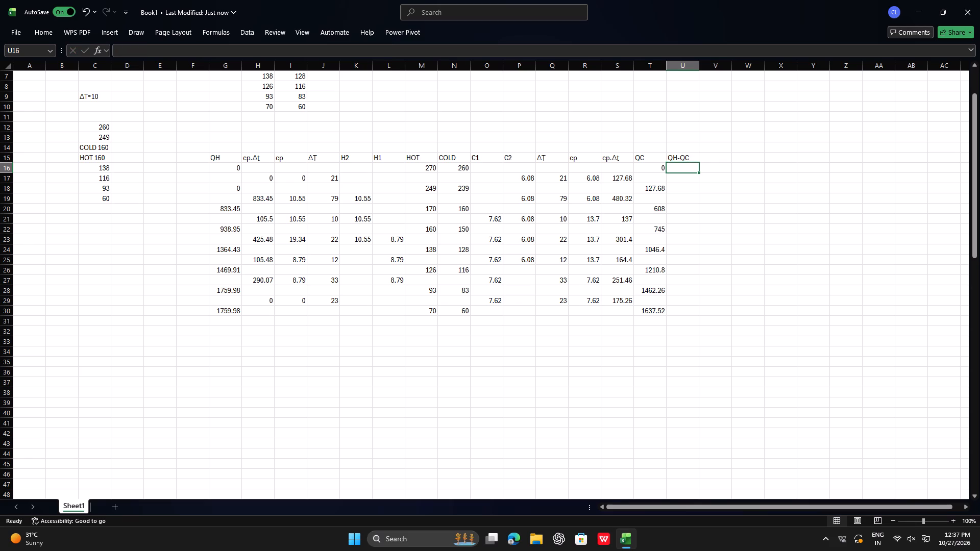
pyautogui.press('0')
# Calculate QH-QC for the 249/239 temperature row in U18 with =G18-T18.
pyautogui.click(690, 188)
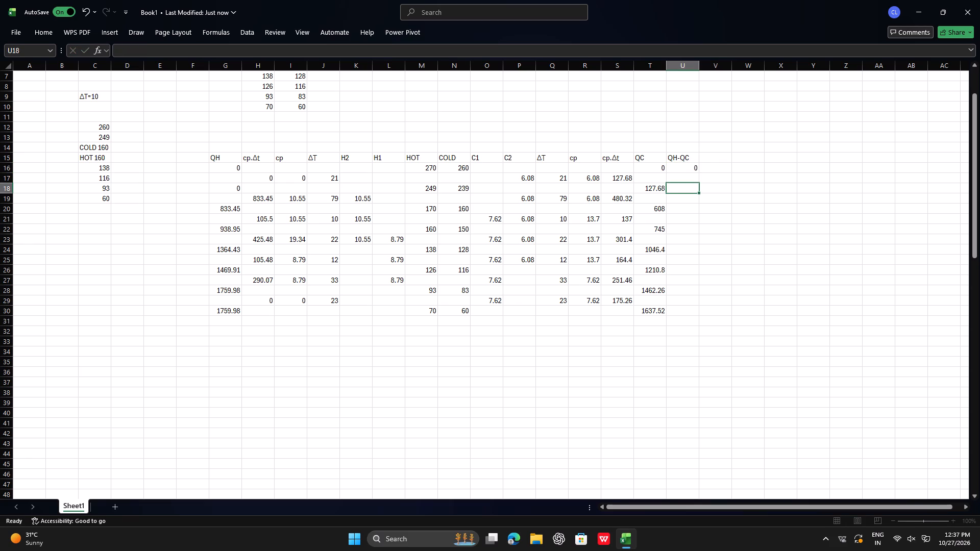
pyautogui.press('=')
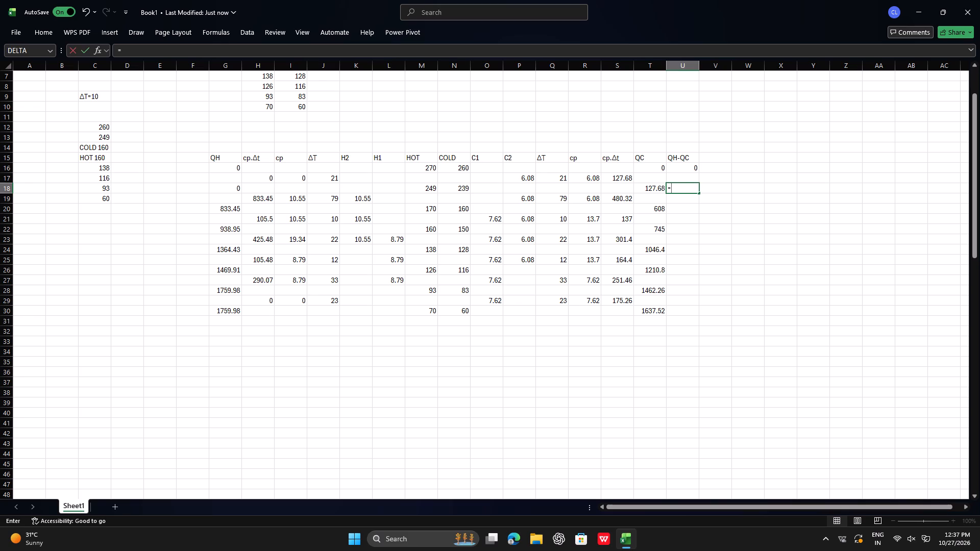
pyautogui.click(232, 189)
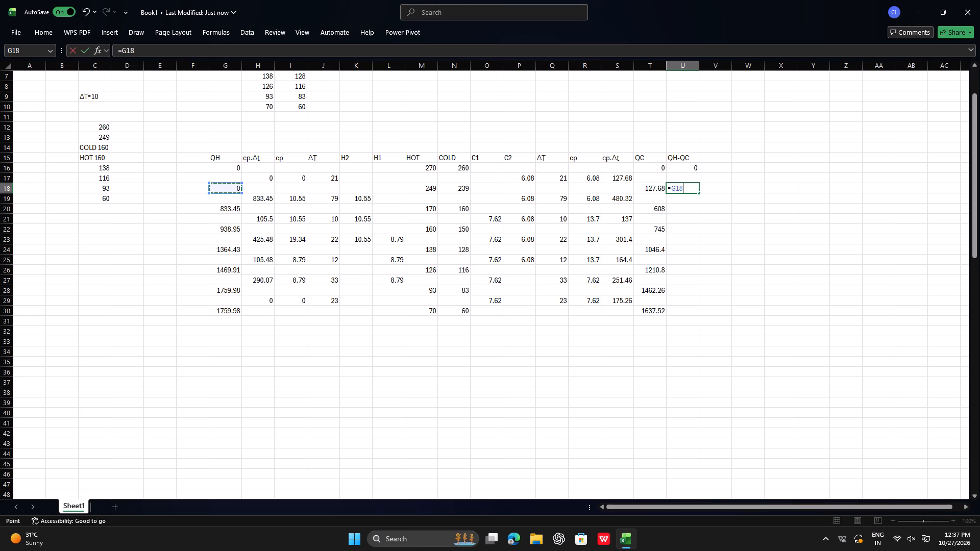
pyautogui.press('-')
pyautogui.click(661, 191)
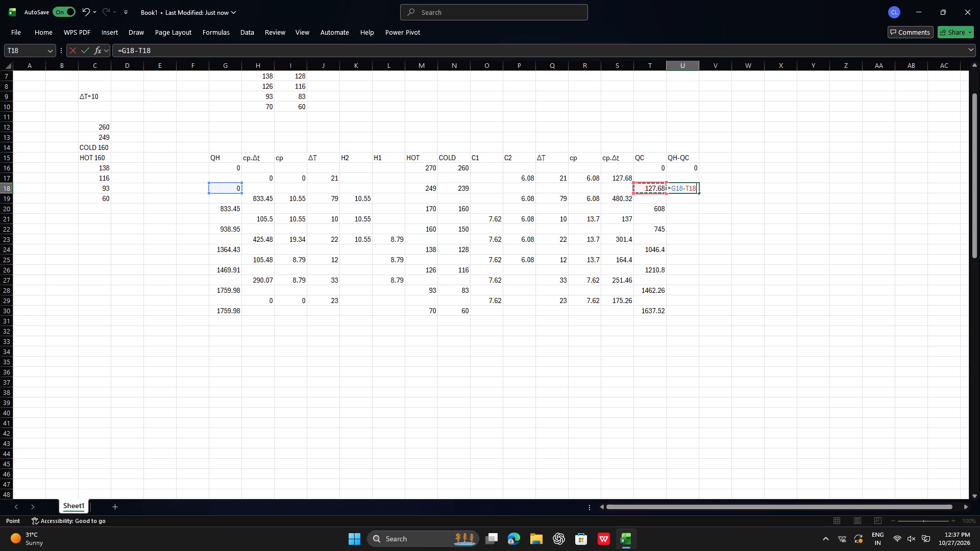
pyautogui.press('Return')
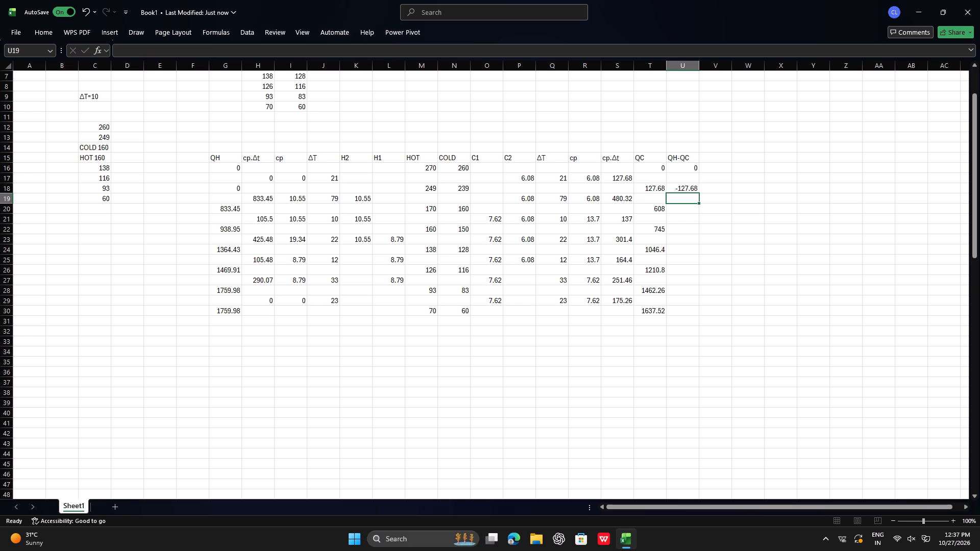
# Calculate QH-QC for the 170/160 temperature row in U20 with =G20-T20.
pyautogui.press('Return')
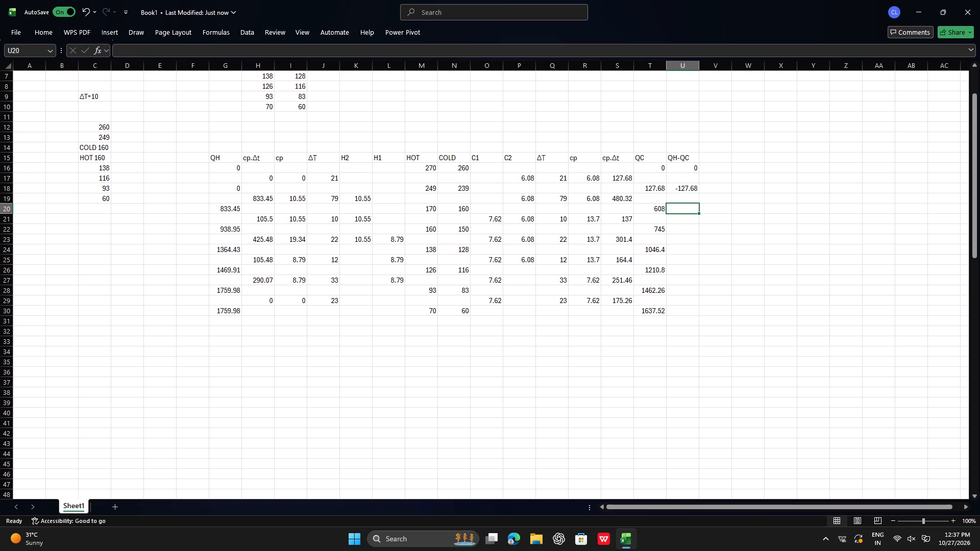
pyautogui.press('=')
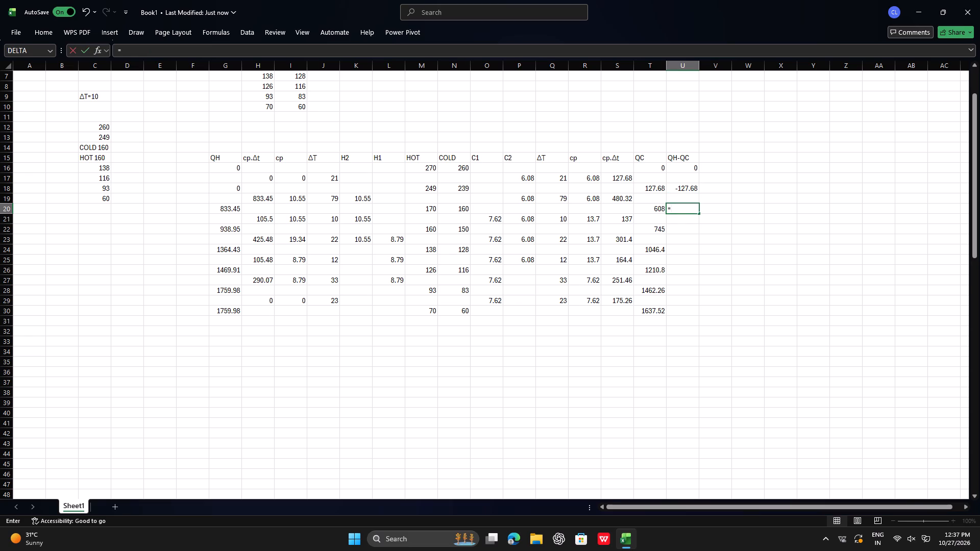
pyautogui.click(232, 210)
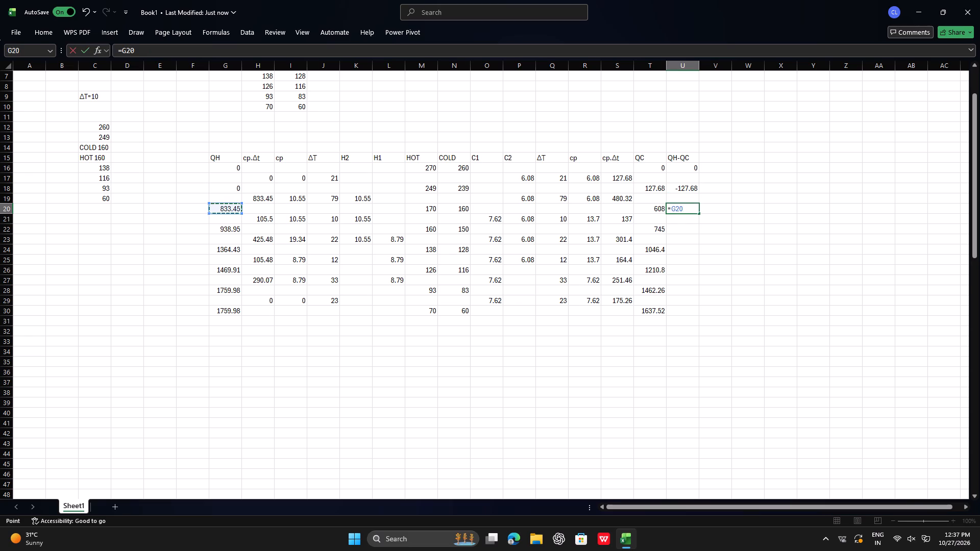
pyautogui.press('-')
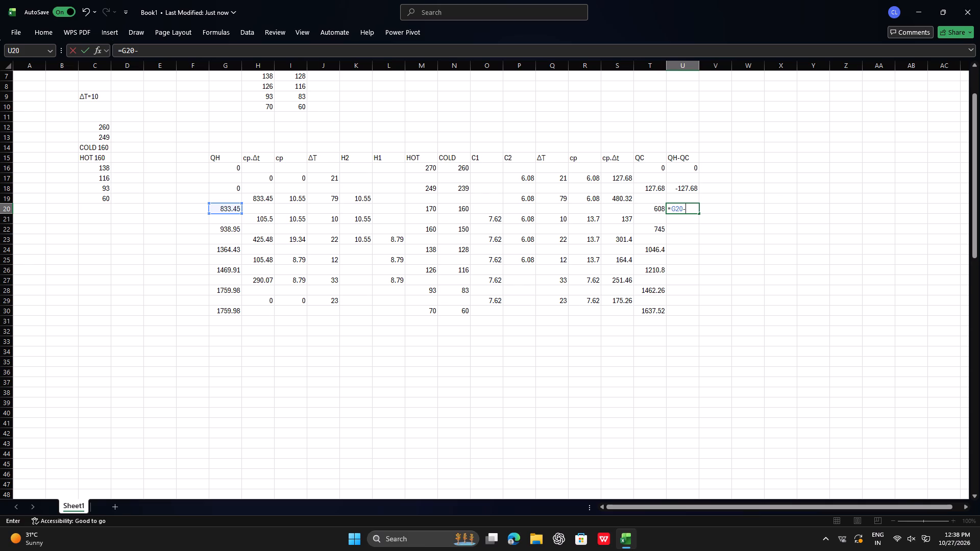
pyautogui.click(654, 209)
pyautogui.press('Return')
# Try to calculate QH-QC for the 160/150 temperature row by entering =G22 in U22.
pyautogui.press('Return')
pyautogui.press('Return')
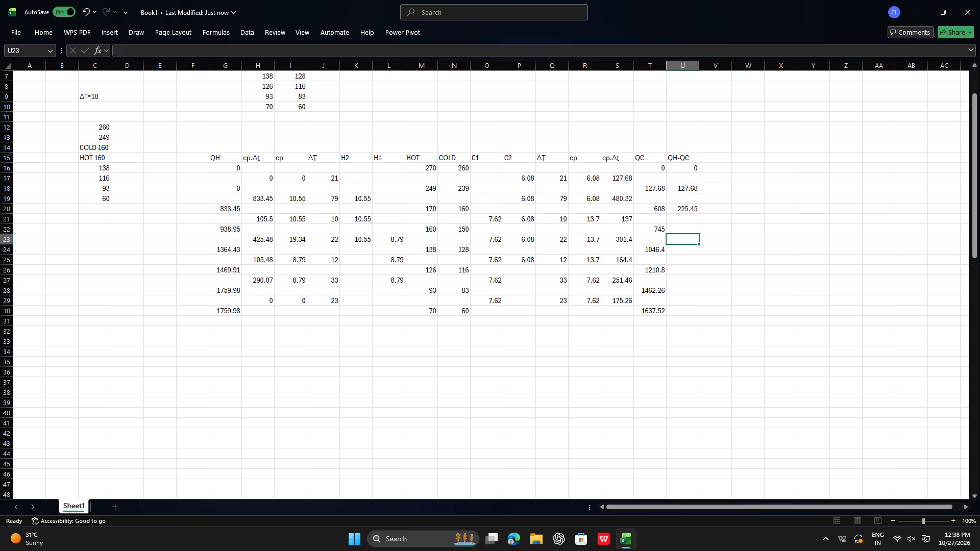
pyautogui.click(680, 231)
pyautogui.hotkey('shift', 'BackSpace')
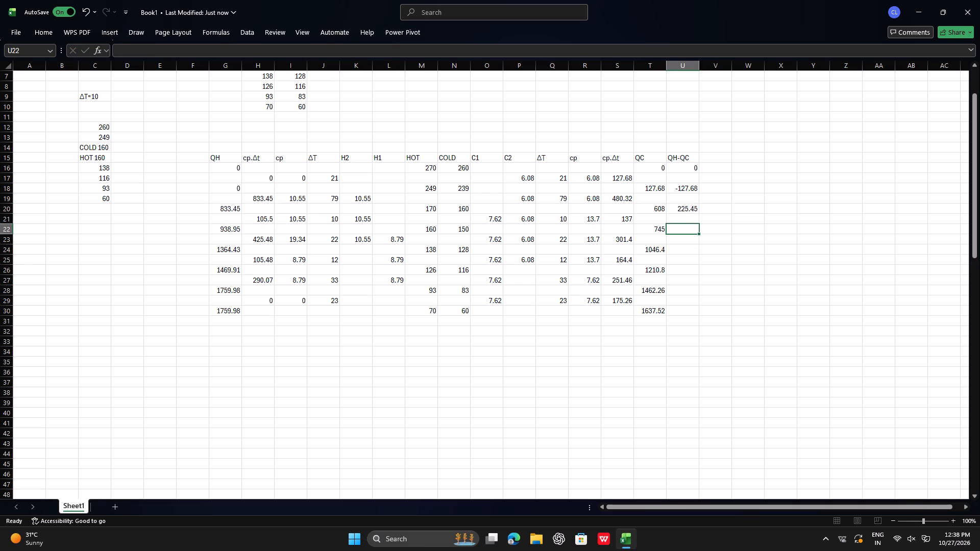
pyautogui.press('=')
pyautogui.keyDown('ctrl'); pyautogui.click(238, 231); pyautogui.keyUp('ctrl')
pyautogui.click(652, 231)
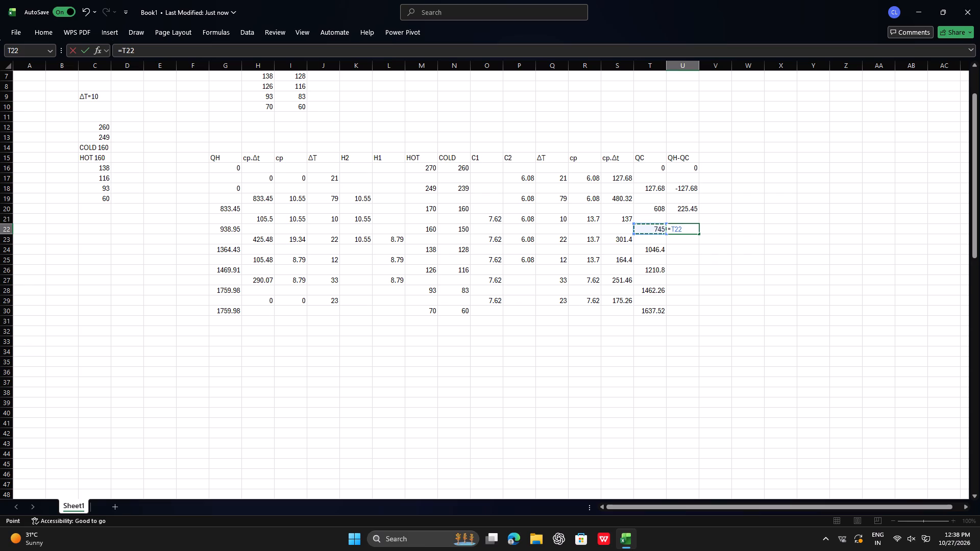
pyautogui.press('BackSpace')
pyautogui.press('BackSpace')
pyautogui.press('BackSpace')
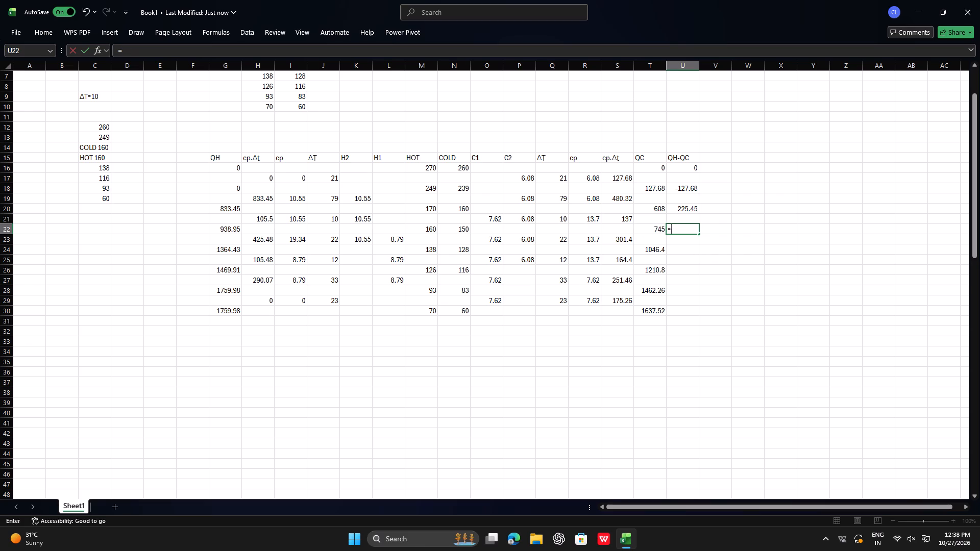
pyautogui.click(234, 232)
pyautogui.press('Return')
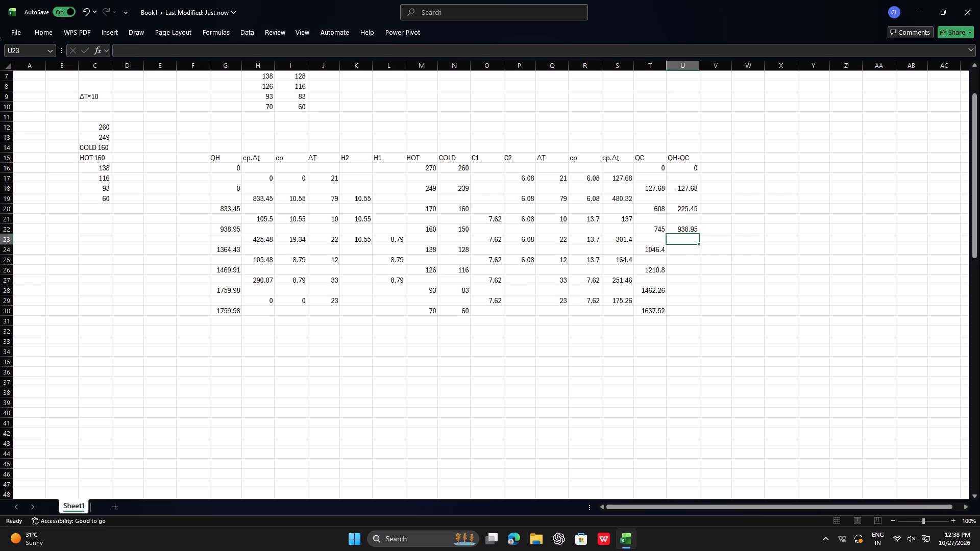
# Calculate QH-QC for the 160/150 temperature row by replacing the U22 formula with =G22-T22.
pyautogui.press('BackSpace')
pyautogui.click(682, 230)
pyautogui.press('BackSpace')
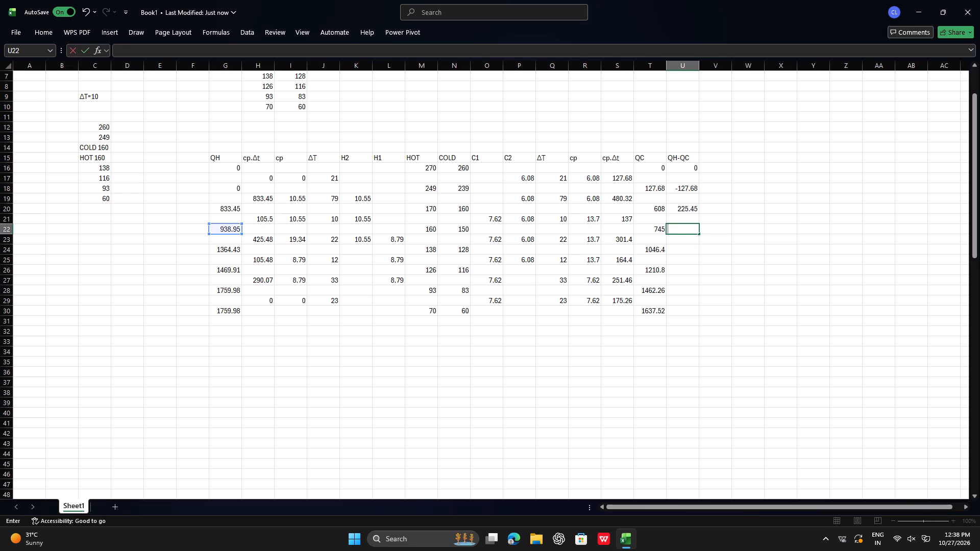
pyautogui.press('=')
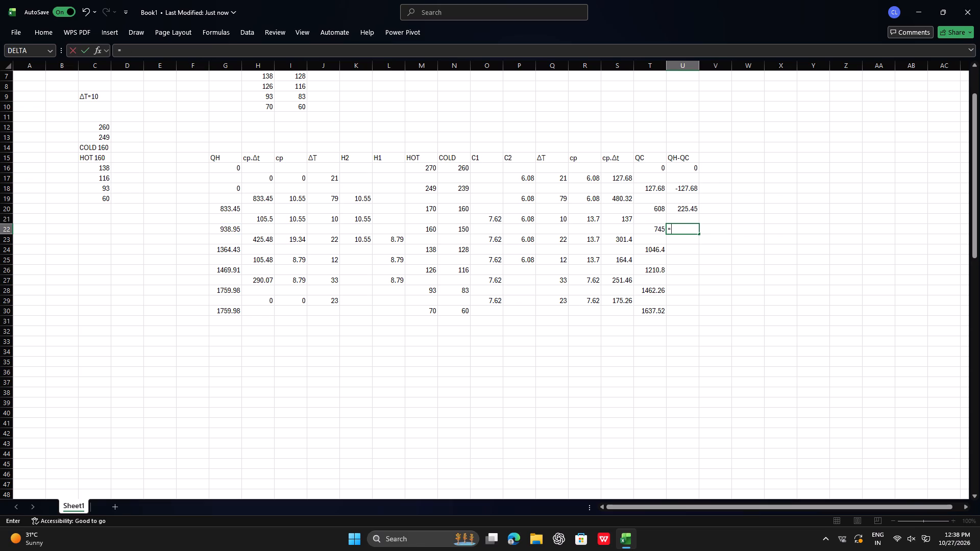
pyautogui.click(235, 228)
pyautogui.press('-')
pyautogui.click(647, 227)
pyautogui.press('Return')
# Calculate QH-QC for the 138/128 temperature row in U24 with =G24-T24.
pyautogui.press('Return')
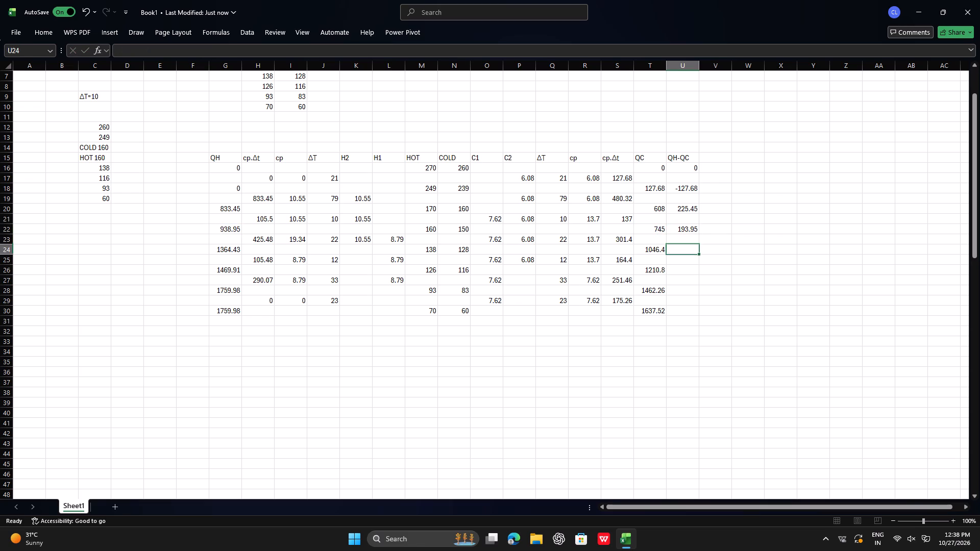
pyautogui.press('=')
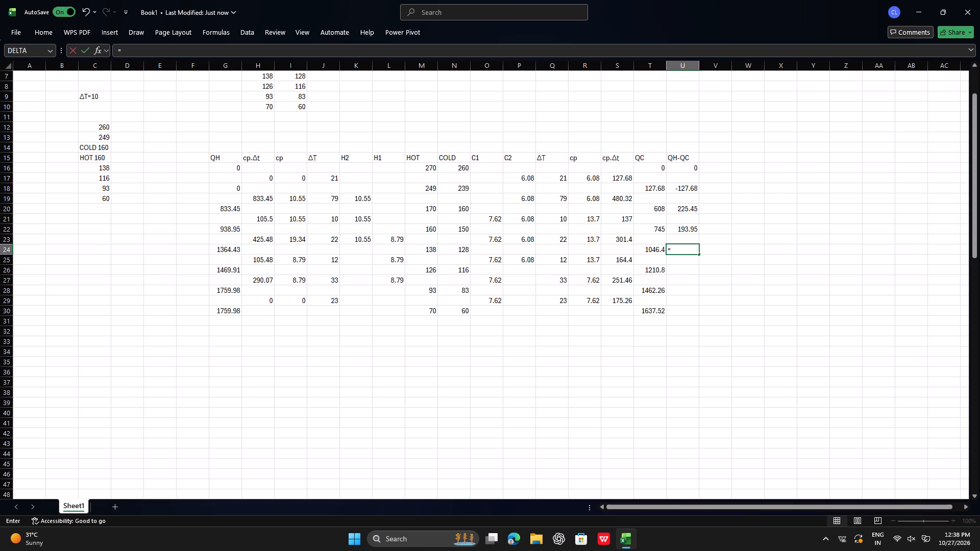
pyautogui.click(237, 251)
pyautogui.press('-')
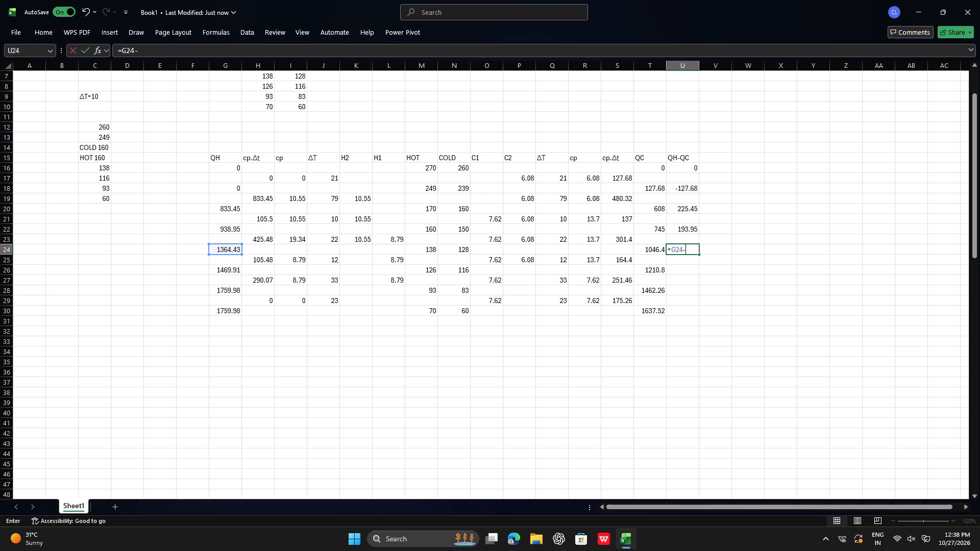
pyautogui.click(641, 249)
pyautogui.press('Return')
# Calculate QH-QC for the 126/116 temperature row in U26 with =G26-T26.
pyautogui.press('Return')
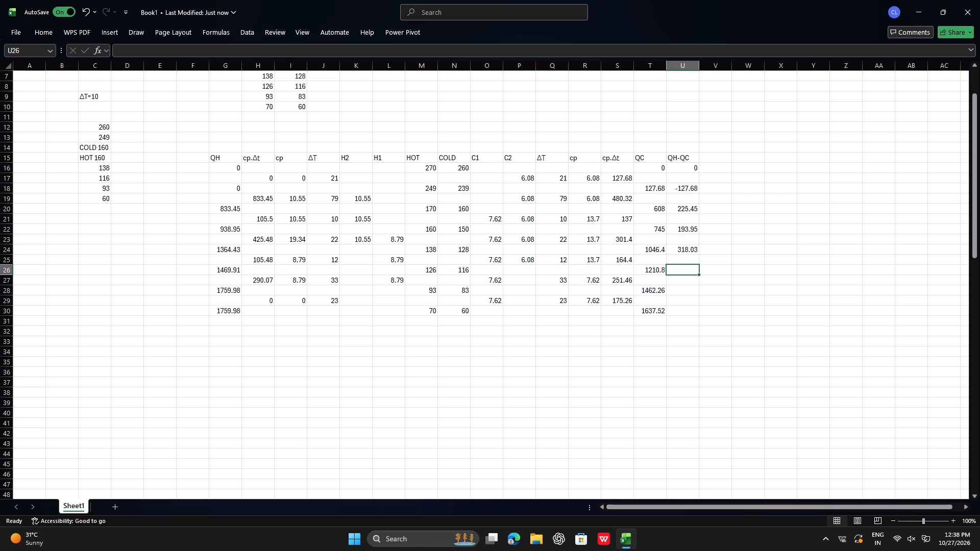
pyautogui.press('Escape')
pyautogui.press('=')
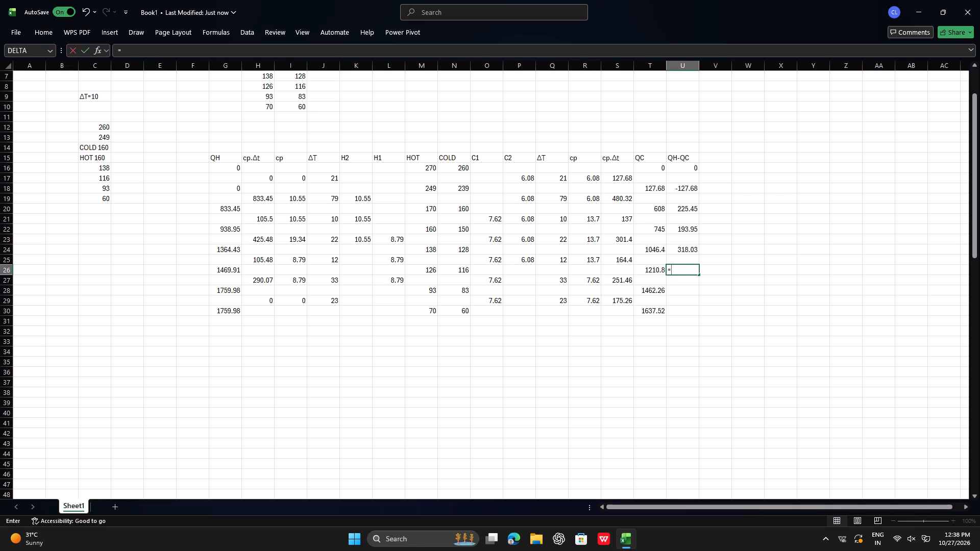
pyautogui.click(228, 271)
pyautogui.press('-')
pyautogui.click(656, 271)
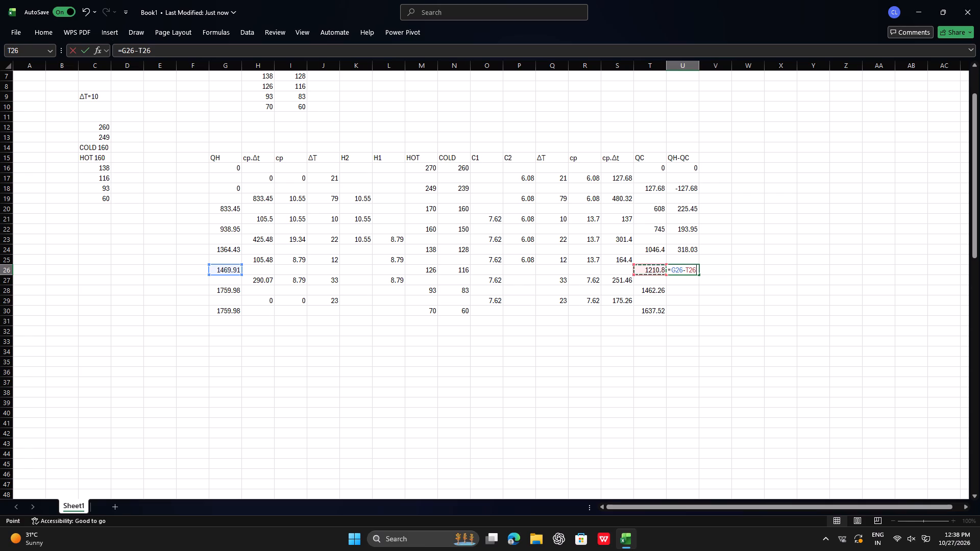
pyautogui.press('Return')
# Calculate QH-QC for the 93/83 temperature row in U28 with =G28-T28.
pyautogui.press('Return')
pyautogui.press('Escape')
pyautogui.press('=')
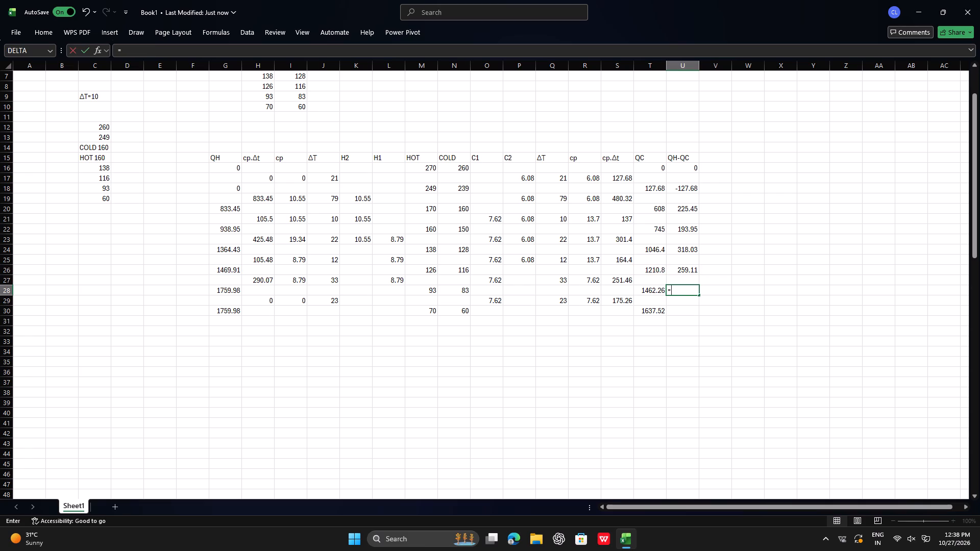
pyautogui.click(220, 289)
pyautogui.press('-')
pyautogui.click(649, 293)
pyautogui.press('Return')
# Calculate QH-QC for the 70/60 temperature row in U30 with =G30-T30.
pyautogui.press('Return')
pyautogui.press('Escape')
pyautogui.press('=')
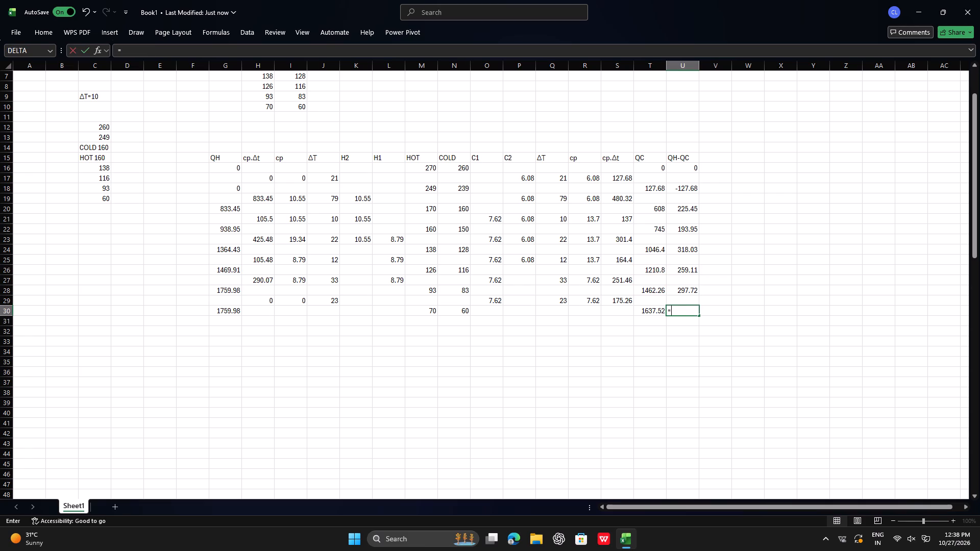
pyautogui.click(234, 308)
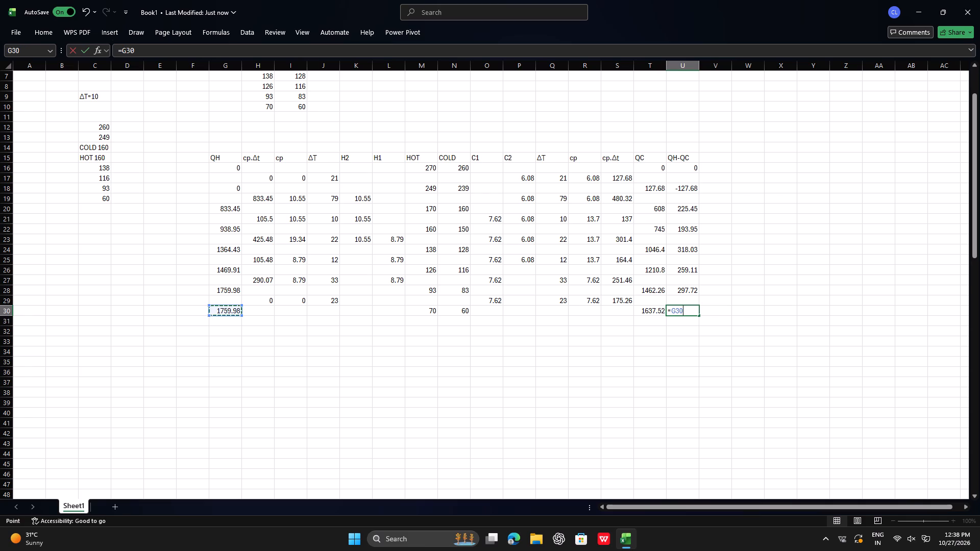
pyautogui.press('=')
pyautogui.press('-')
pyautogui.press('BackSpace')
pyautogui.press('BackSpace')
pyautogui.press('-')
pyautogui.click(653, 315)
pyautogui.press('Return')
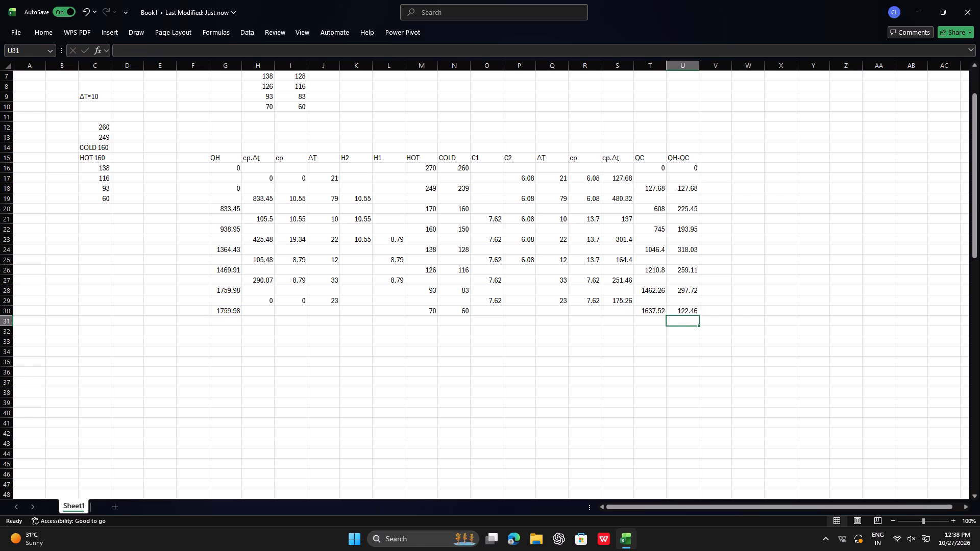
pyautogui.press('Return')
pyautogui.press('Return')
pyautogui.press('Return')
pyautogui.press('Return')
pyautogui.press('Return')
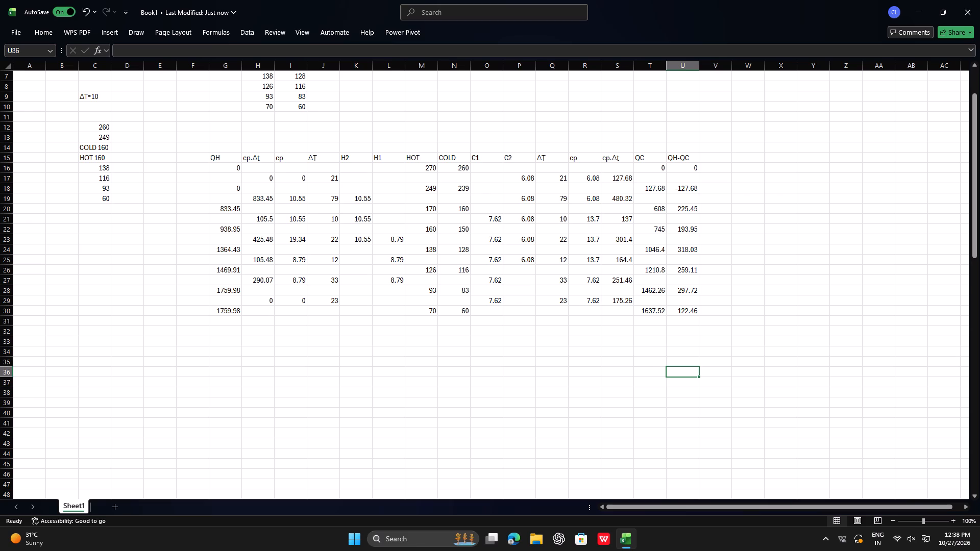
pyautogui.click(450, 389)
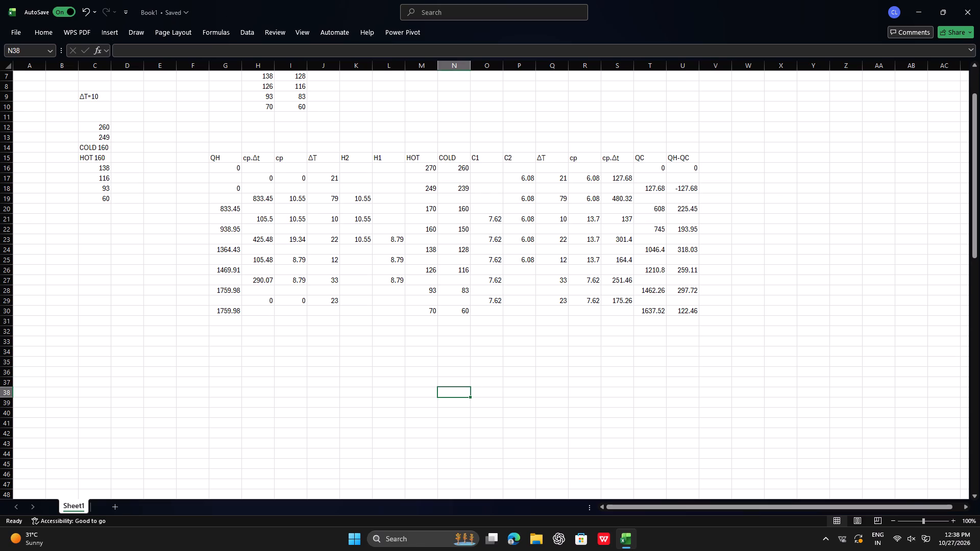
# Add the column header ADJUSTEDTEMP in V15, beside the QH-QC header.
pyautogui.scroll(1, 842, 193)
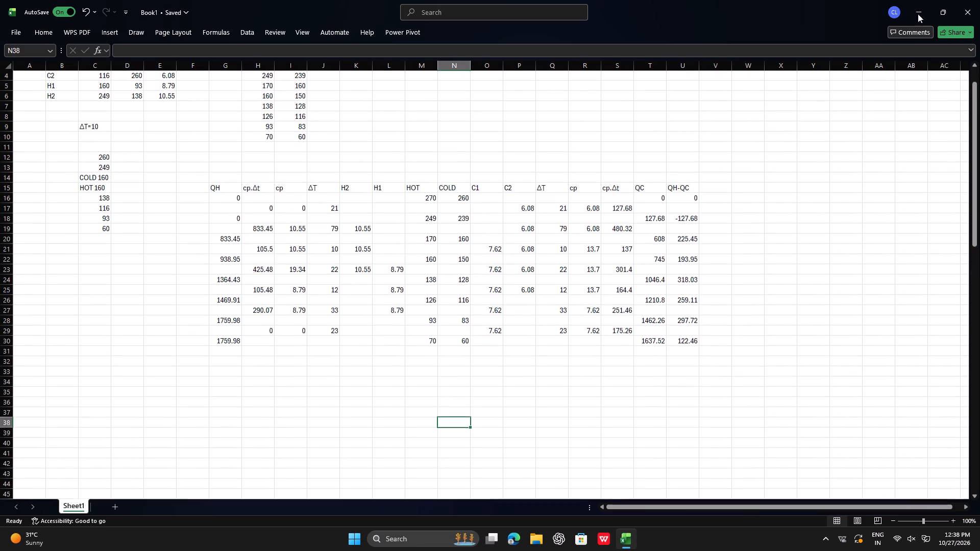
pyautogui.moveTo(717, 184); pyautogui.dragTo(703, 202)
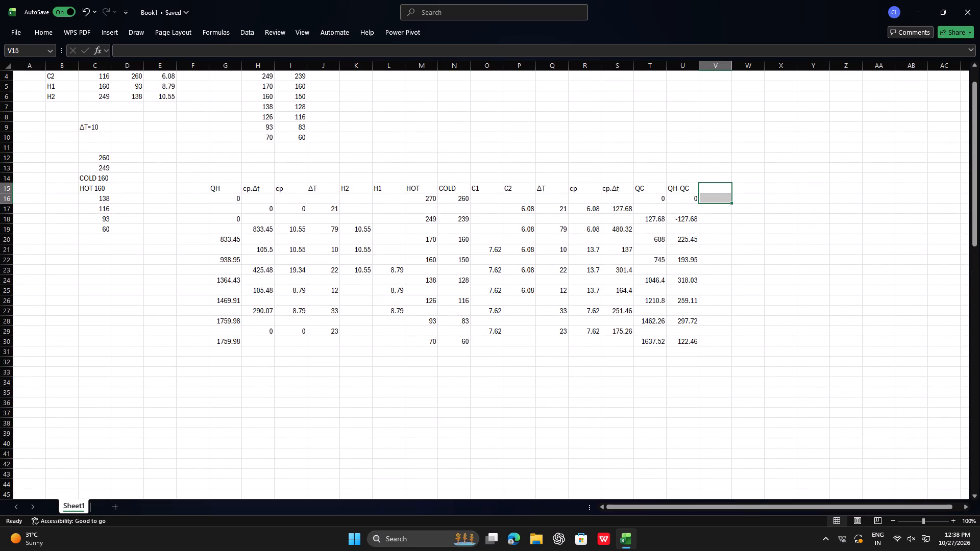
pyautogui.click(715, 195)
pyautogui.click(717, 189)
pyautogui.write('ADJUSTED')
pyautogui.write('TE,')
pyautogui.press('BackSpace')
pyautogui.write('MP')
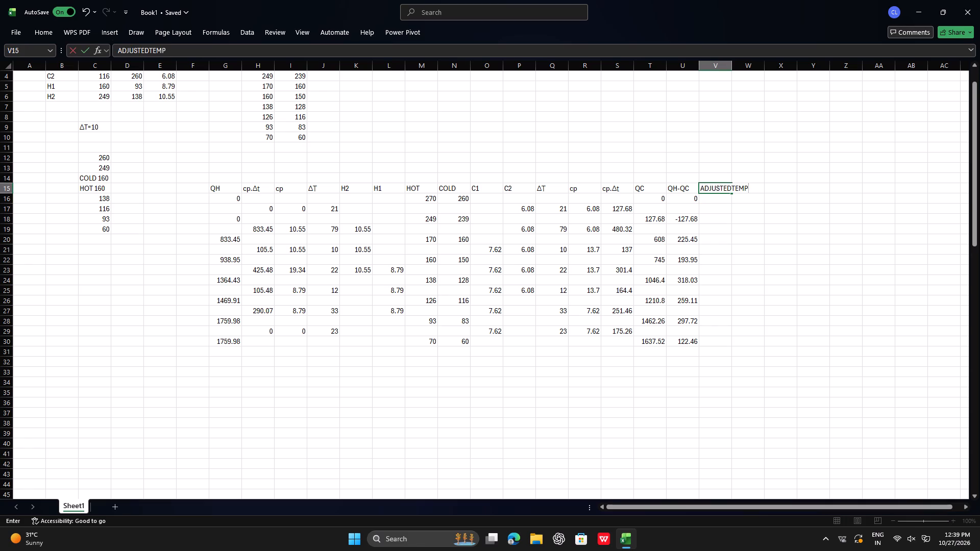
pyautogui.press('Return')
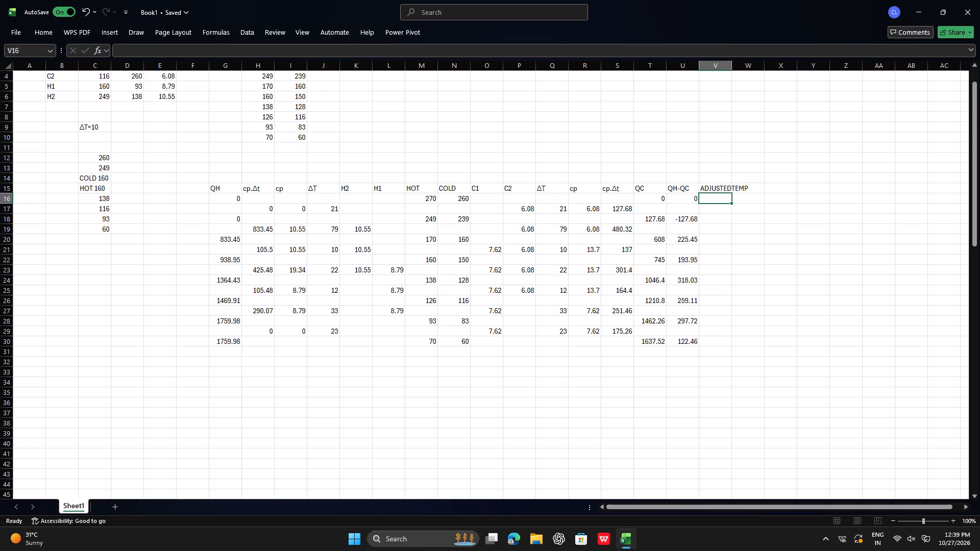
# Enter 127.68 in V16 as the adjusted value for the 270/260 temperature row.
pyautogui.click(712, 198)
pyautogui.write('127')
pyautogui.press('.')
pyautogui.write('68')
pyautogui.press('Return')
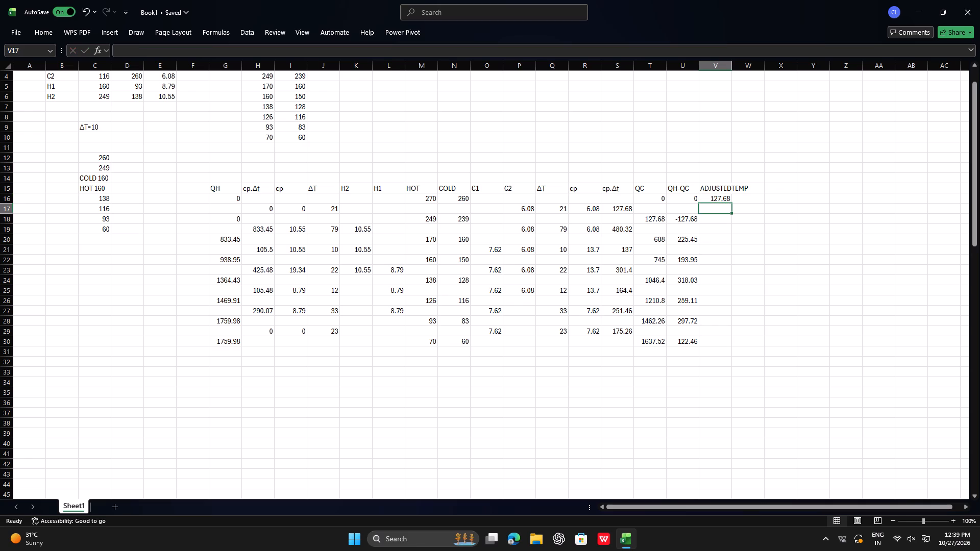
# Calculate the adjusted value for the 249/239 temperature row in V18 with =V16+U18.
pyautogui.click(721, 219)
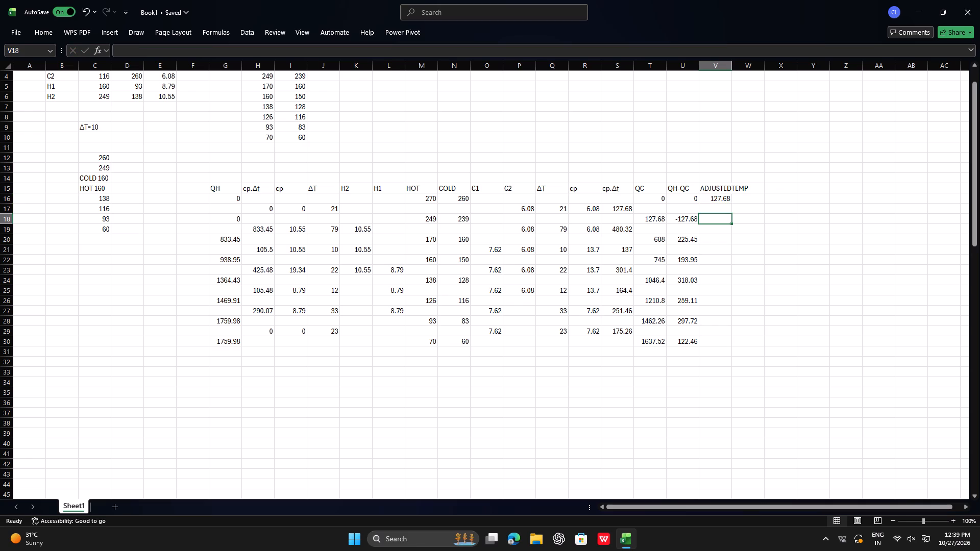
pyautogui.press('=')
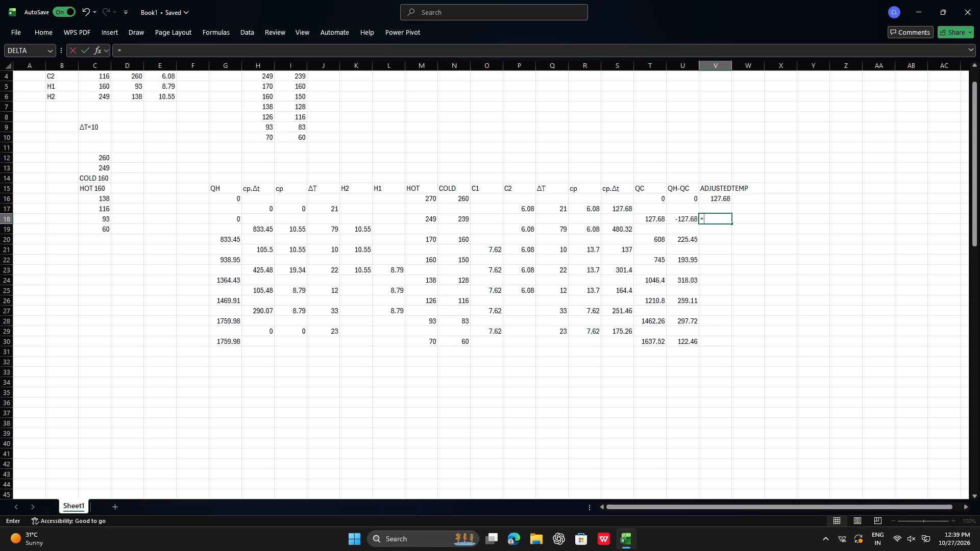
pyautogui.click(722, 196)
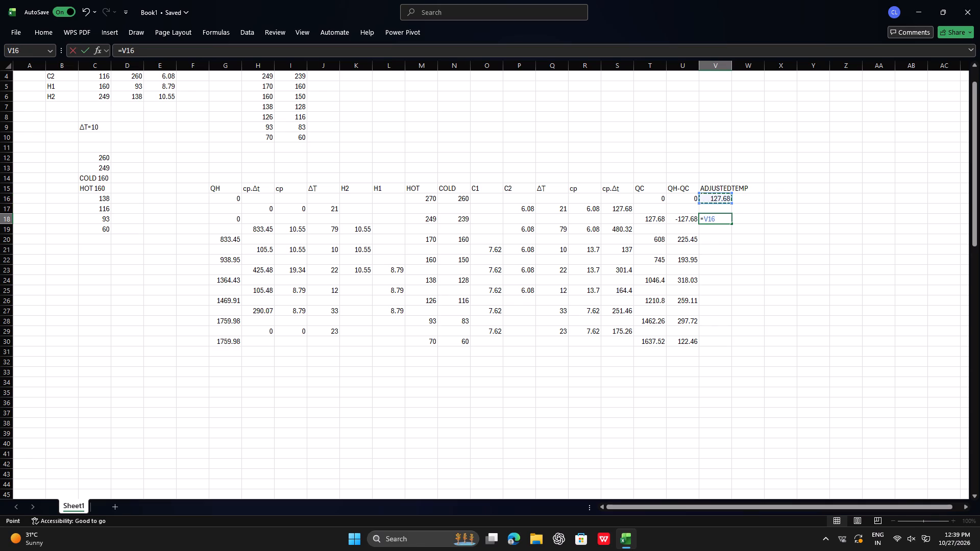
pyautogui.press('+')
pyautogui.click(685, 222)
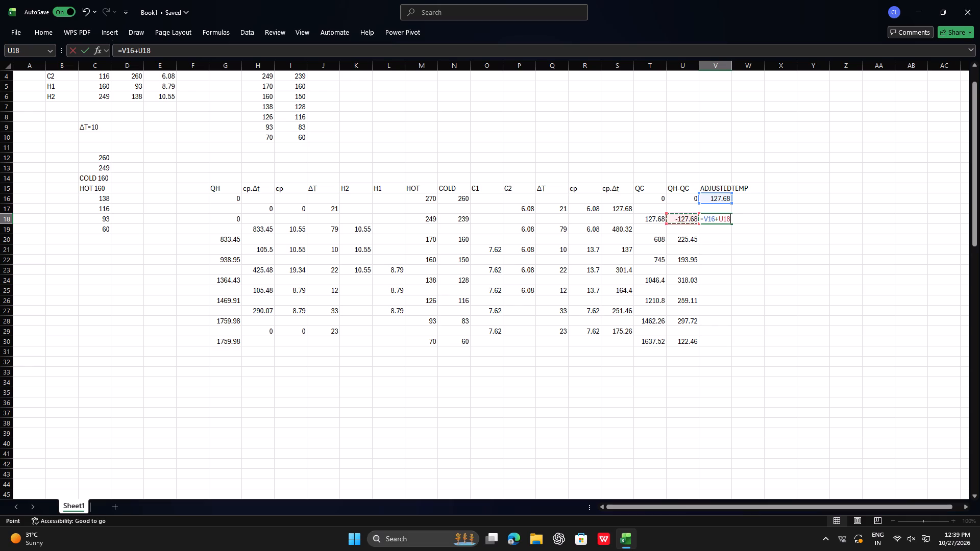
pyautogui.press('Return')
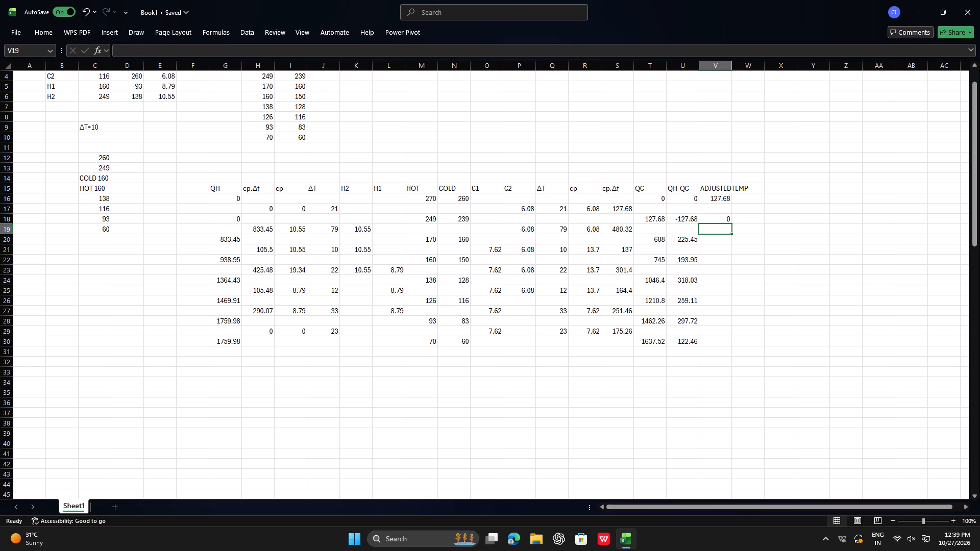
# Calculate the adjusted value for the 170/160 temperature row in V20 with =V16+U20.
pyautogui.click(725, 241)
pyautogui.press('=')
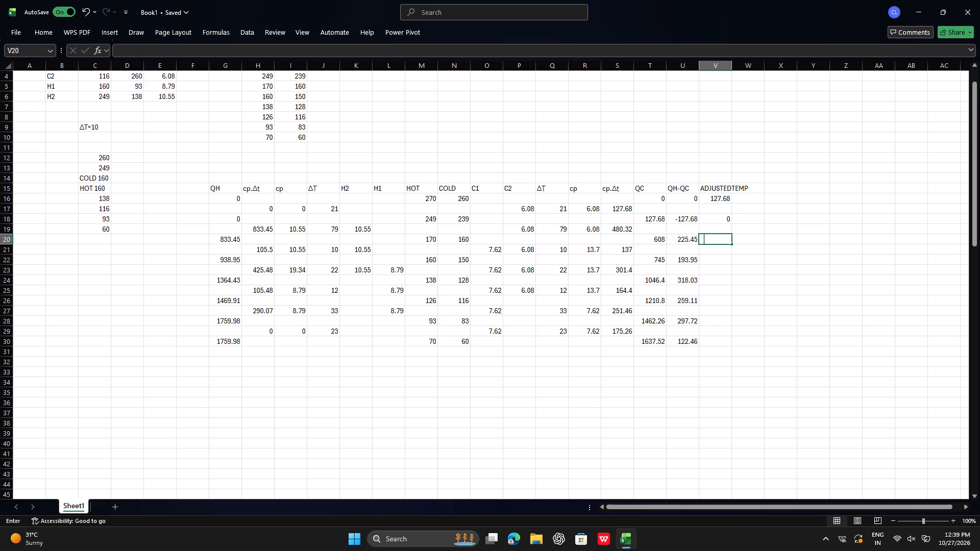
pyautogui.click(723, 199)
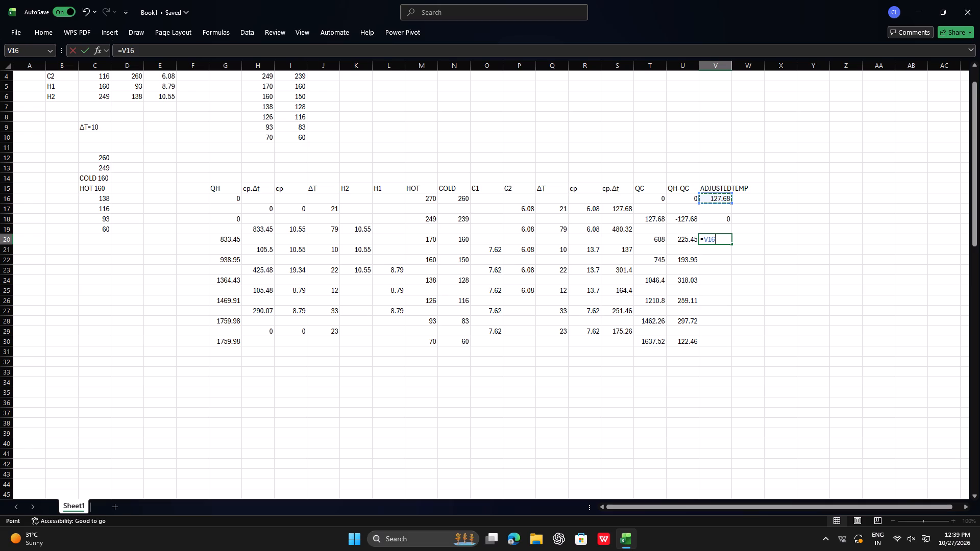
pyautogui.press('+')
pyautogui.click(696, 241)
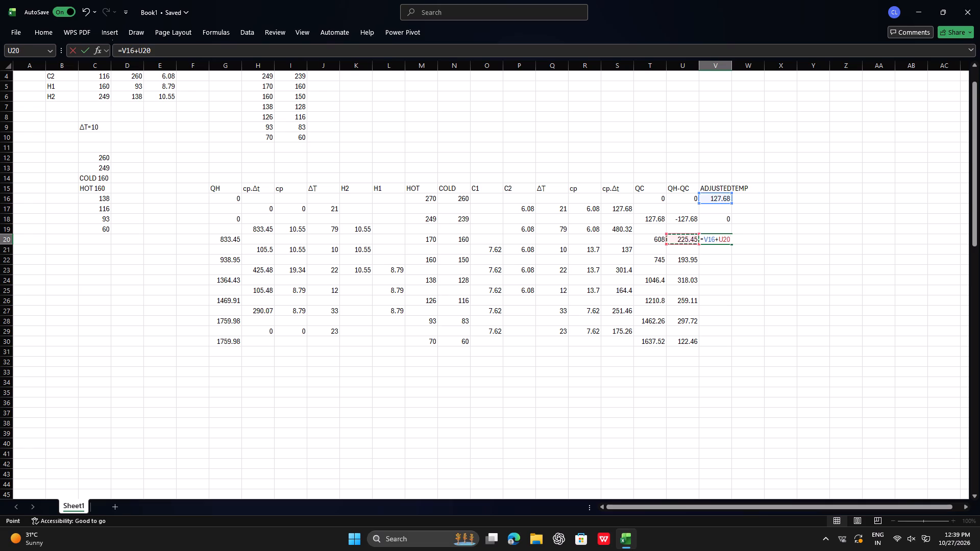
pyautogui.press('Return')
# Calculate the adjusted value for the 160/150 temperature row in V22 with =V16+U22.
pyautogui.click(714, 266)
pyautogui.click(717, 261)
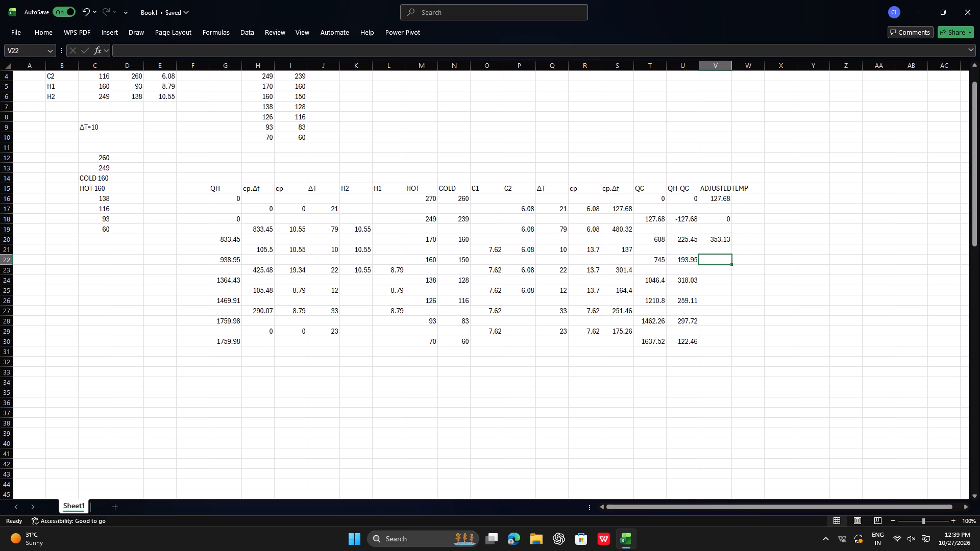
pyautogui.press('=')
pyautogui.click(720, 202)
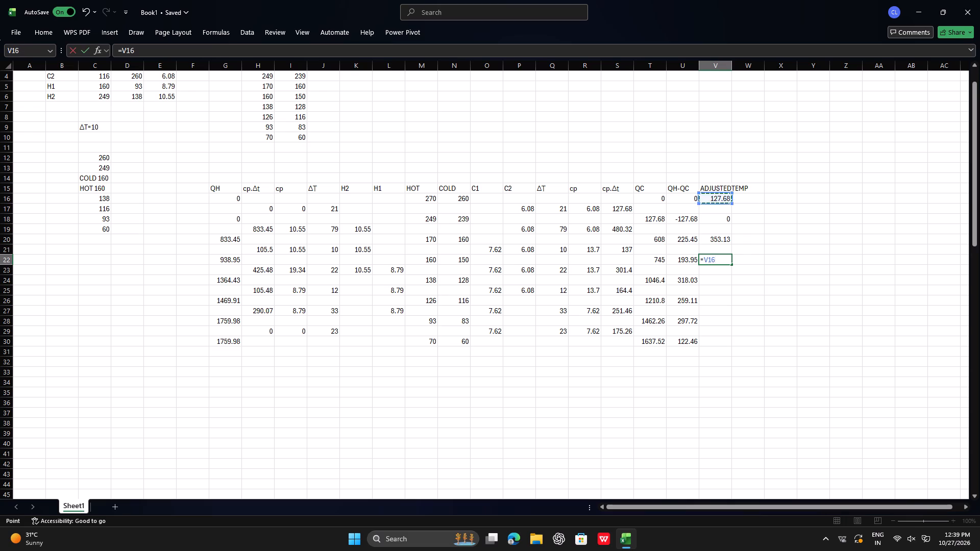
pyautogui.press('+')
pyautogui.click(687, 261)
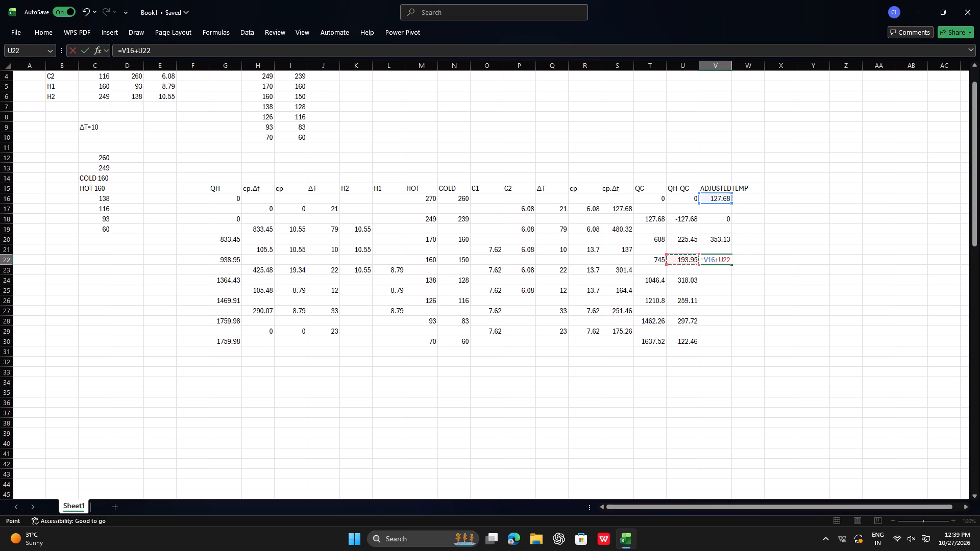
pyautogui.press('Return')
# Calculate the adjusted value for the 138/128 temperature row in V24 with =V16+U24.
pyautogui.press('Return')
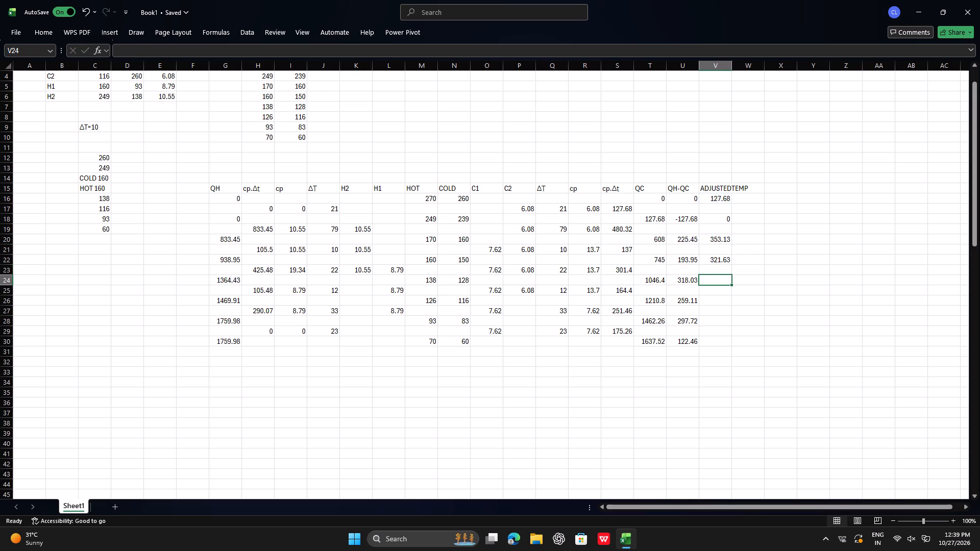
pyautogui.press('=')
pyautogui.click(722, 200)
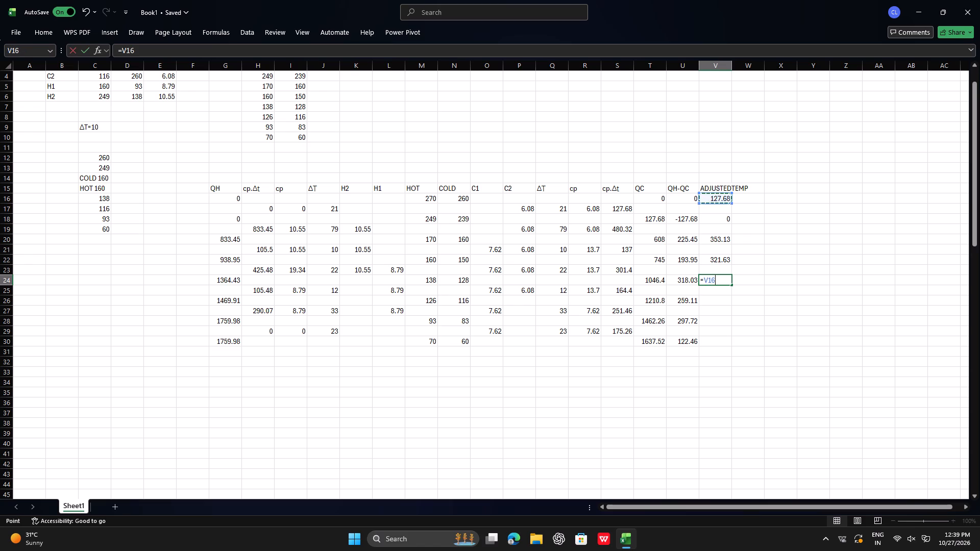
pyautogui.press('+')
pyautogui.click(691, 281)
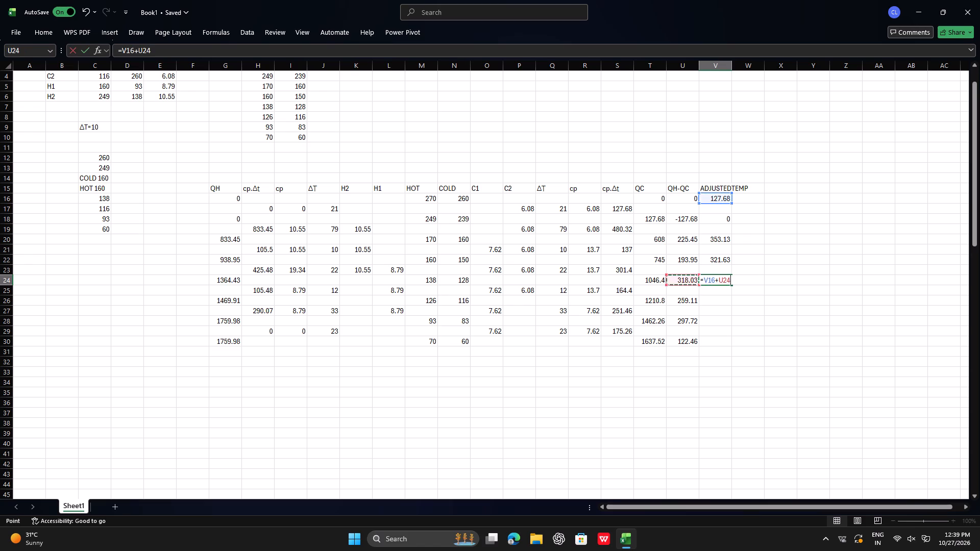
pyautogui.press('Return')
# Calculate the adjusted value for the 126/116 temperature row in V26 with =V16+U26.
pyautogui.press('Return')
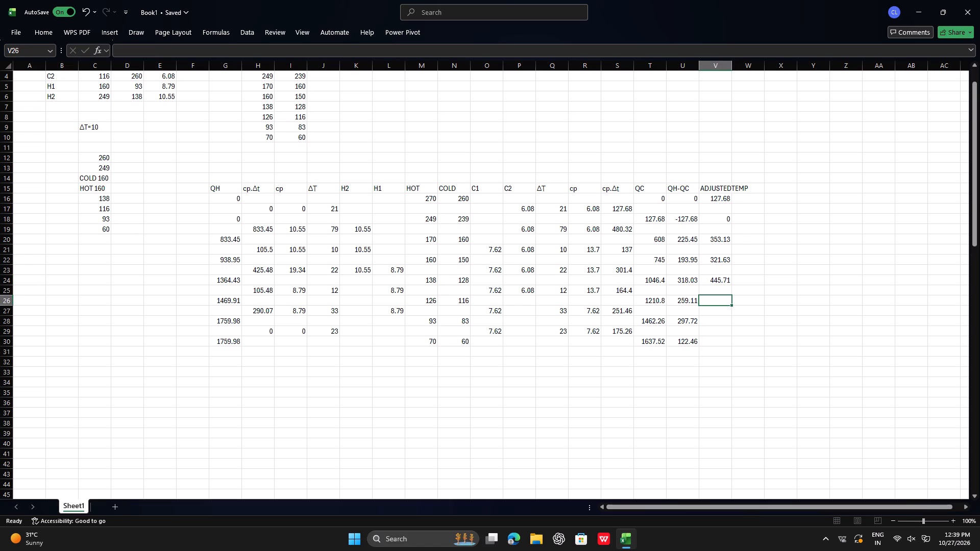
pyautogui.press('=')
pyautogui.click(729, 201)
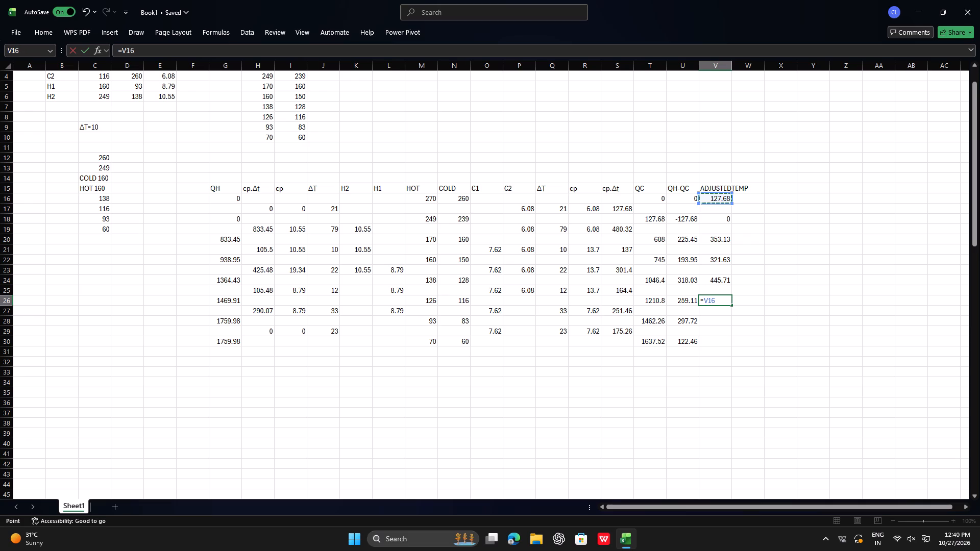
pyautogui.press('+')
pyautogui.click(678, 298)
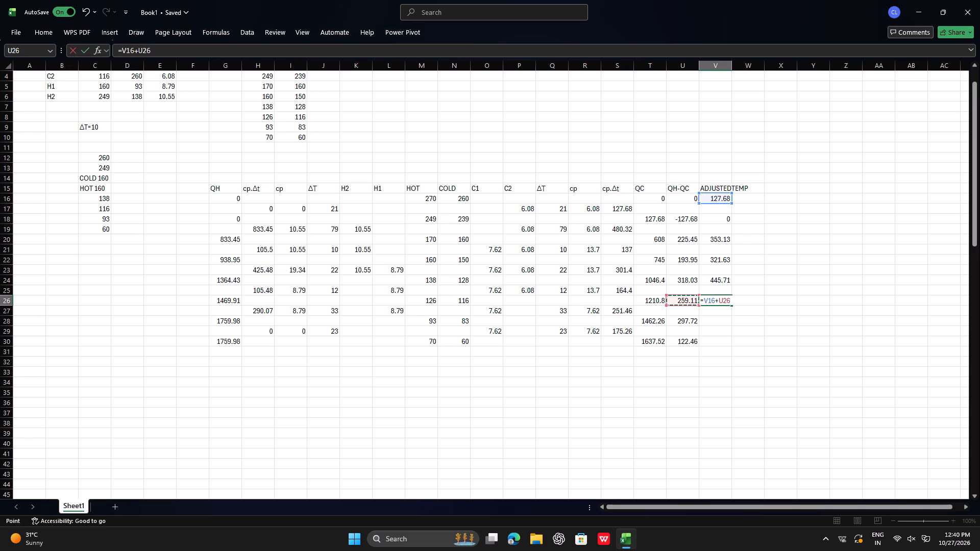
pyautogui.press('Return')
# Calculate the adjusted value for the 93/83 temperature row in V28 with =V16+U28.
pyautogui.press('Return')
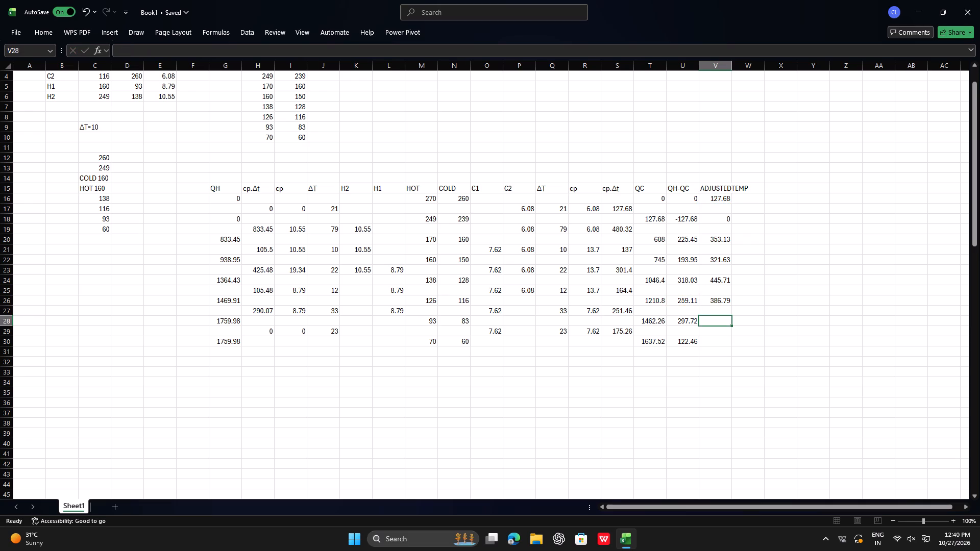
pyautogui.press('=')
pyautogui.click(724, 199)
pyautogui.press('+')
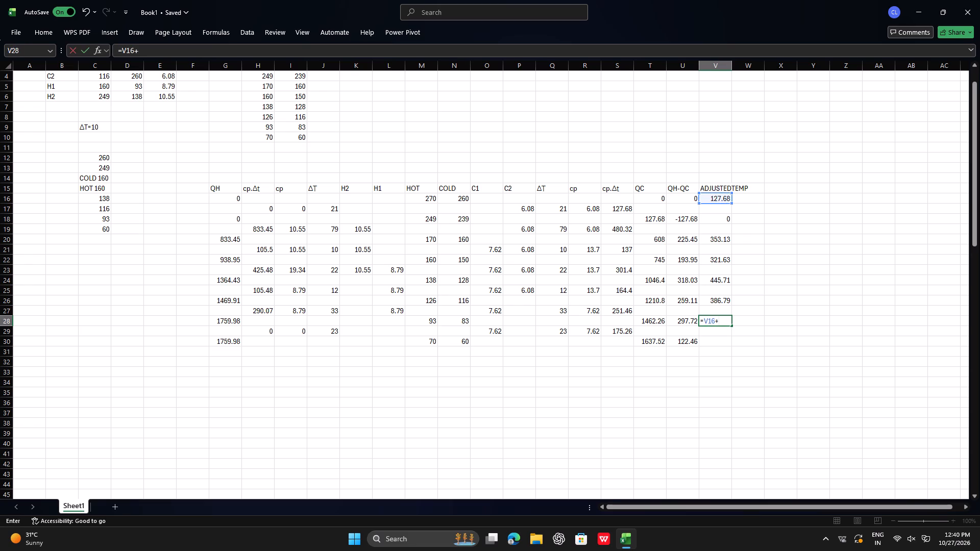
pyautogui.click(694, 319)
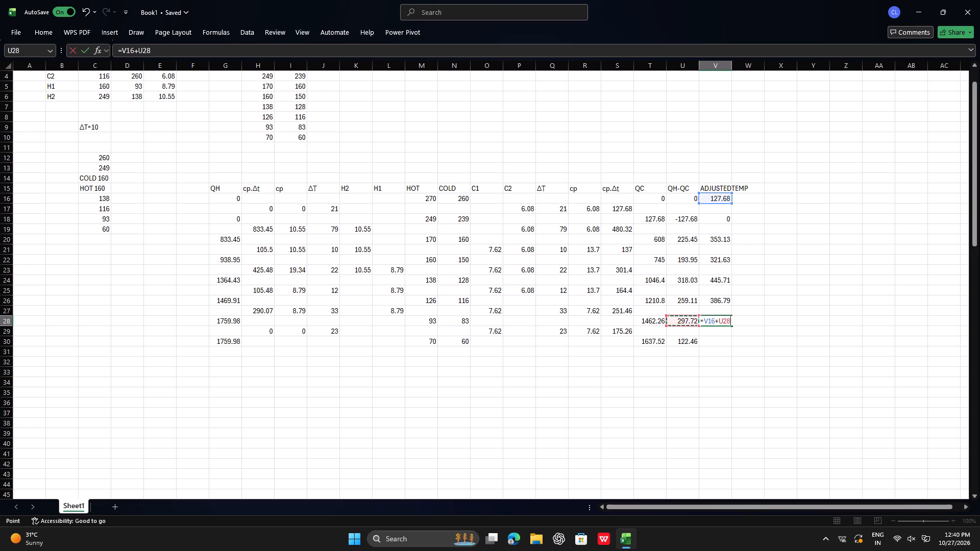
pyautogui.press('Return')
pyautogui.press('Return')
# Calculate the adjusted value for the 70/60 temperature row in V30 with =V16+U30.
pyautogui.press('=')
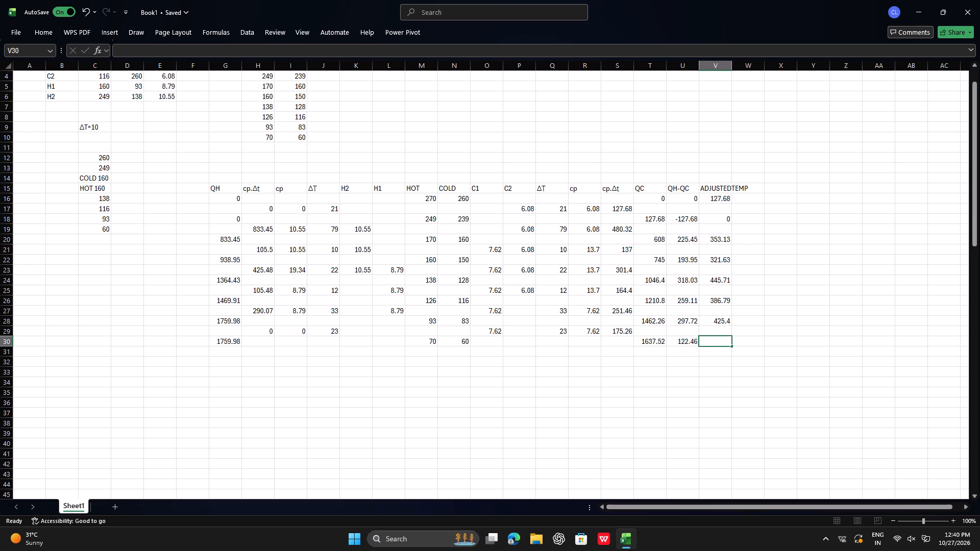
pyautogui.click(723, 195)
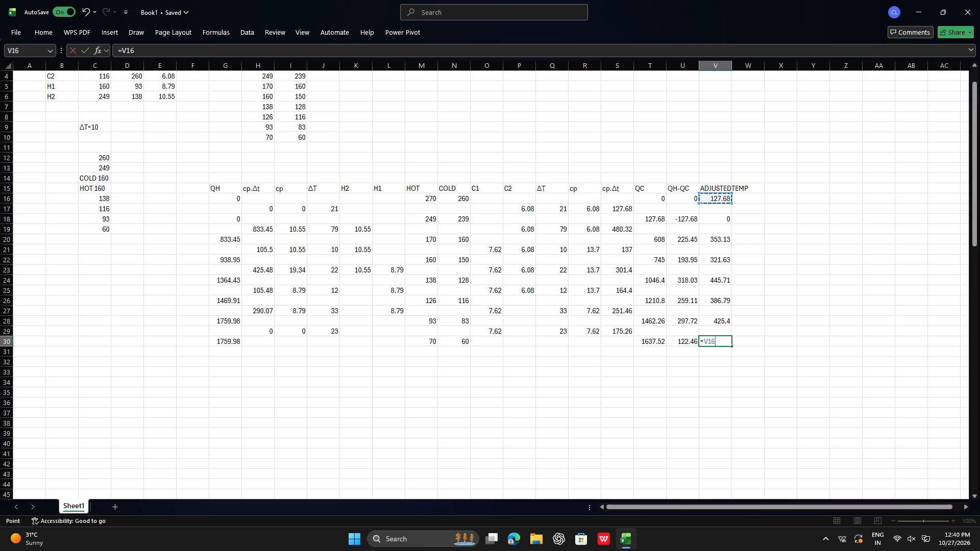
pyautogui.press('+')
pyautogui.click(690, 341)
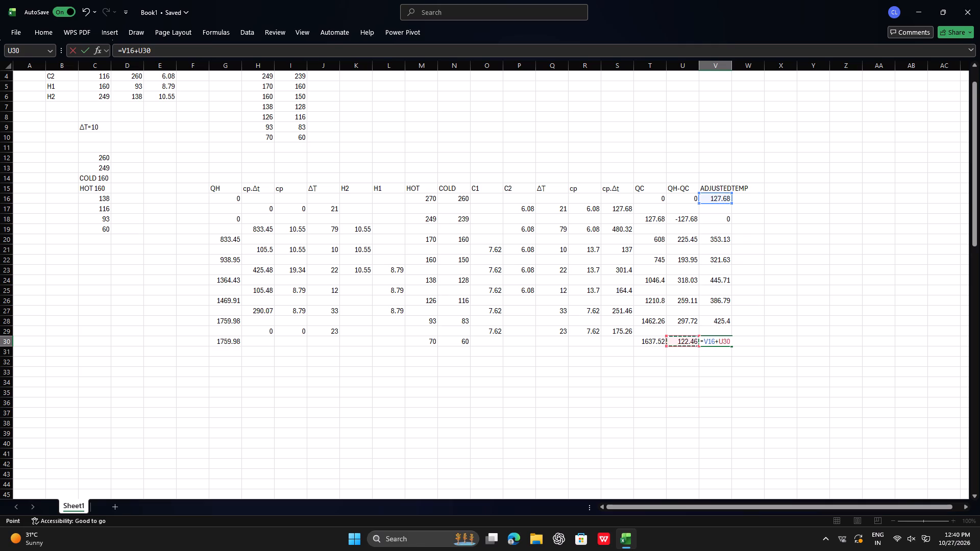
pyautogui.press('Return')
pyautogui.press('Return')
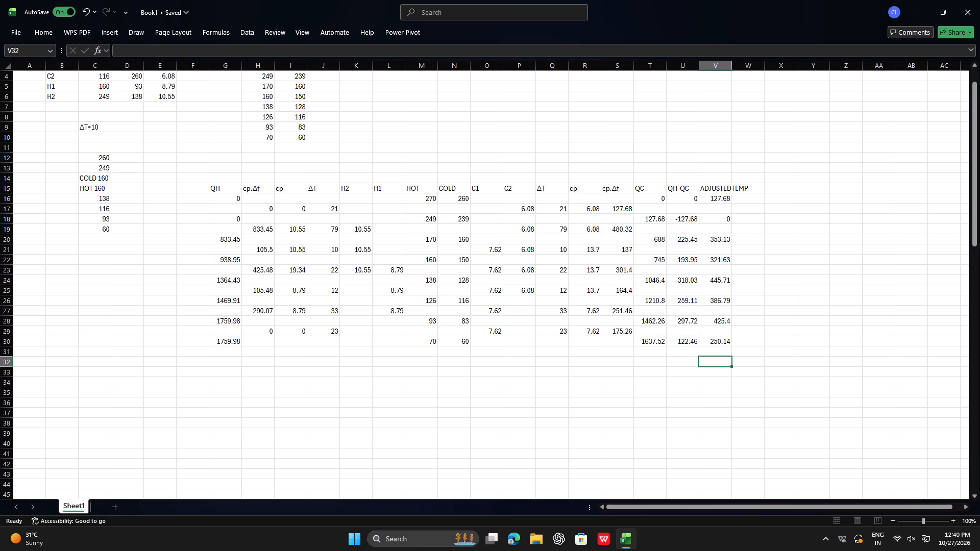
# Select cell X15 in the interval table's heading row, two columns after ADJUSTEDTEMP.
pyautogui.click(776, 190)
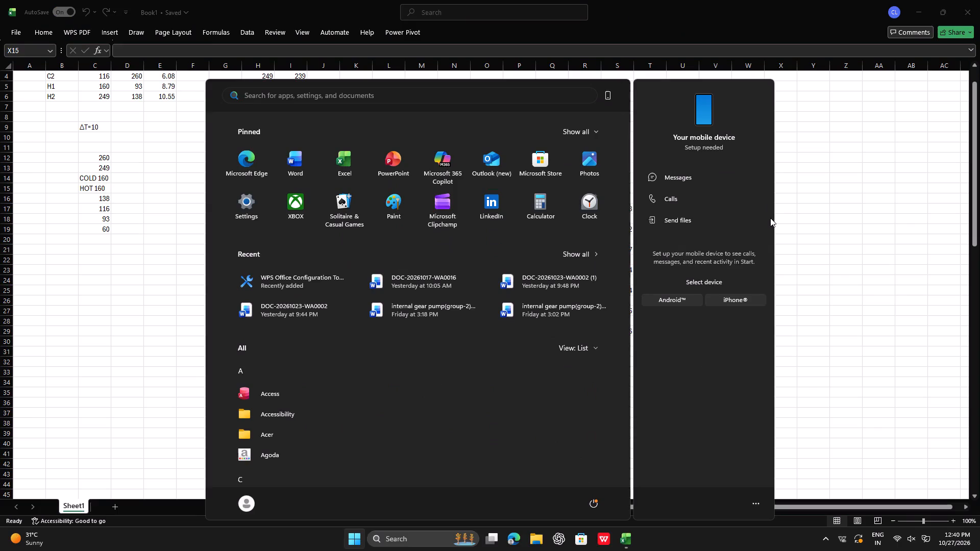
pyautogui.click(851, 243)
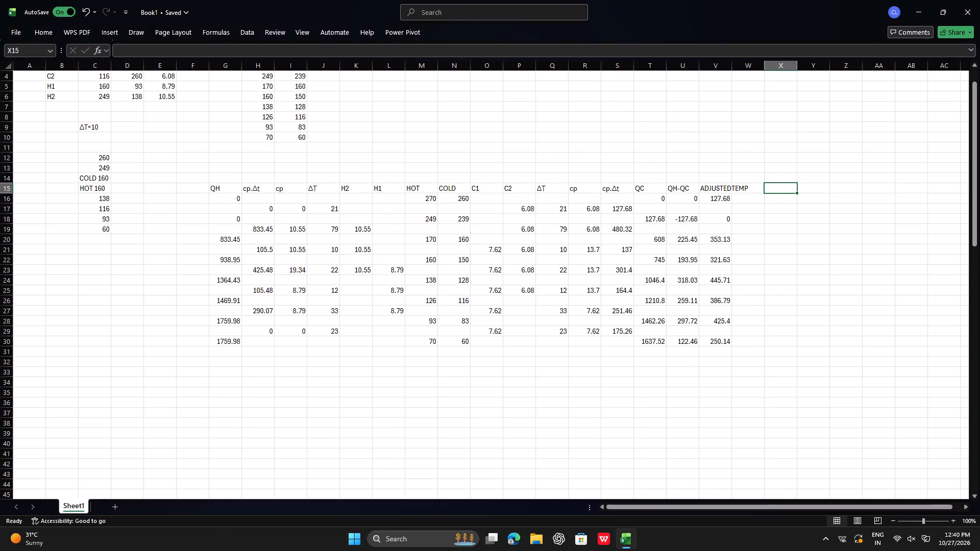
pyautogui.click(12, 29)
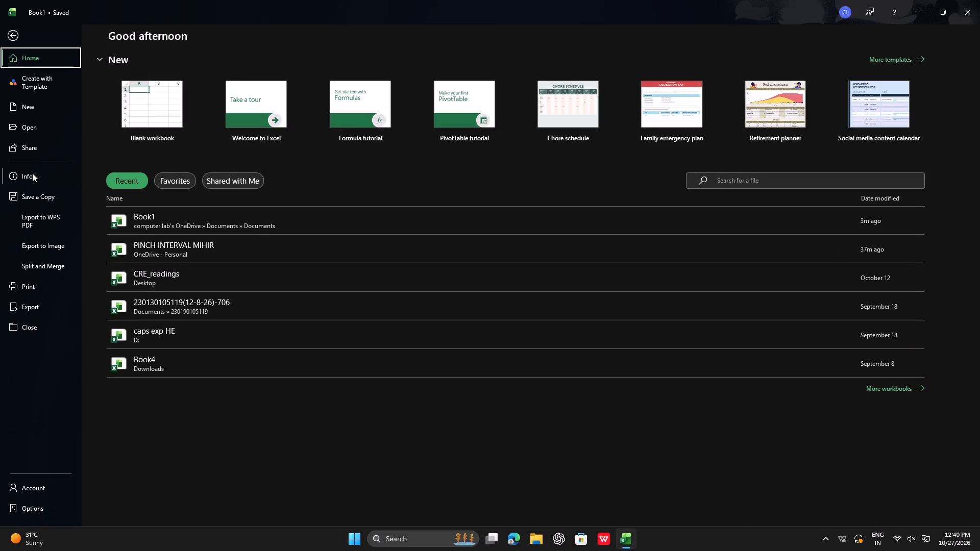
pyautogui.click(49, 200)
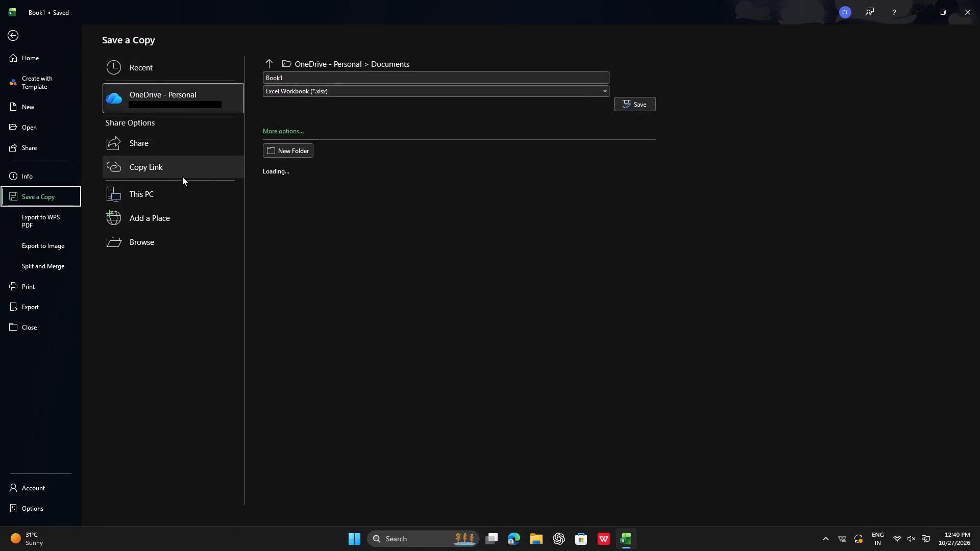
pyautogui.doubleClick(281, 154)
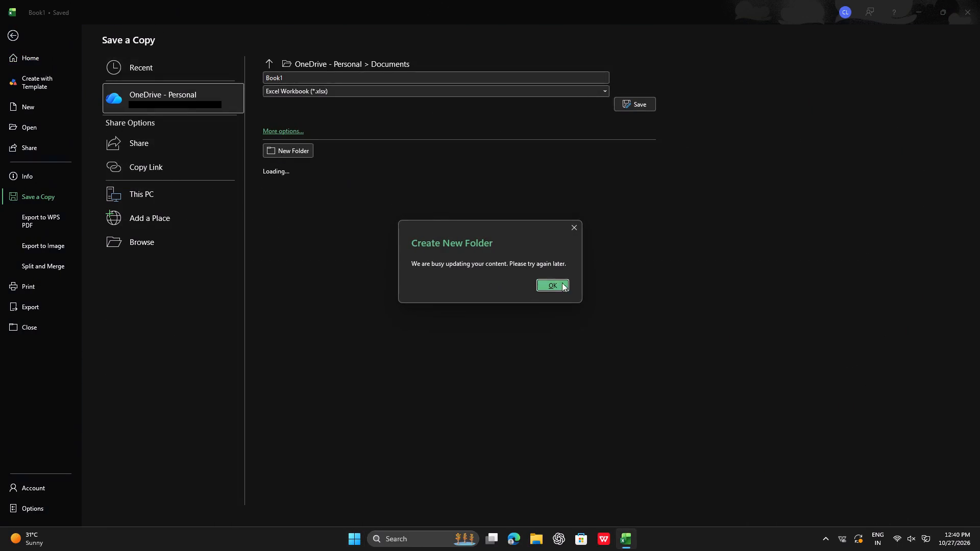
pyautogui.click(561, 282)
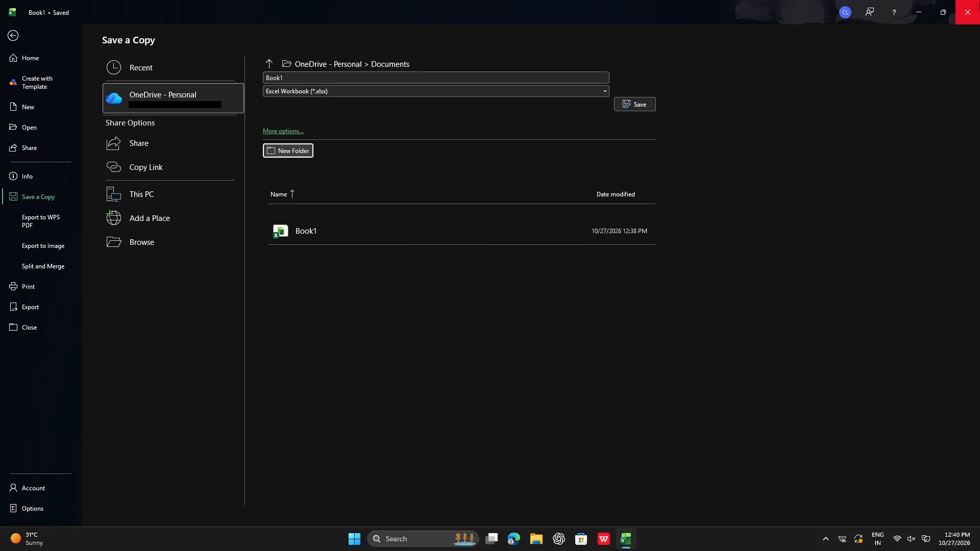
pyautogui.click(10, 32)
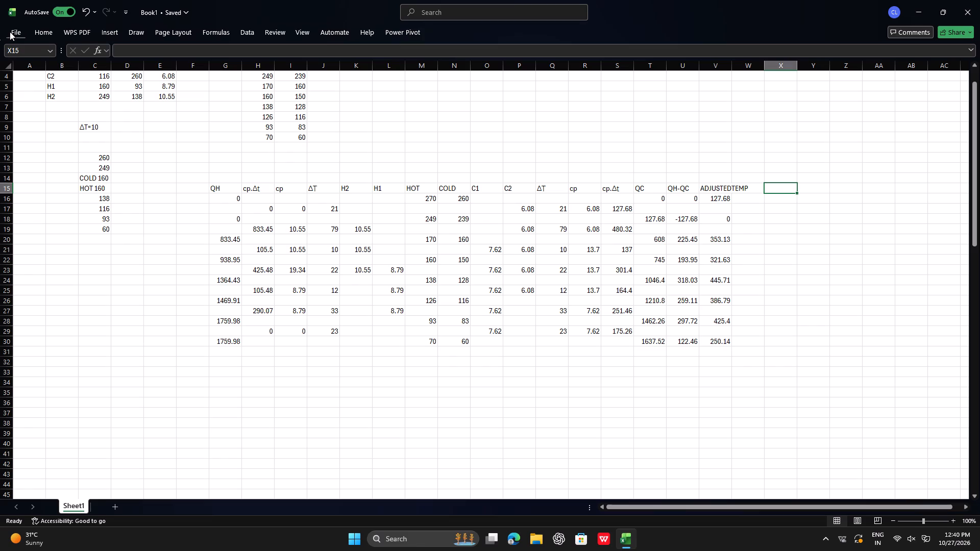
# Enter the column heading SHIFTED TEMP in X15.
pyautogui.write('SHIFTED TE')
pyautogui.write('MP')
pyautogui.press('Return')
pyautogui.press('Return')
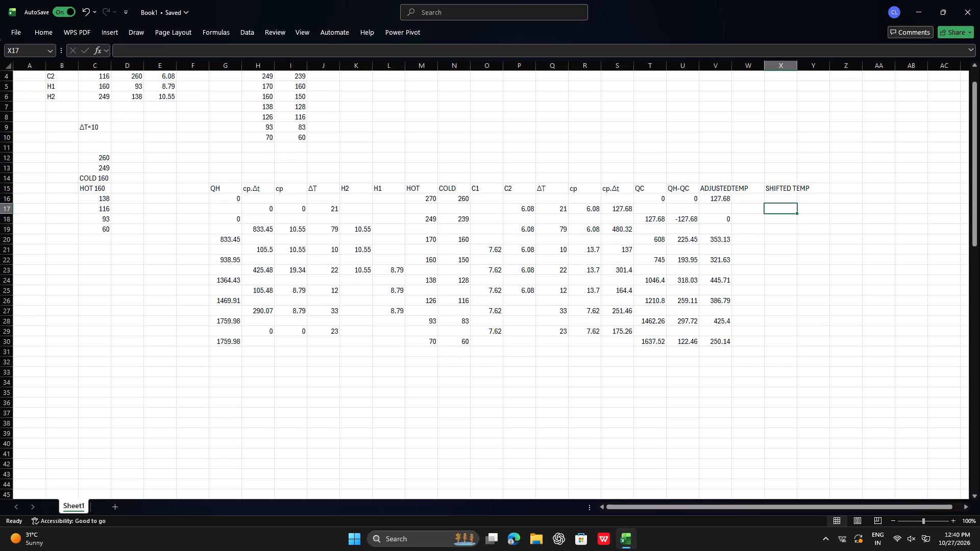
# Enter 127.68 as the first SHIFTED TEMP value in X16, on the 270/260 temperature row.
pyautogui.click(751, 197)
pyautogui.press('Up')
pyautogui.click(777, 201)
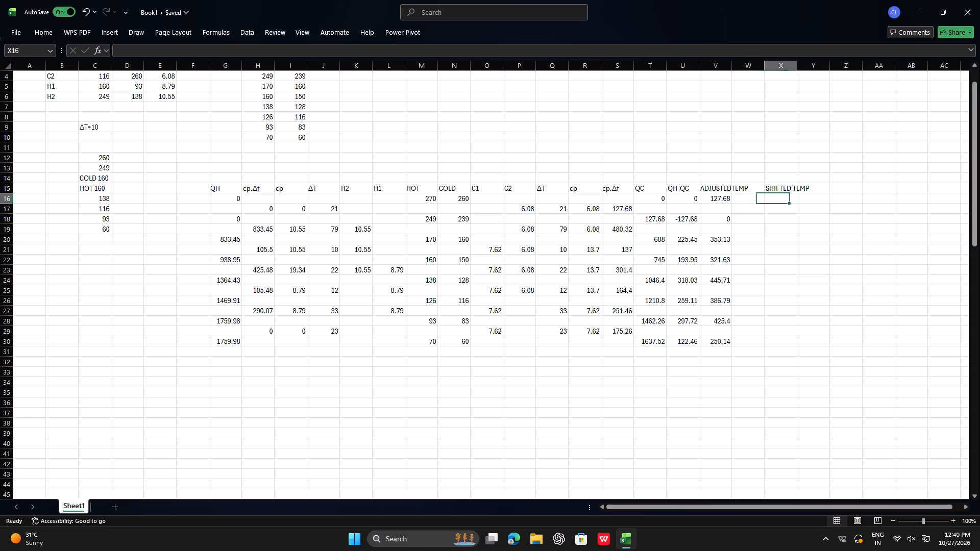
pyautogui.click(743, 194)
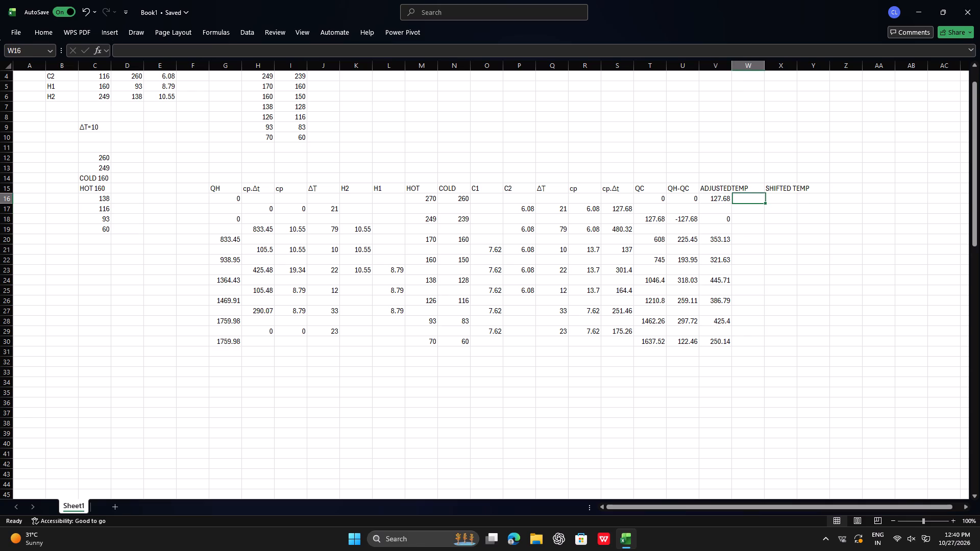
pyautogui.click(774, 196)
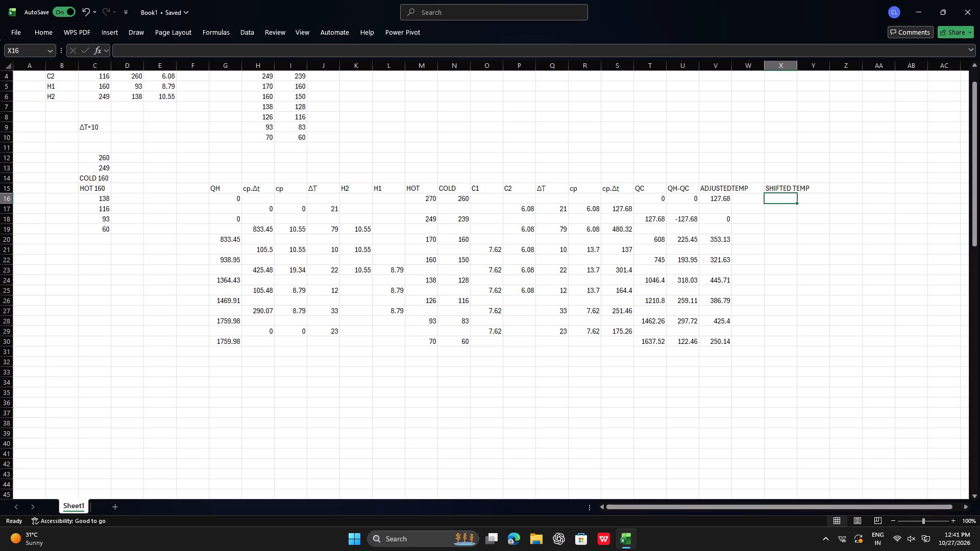
pyautogui.press('1')
pyautogui.press('2')
pyautogui.press('7')
pyautogui.press('.')
pyautogui.write('68')
pyautogui.click(780, 218)
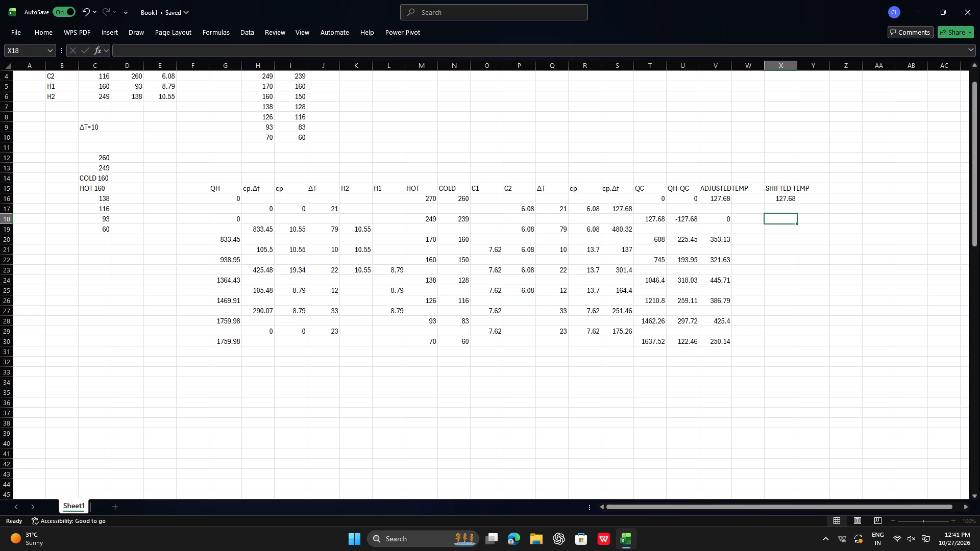
# Calculate the shifted value for the 249/239 temperature row in X18 with =G18+X16.
pyautogui.click(774, 199)
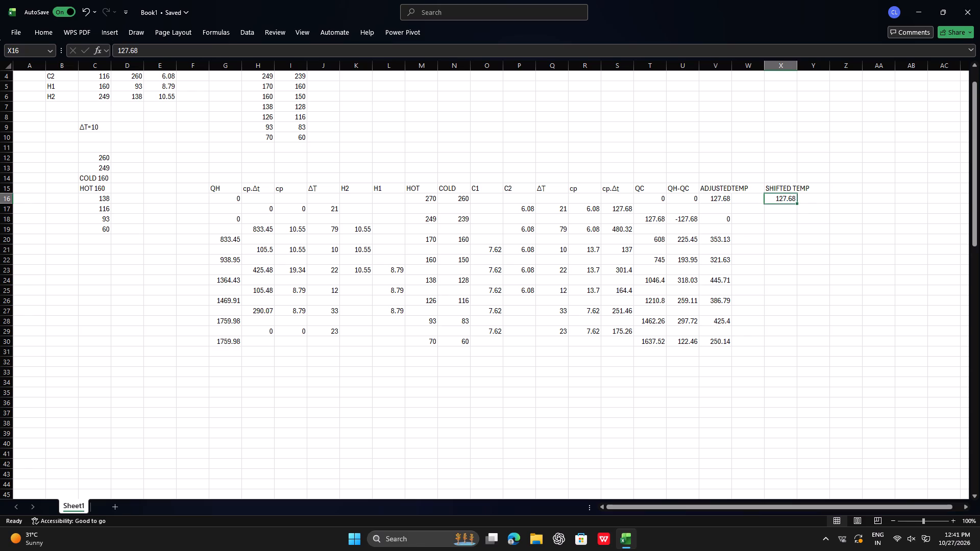
pyautogui.click(785, 222)
pyautogui.press('=')
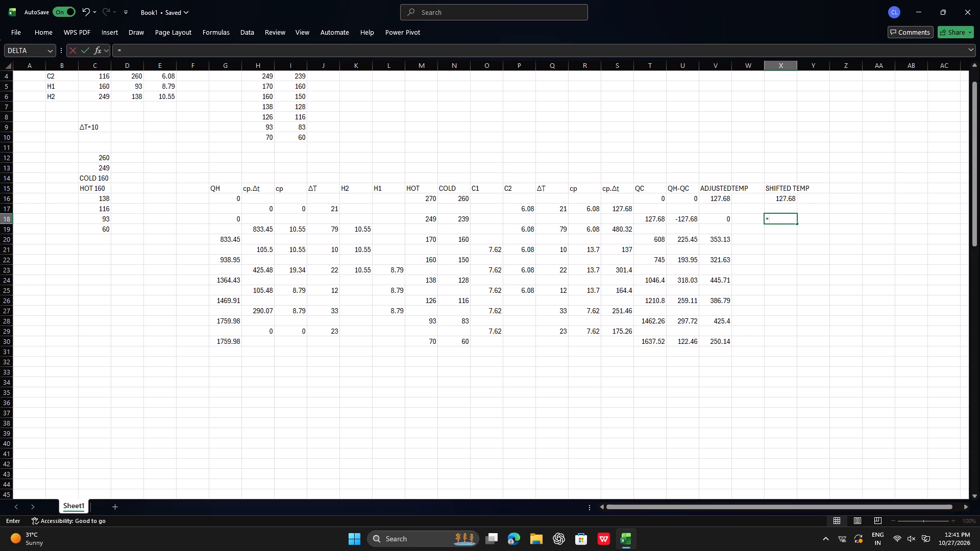
pyautogui.click(789, 198)
pyautogui.click(229, 224)
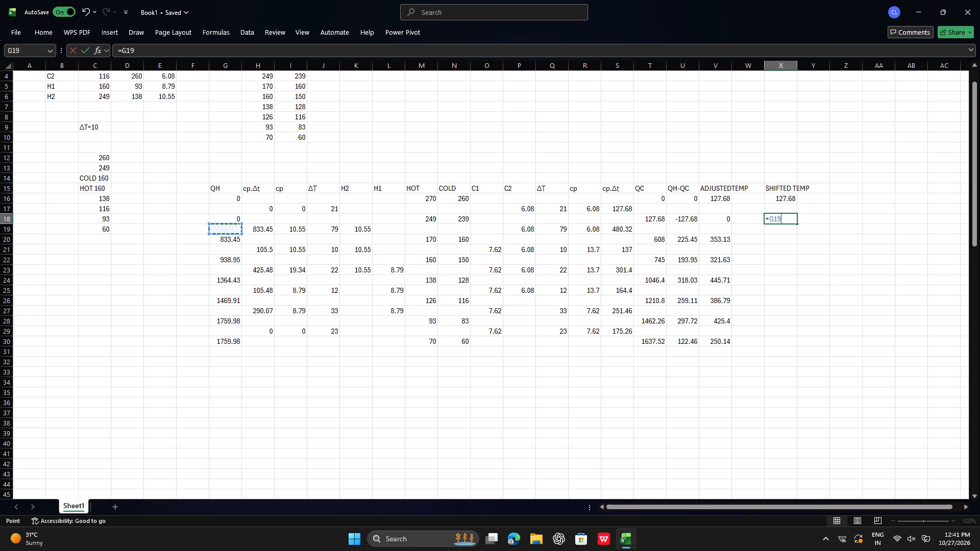
pyautogui.click(218, 216)
pyautogui.press('+')
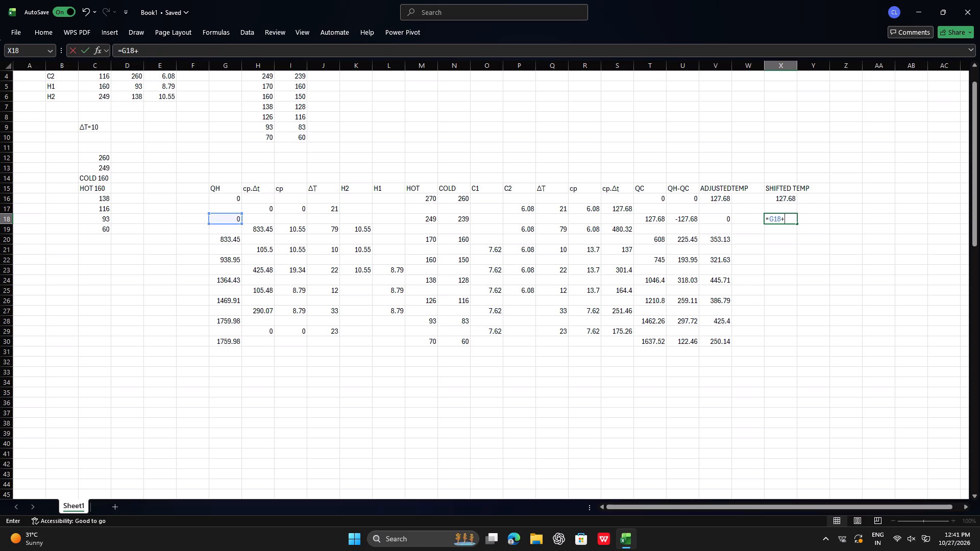
pyautogui.click(785, 198)
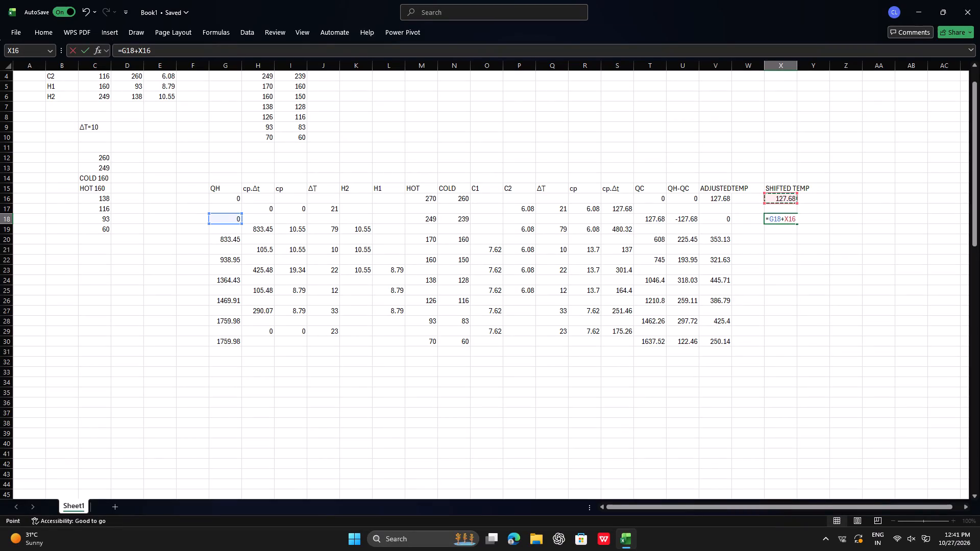
pyautogui.press('Return')
# Calculate the shifted value for the 170/160 temperature row in X20 with =X16+G20.
pyautogui.click(780, 240)
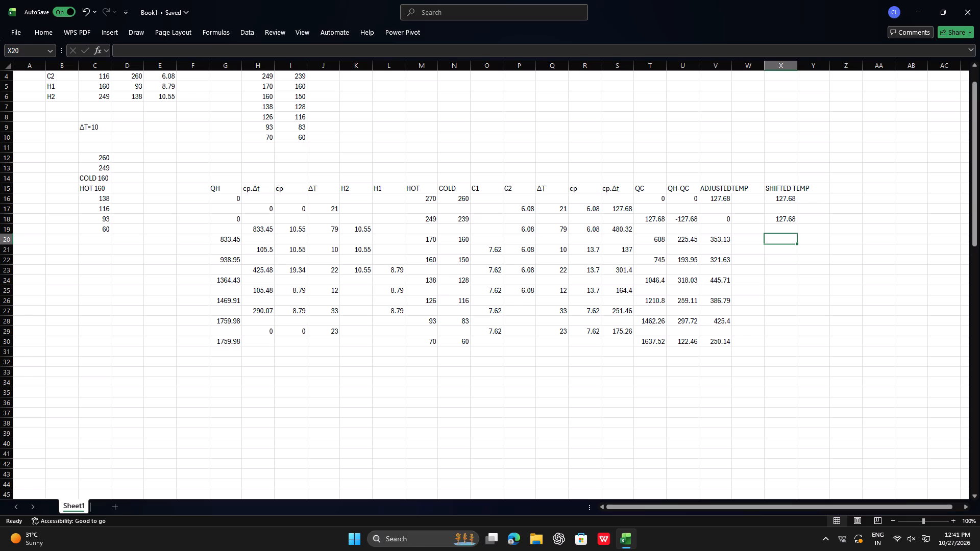
pyautogui.press('=')
pyautogui.click(779, 199)
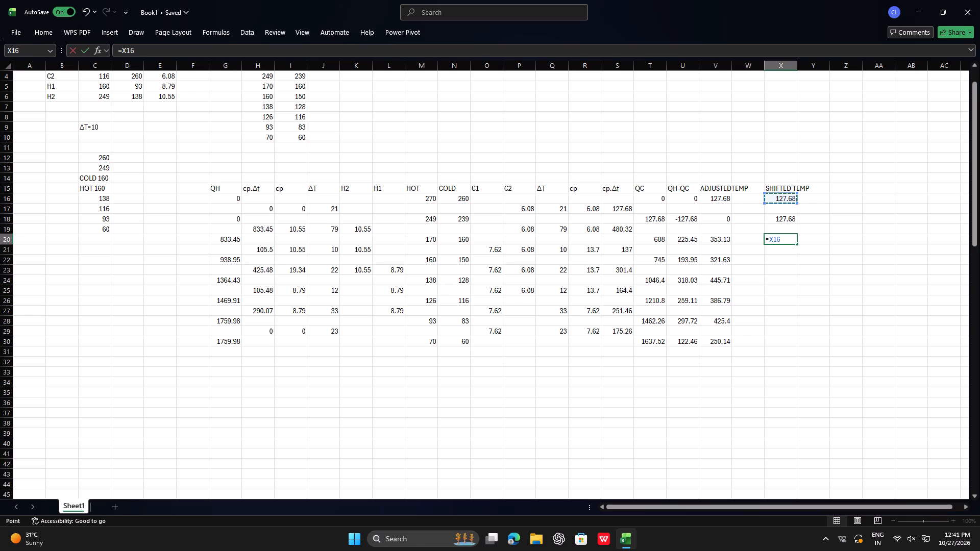
pyautogui.press('+')
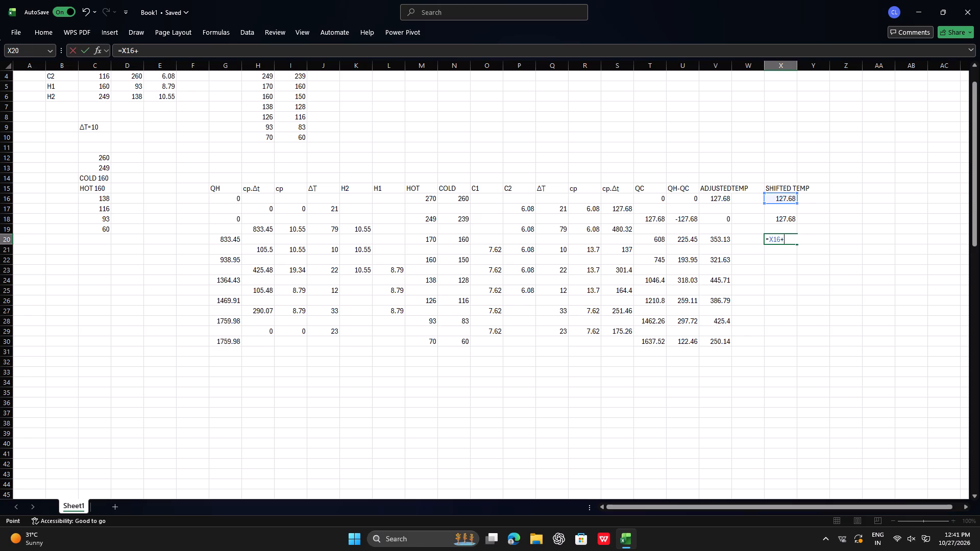
pyautogui.click(226, 240)
pyautogui.press('Return')
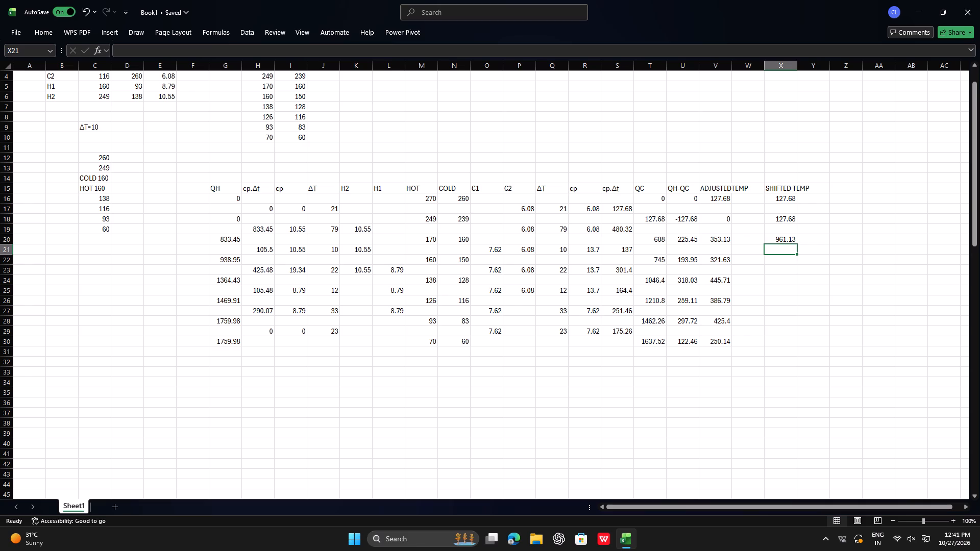
# Calculate the shifted value for the 160/150 temperature row in X22 with =X16+G22.
pyautogui.click(783, 260)
pyautogui.press('=')
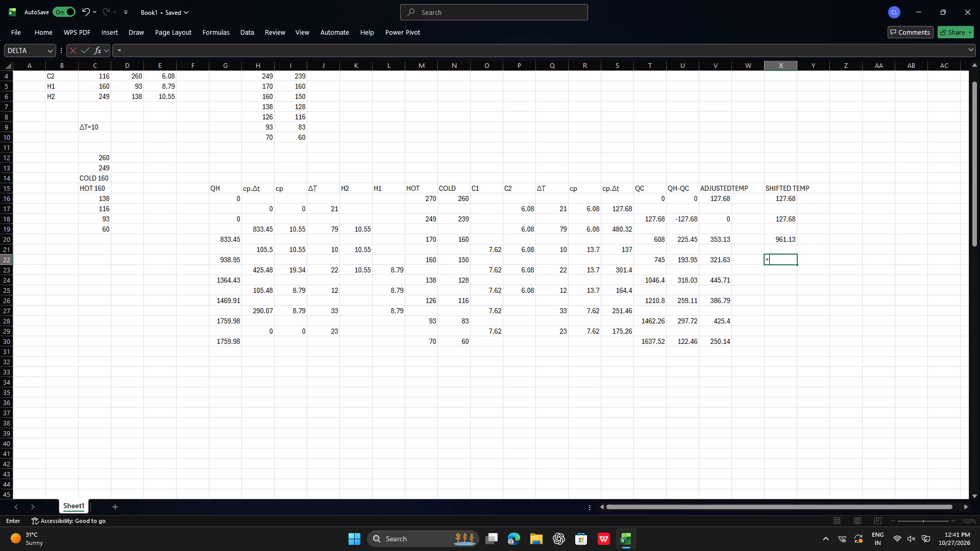
pyautogui.click(778, 196)
pyautogui.press('+')
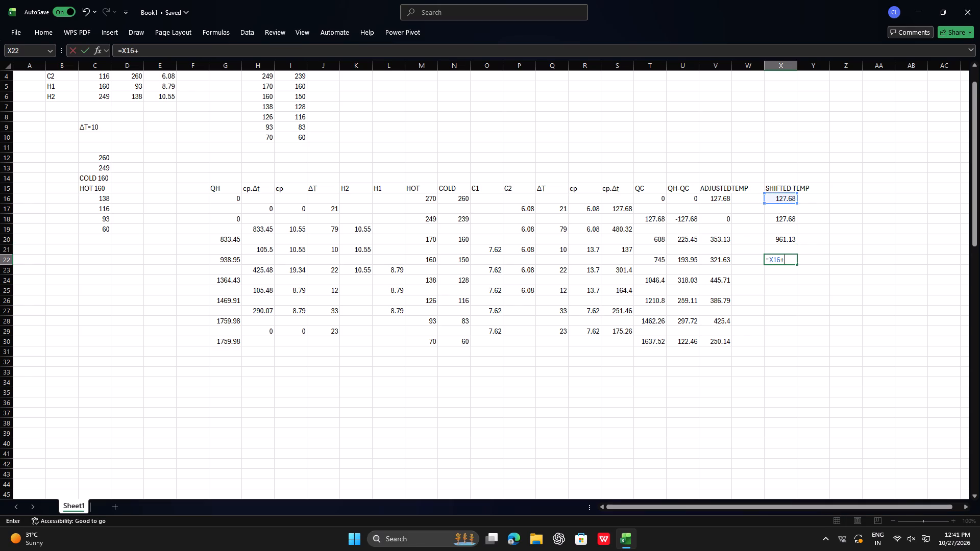
pyautogui.click(226, 261)
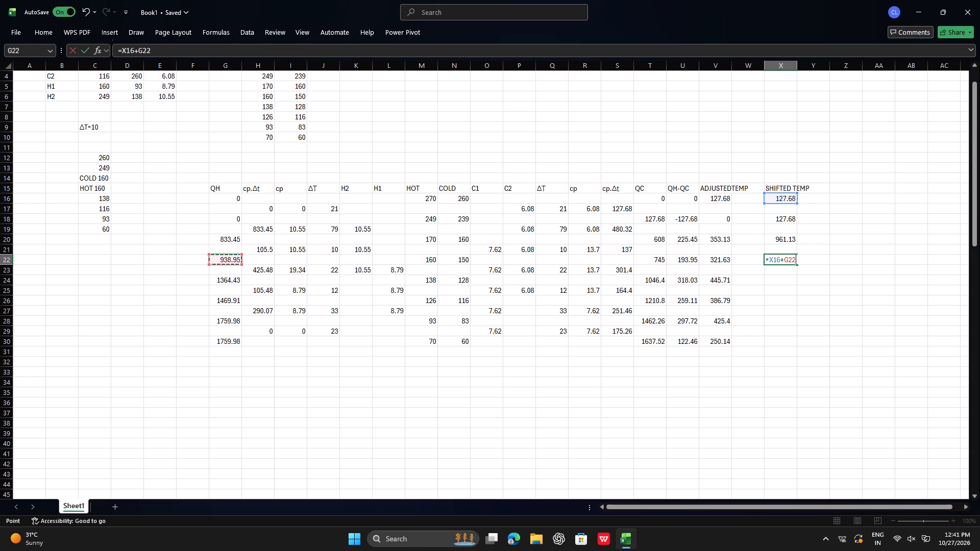
pyautogui.press('Return')
# Calculate the shifted value for the 138/128 temperature row in X24 with =X16+G24.
pyautogui.click(774, 284)
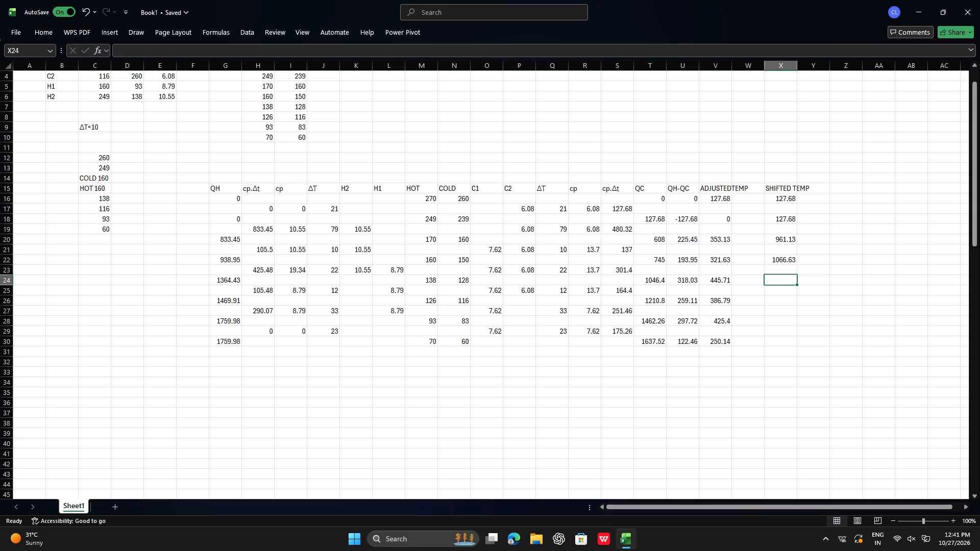
pyautogui.press('=')
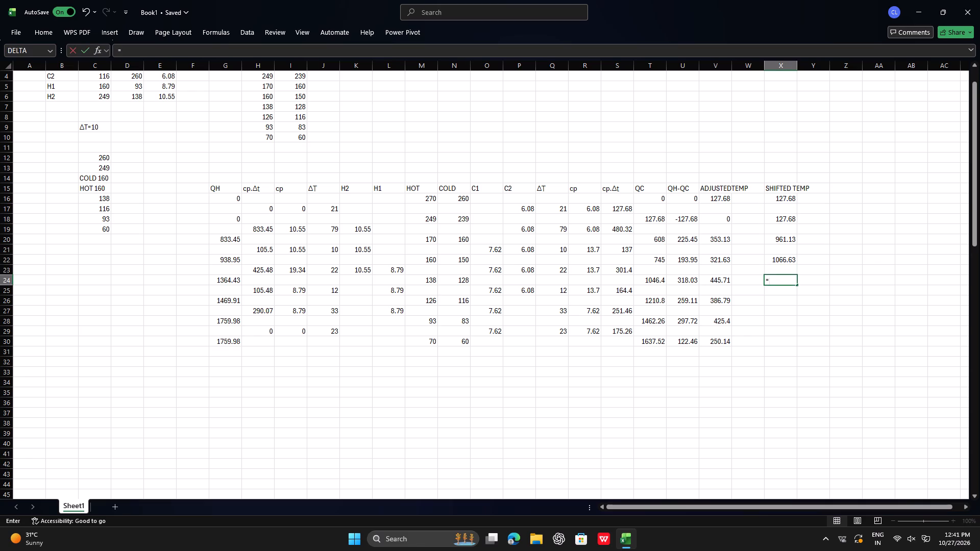
pyautogui.click(777, 197)
pyautogui.press('+')
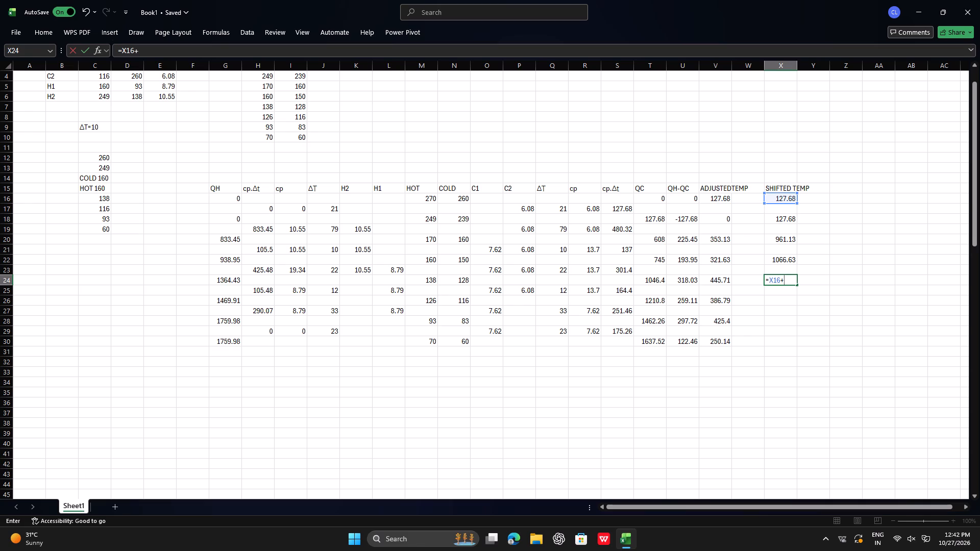
pyautogui.click(238, 281)
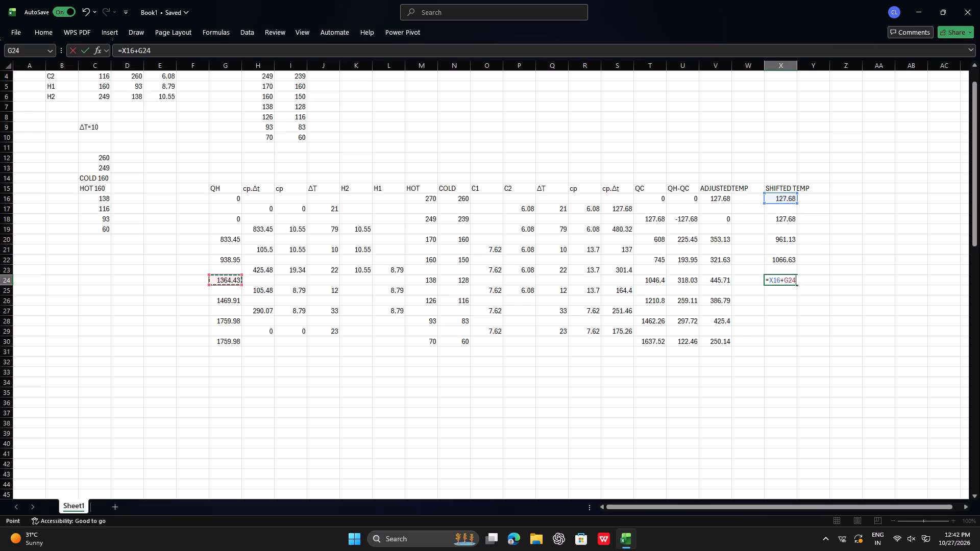
pyautogui.press('Return')
# Calculate the shifted value for the 126/116 temperature row in X26 with =X16+G26.
pyautogui.press('Return')
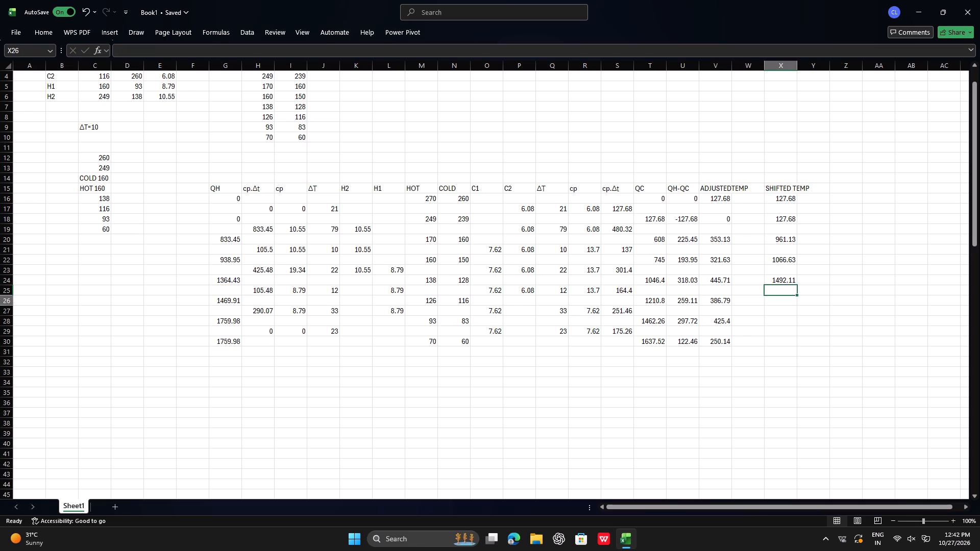
pyautogui.press('=')
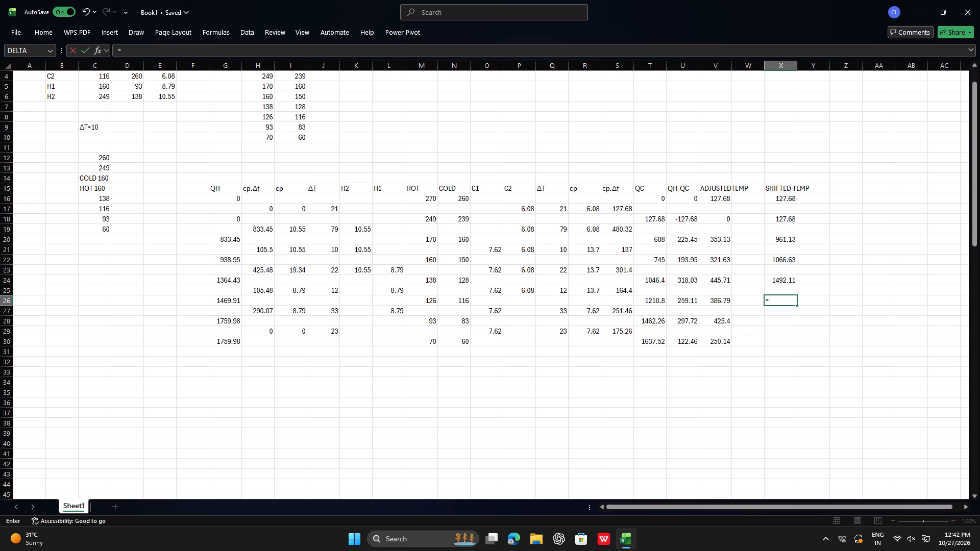
pyautogui.click(790, 200)
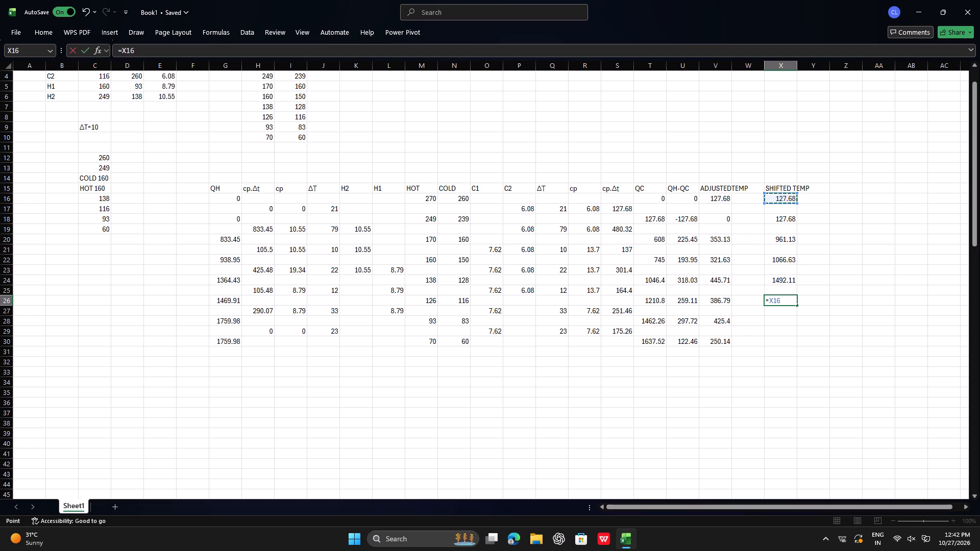
pyautogui.press('+')
pyautogui.click(238, 300)
pyautogui.press('Return')
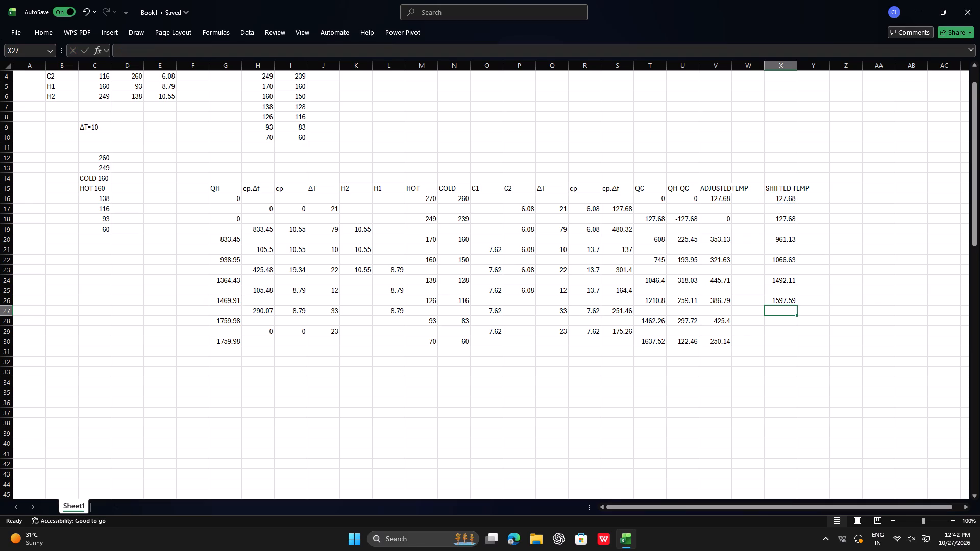
# Calculate the shifted value for the 93/83 temperature row in X28 with =X16+G28.
pyautogui.press('Return')
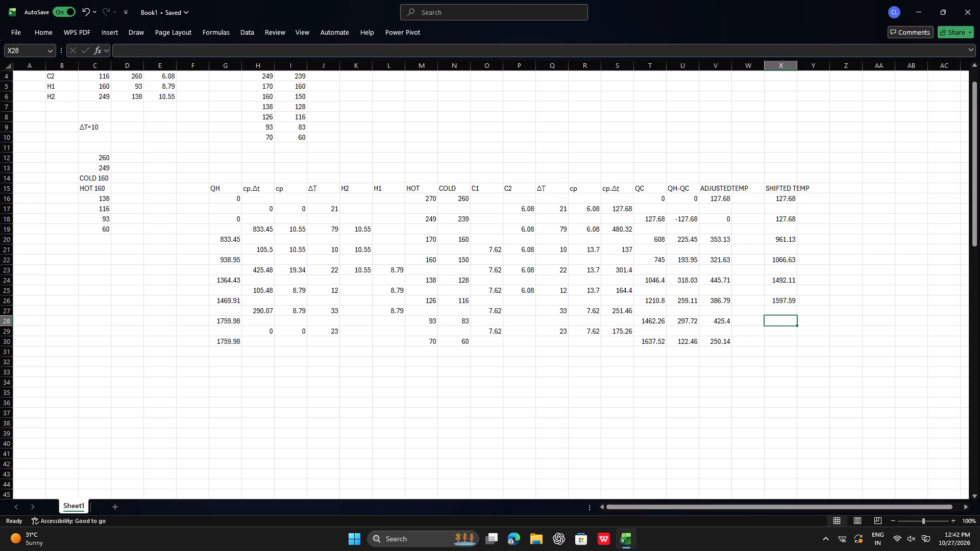
pyautogui.press('=')
pyautogui.click(795, 197)
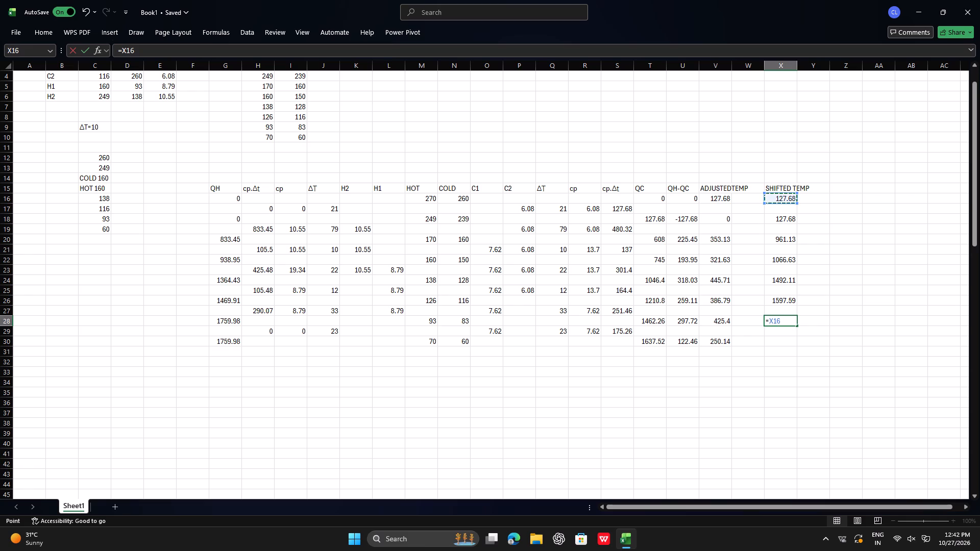
pyautogui.press('+')
pyautogui.click(234, 320)
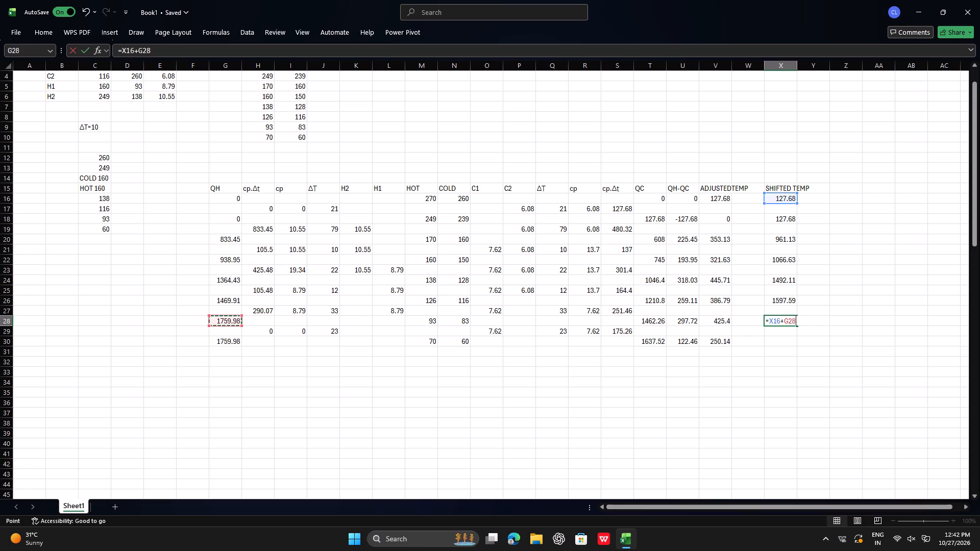
pyautogui.press('Return')
# Calculate the shifted value for the 70/60 temperature row in X30 with =X16+G30.
pyautogui.press('Return')
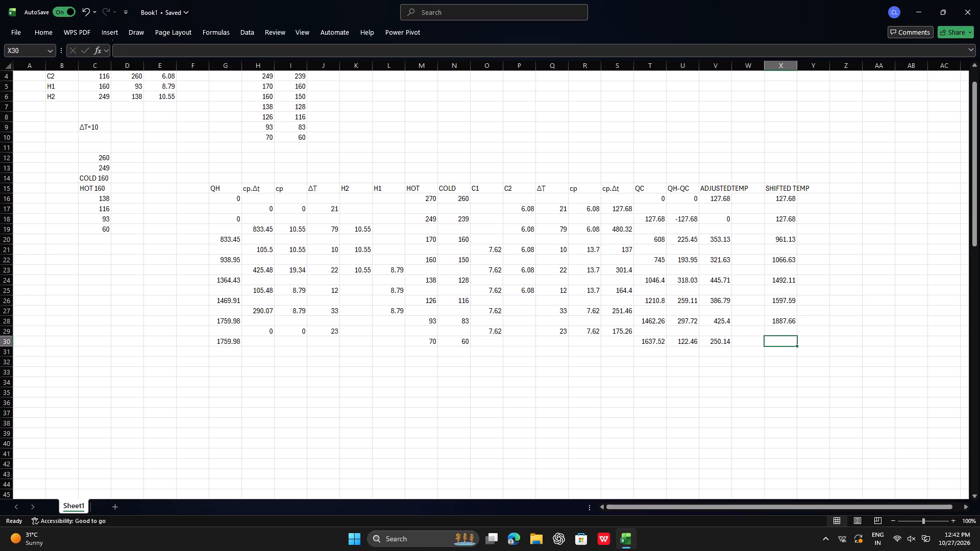
pyautogui.press('=')
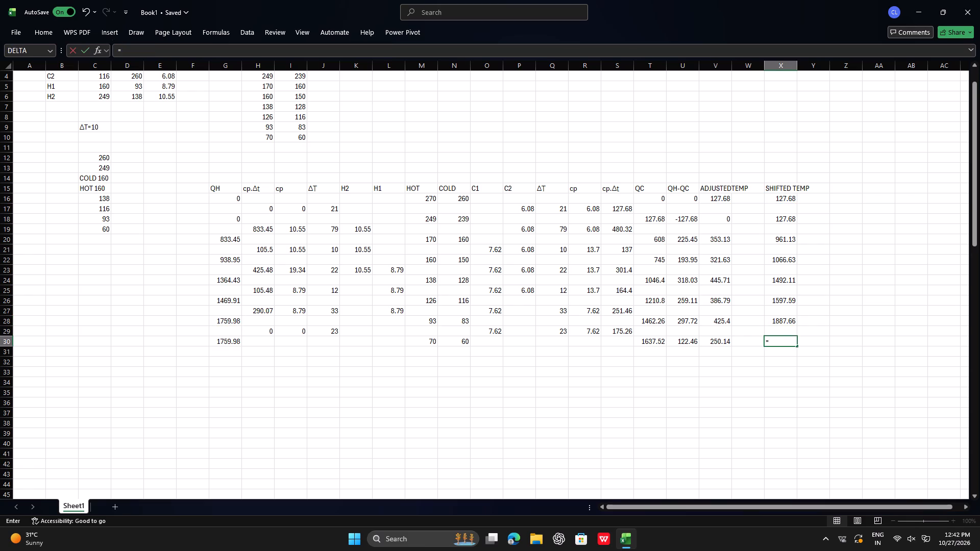
pyautogui.click(794, 196)
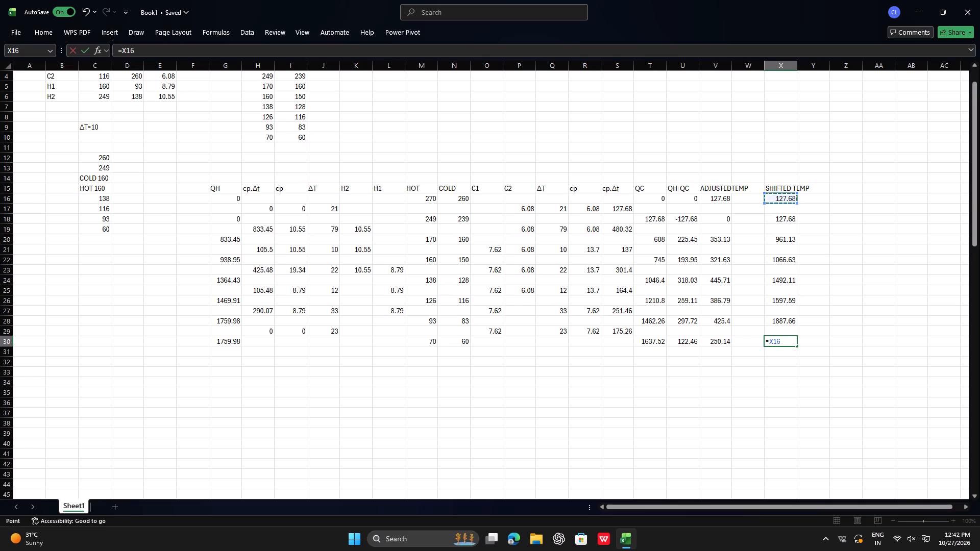
pyautogui.press('+')
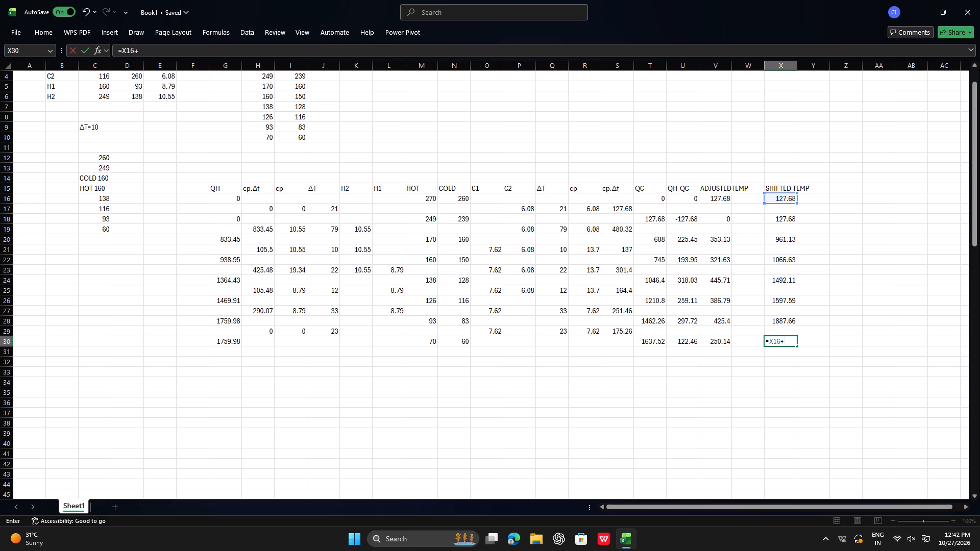
pyautogui.click(235, 346)
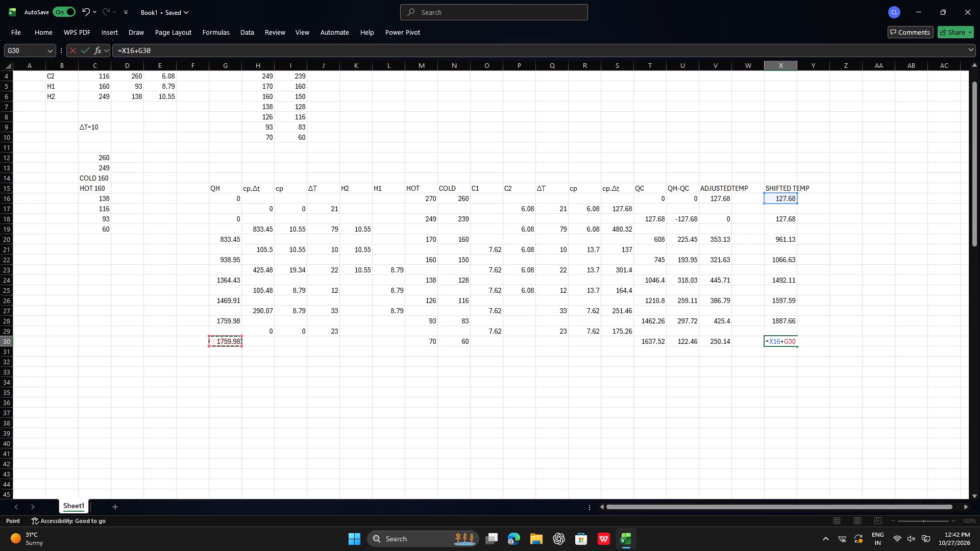
pyautogui.press('Return')
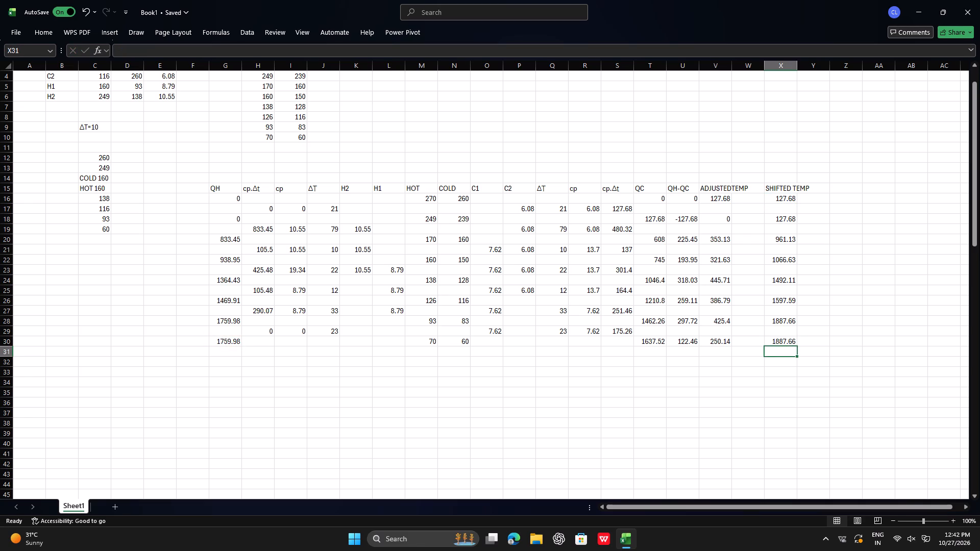
# Extend the SHIFTED TEMP header in X15 to read SHIFTED TEMP HOT.
pyautogui.click(806, 189)
pyautogui.click(794, 191)
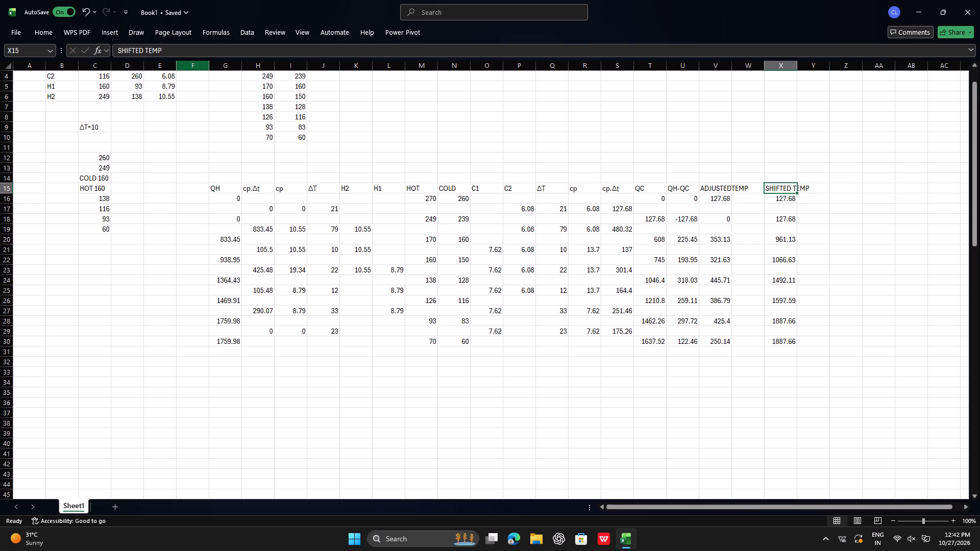
pyautogui.click(173, 49)
pyautogui.press('space')
pyautogui.write('HOT')
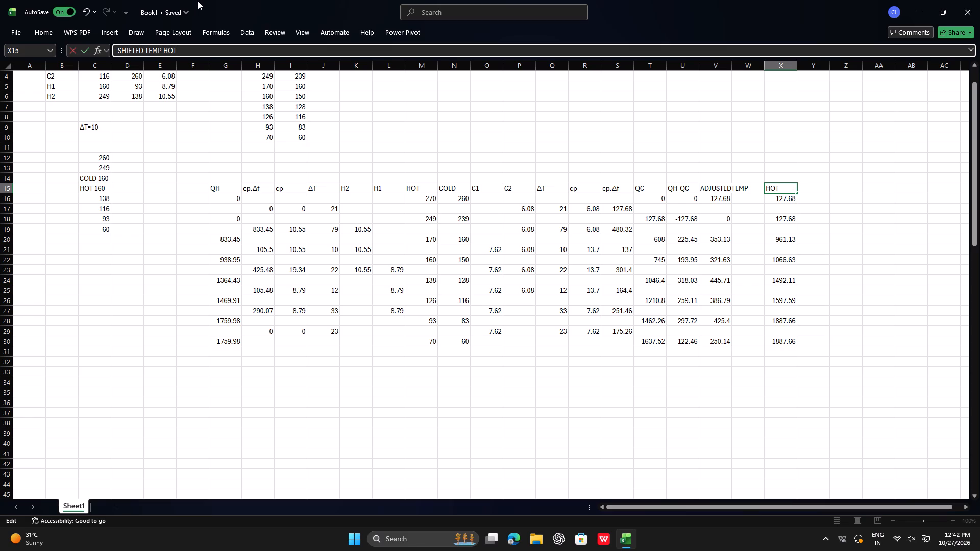
pyautogui.press('Return')
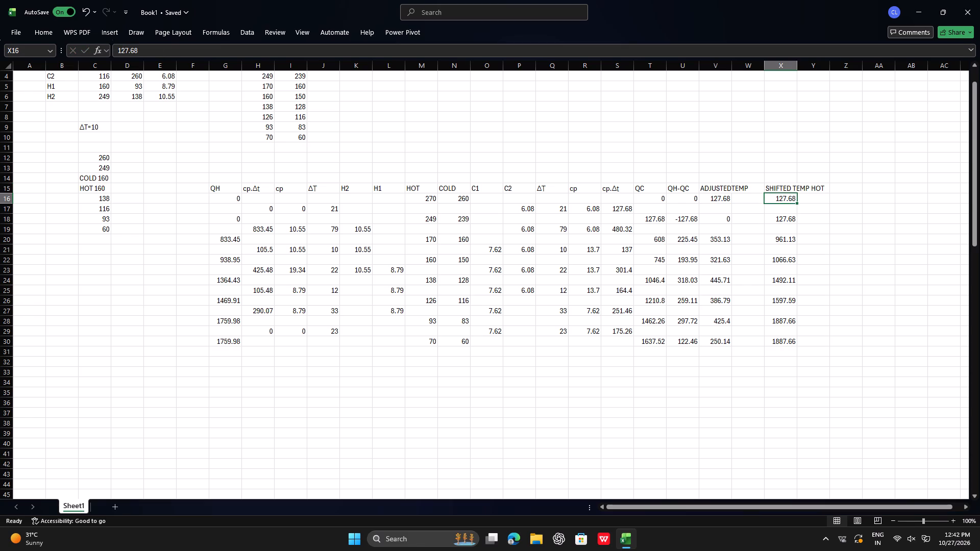
# Add the column header ADJUSTED TEMP COLD in AA15.
pyautogui.click(863, 190)
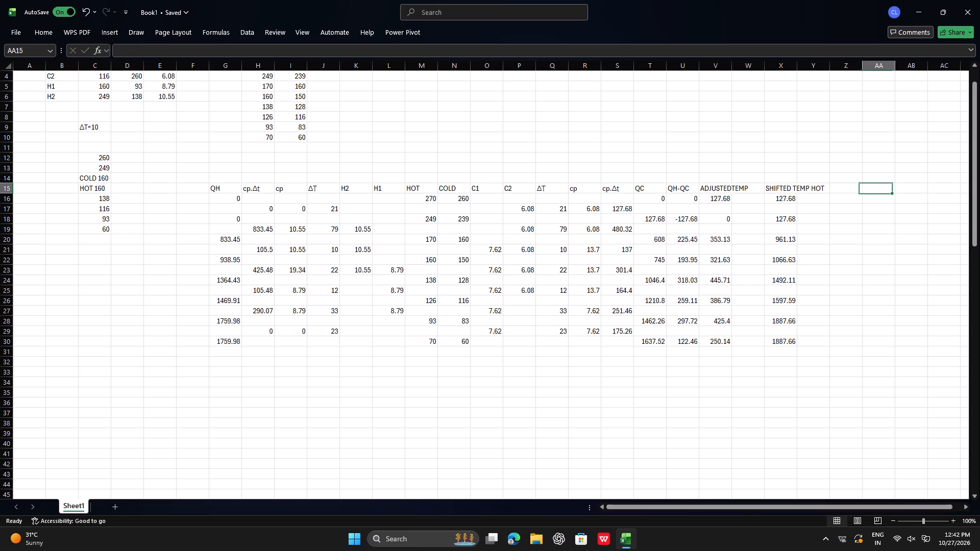
pyautogui.write('ADJUSTED')
pyautogui.press('space')
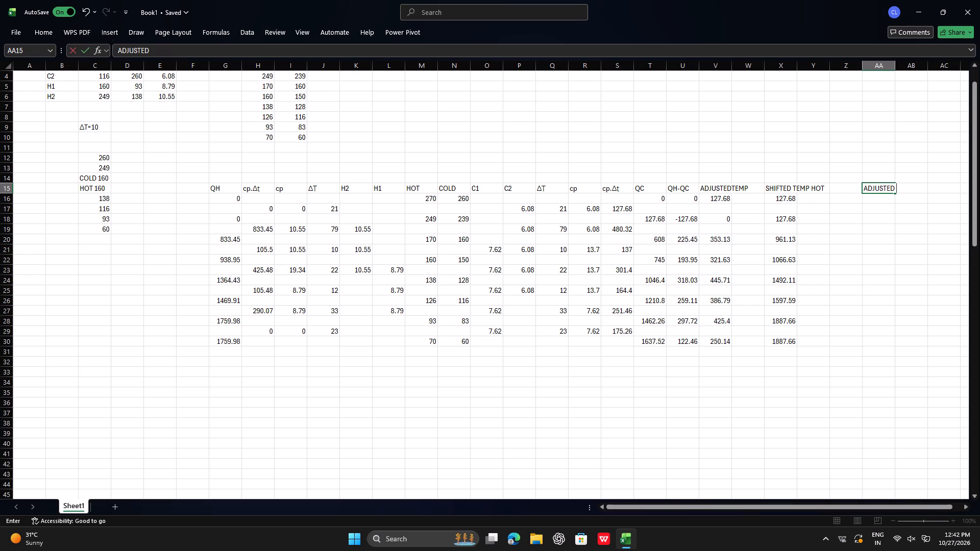
pyautogui.write('TEMP COLD')
pyautogui.press('Return')
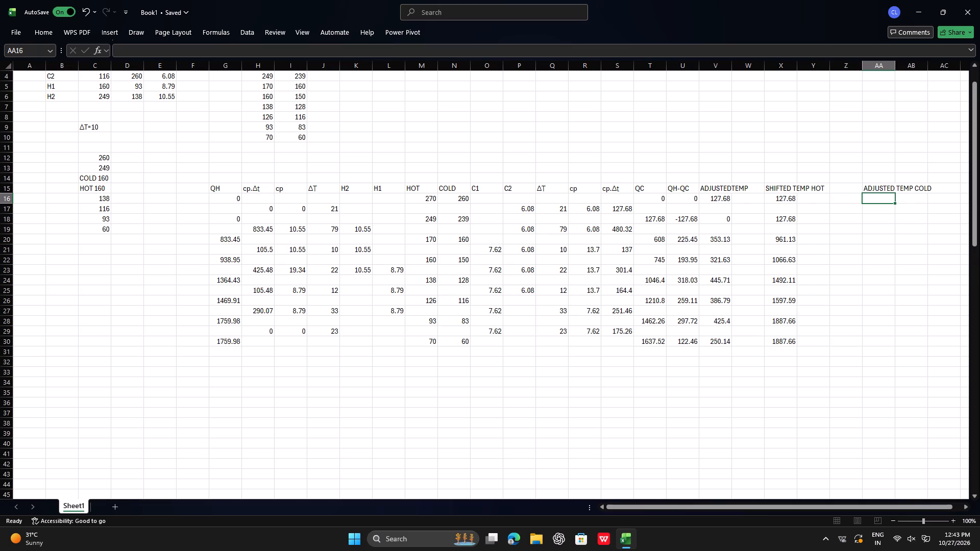
# Enter 127.68 as the first ADJUSTED TEMP COLD value in AA16, on the 270/260 temperature row.
pyautogui.click(872, 199)
pyautogui.write('126')
pyautogui.press('BackSpace')
pyautogui.press('7')
pyautogui.press('.')
pyautogui.press('6')
pyautogui.press('8')
pyautogui.press('Return')
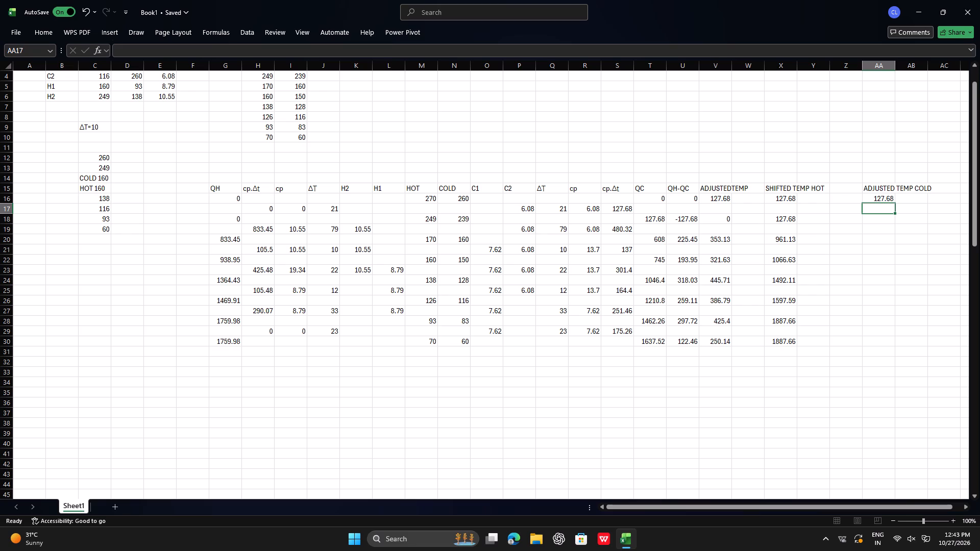
# Calculate the cold adjusted value for the 249/239 temperature row in AA18 with =AA16+T18.
pyautogui.click(875, 222)
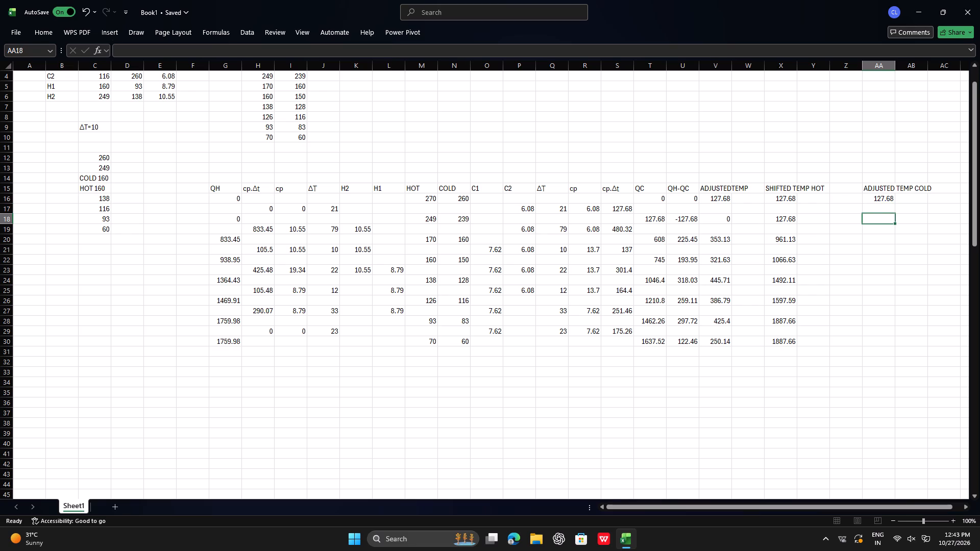
pyautogui.press('=')
pyautogui.click(886, 203)
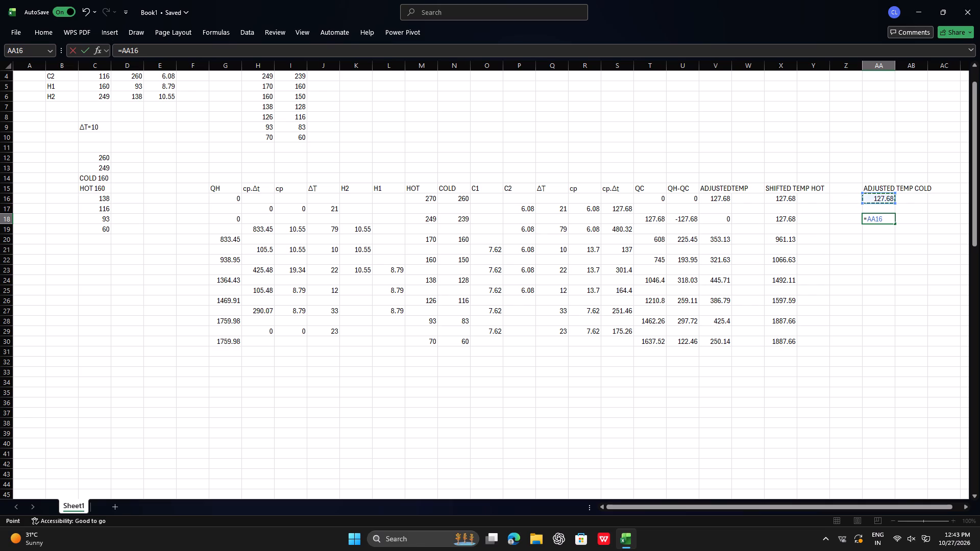
pyautogui.press('+')
pyautogui.click(663, 219)
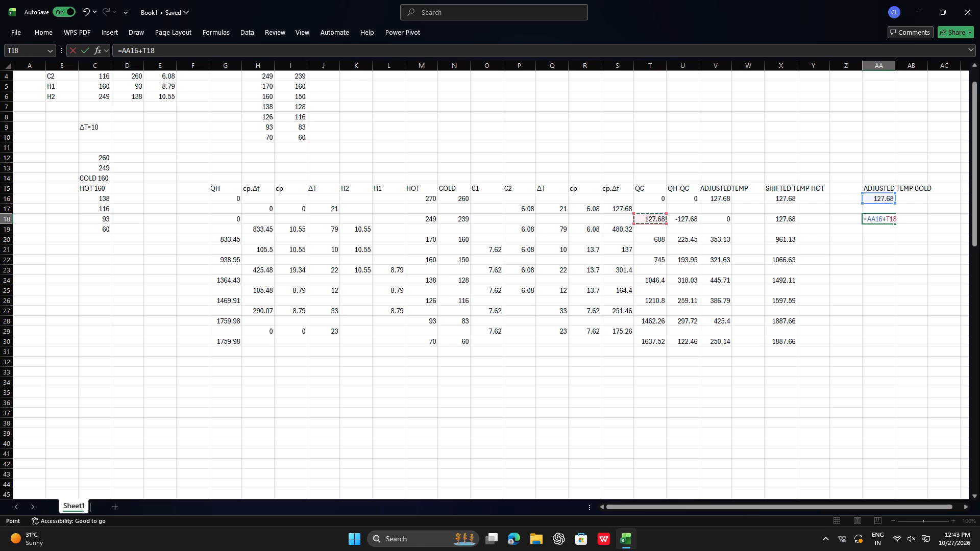
pyautogui.press('Return')
pyautogui.press('Return')
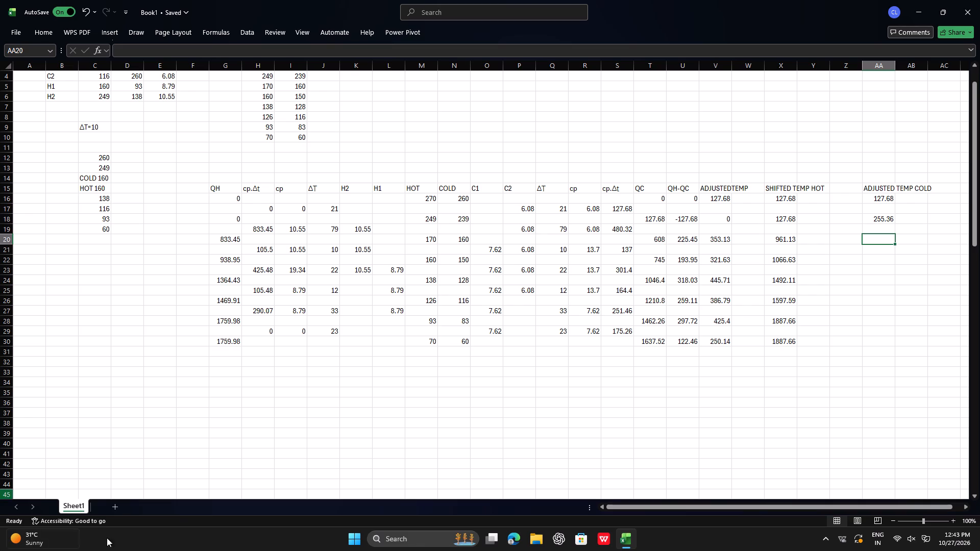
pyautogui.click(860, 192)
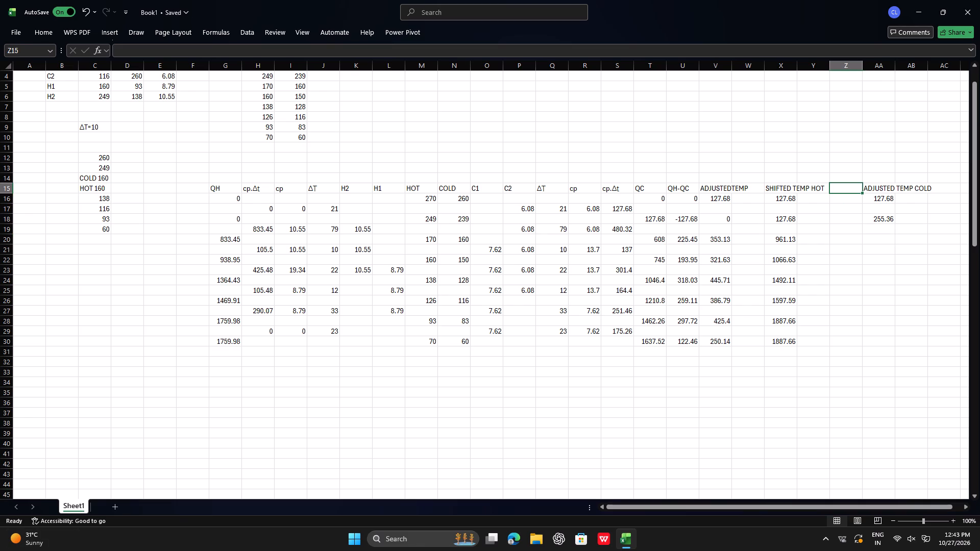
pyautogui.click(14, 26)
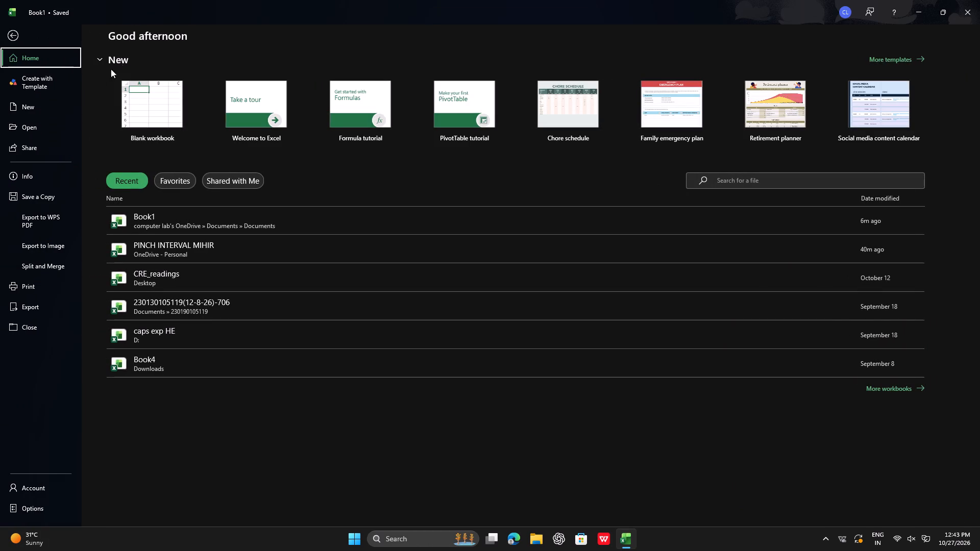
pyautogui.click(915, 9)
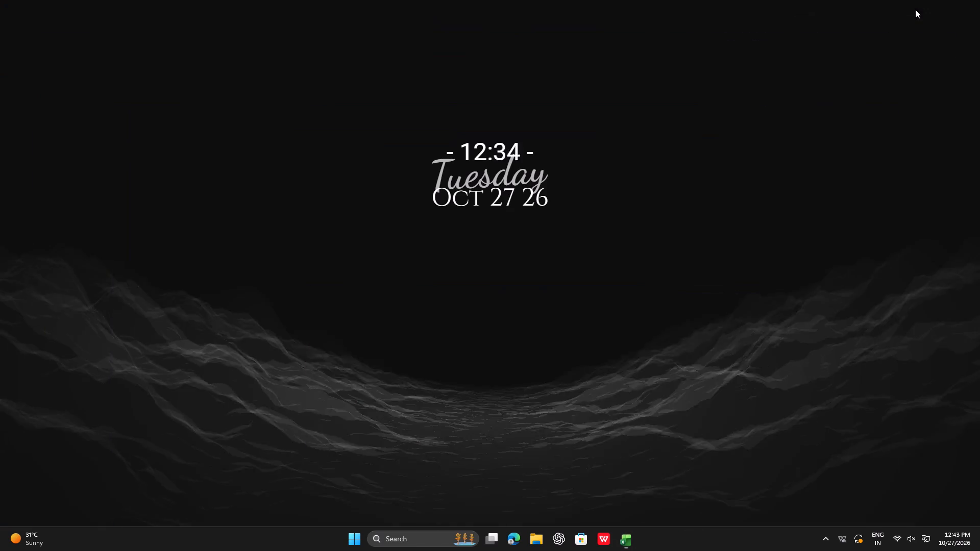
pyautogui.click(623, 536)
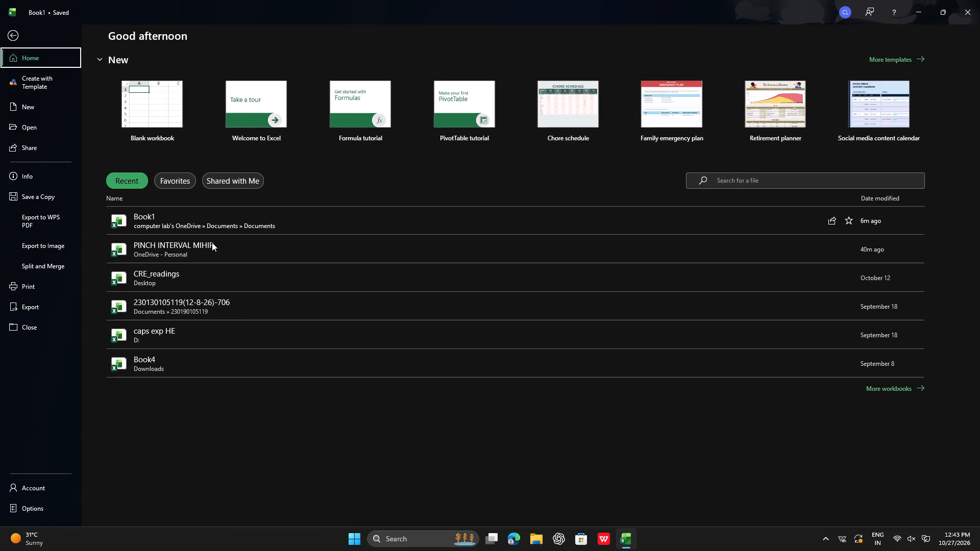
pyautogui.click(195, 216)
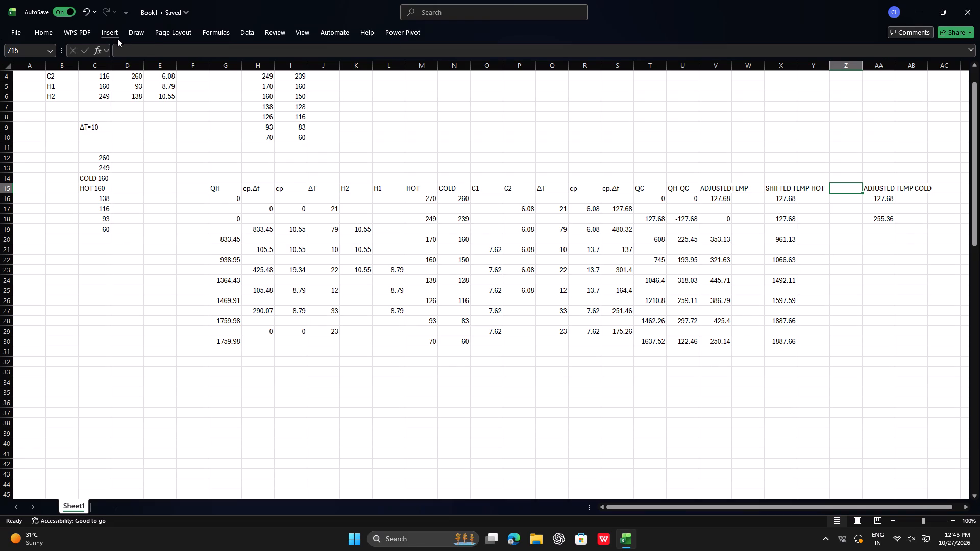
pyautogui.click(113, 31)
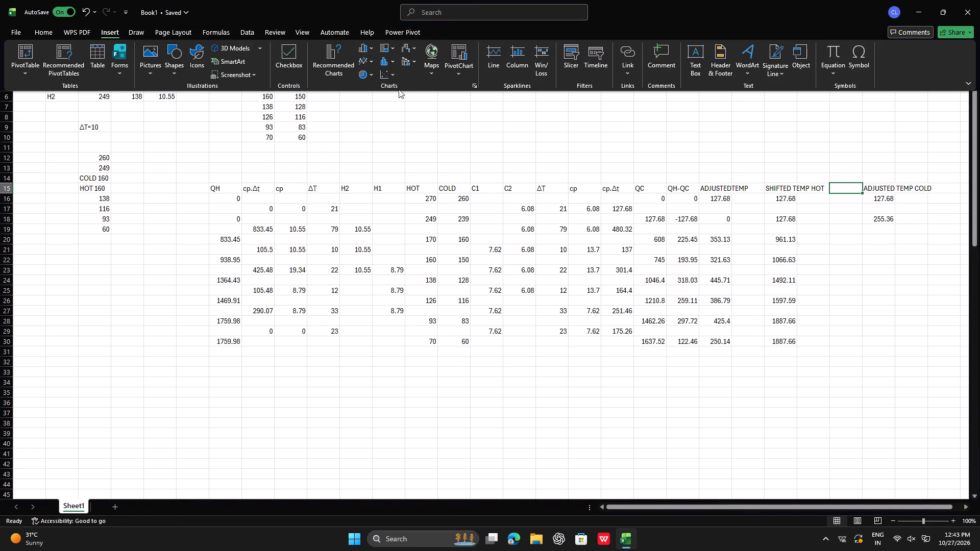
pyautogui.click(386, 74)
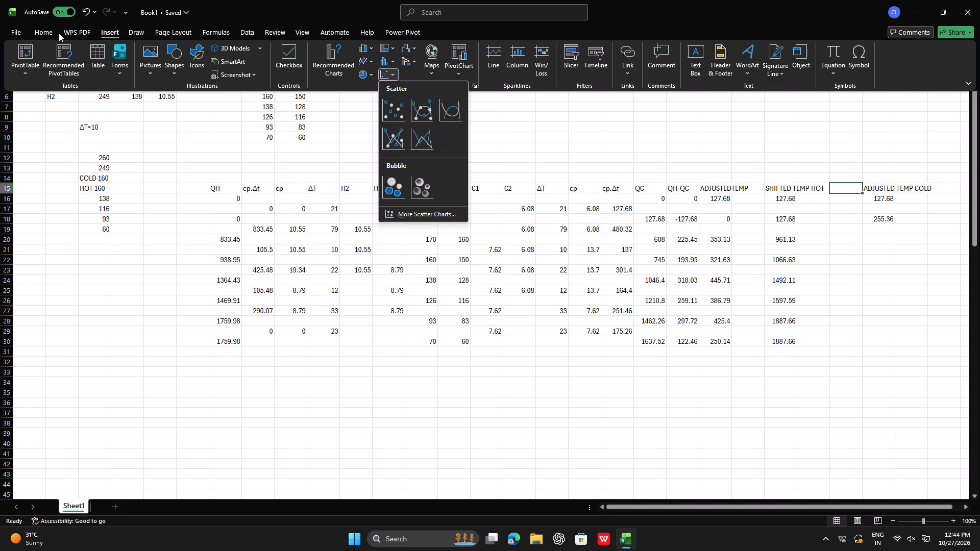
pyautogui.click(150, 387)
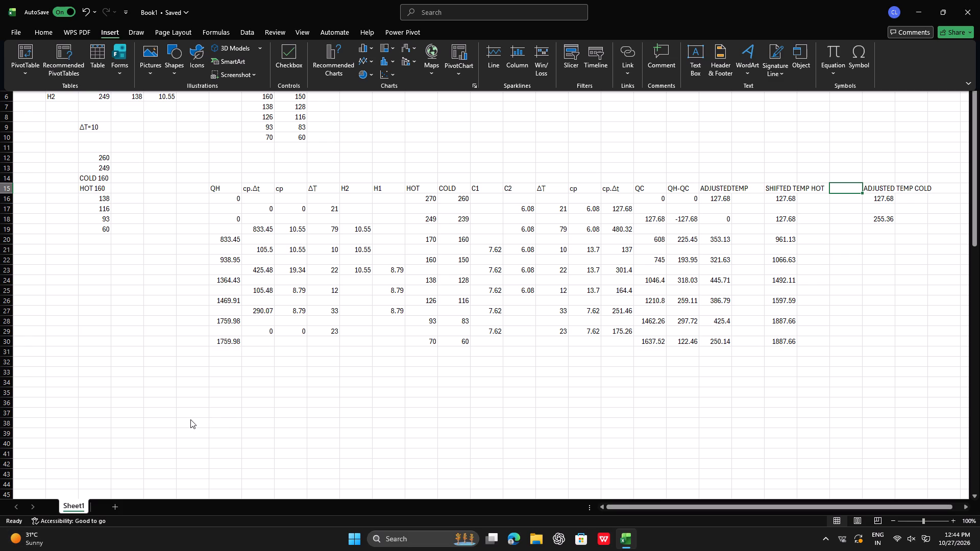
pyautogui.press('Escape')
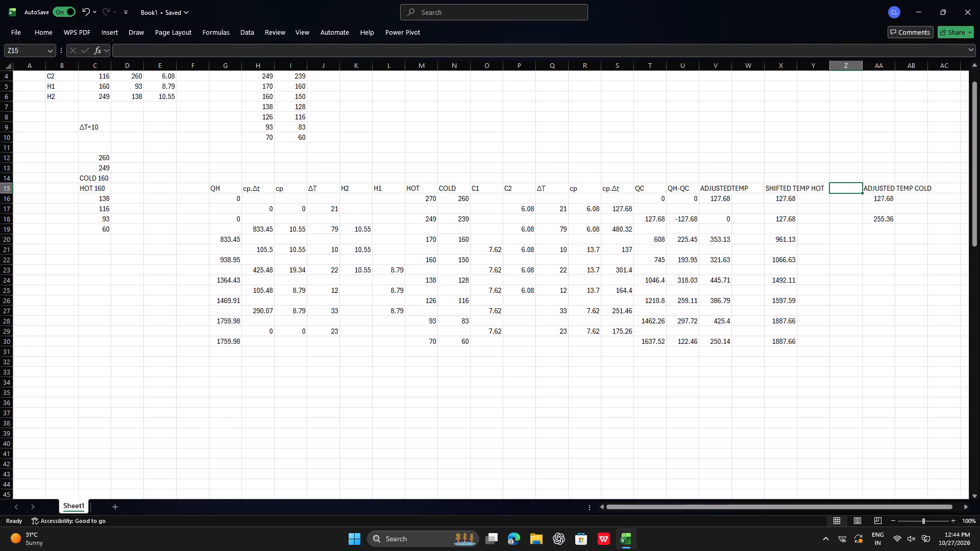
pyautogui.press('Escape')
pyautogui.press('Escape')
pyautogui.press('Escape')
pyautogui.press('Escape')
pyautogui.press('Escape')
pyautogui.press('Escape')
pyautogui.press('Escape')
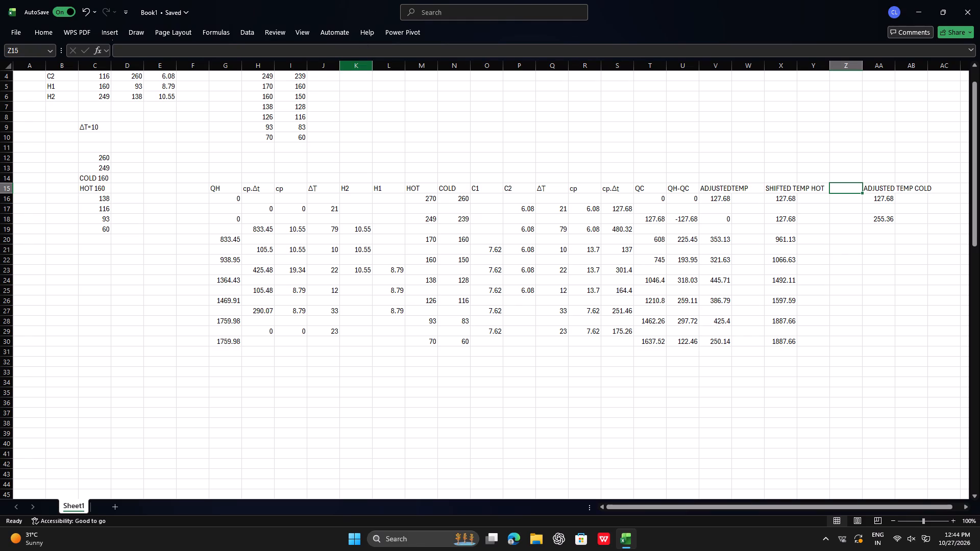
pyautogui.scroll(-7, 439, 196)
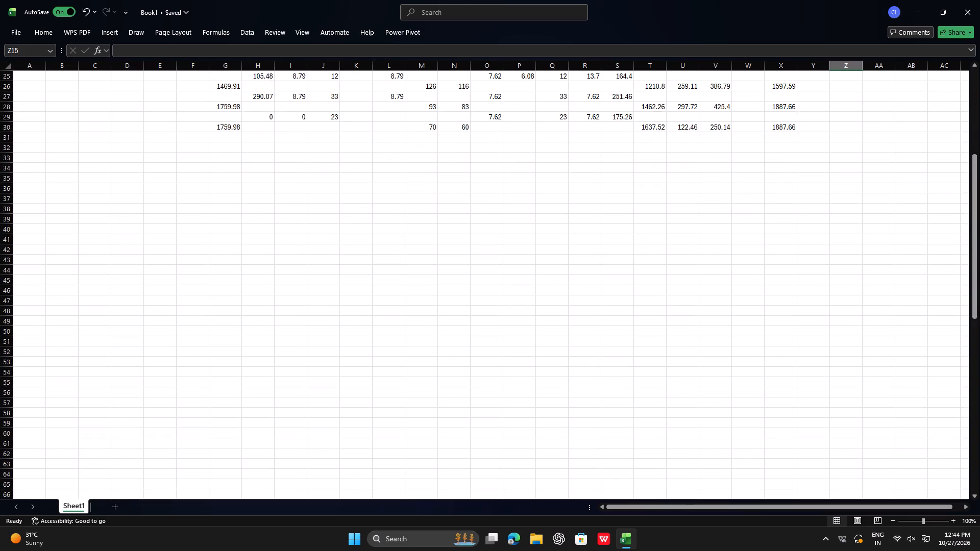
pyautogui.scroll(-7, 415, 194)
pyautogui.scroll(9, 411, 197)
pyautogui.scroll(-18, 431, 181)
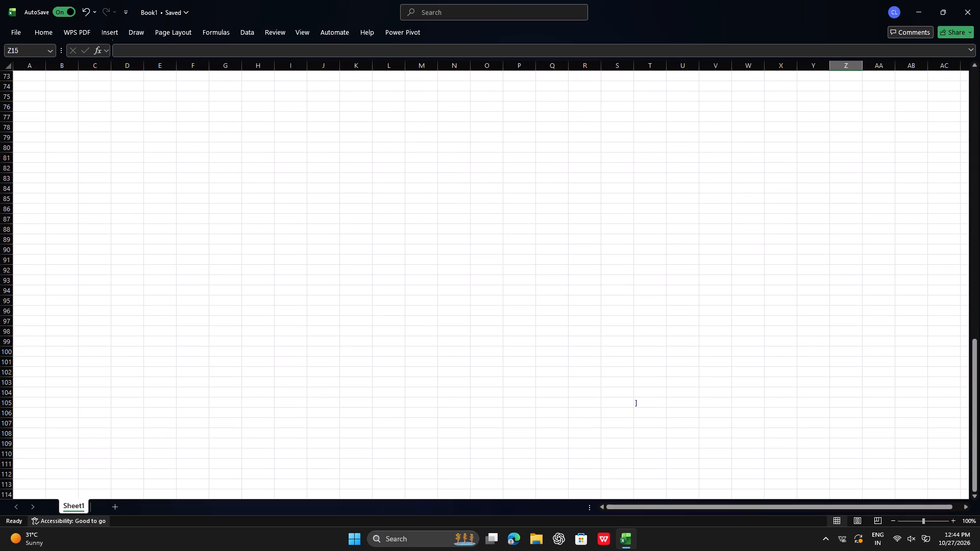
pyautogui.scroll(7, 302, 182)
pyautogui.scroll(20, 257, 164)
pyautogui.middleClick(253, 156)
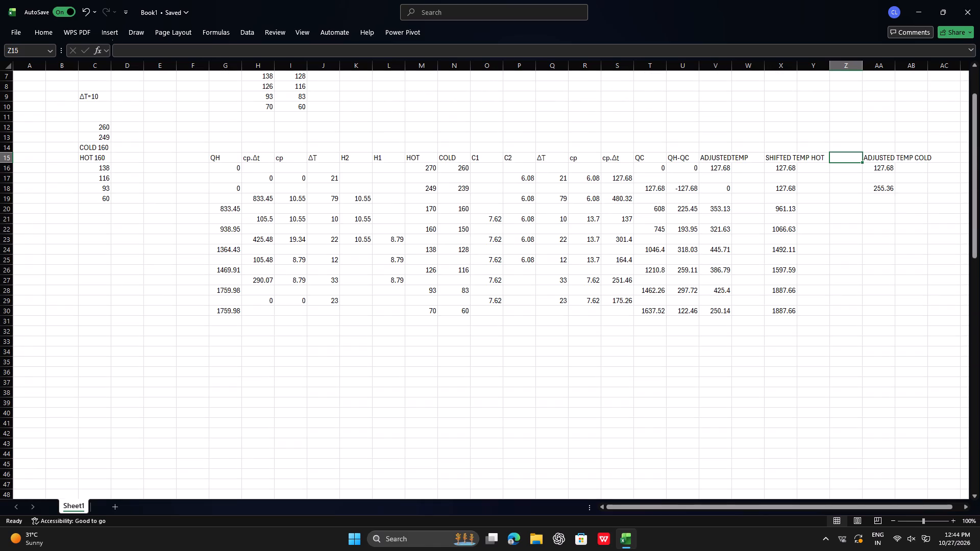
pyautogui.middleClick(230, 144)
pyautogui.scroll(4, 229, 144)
# Insert a scatter chart with straight lines and markers from the QH column, cells G14 to G30.
pyautogui.moveTo(213, 148); pyautogui.dragTo(234, 233)
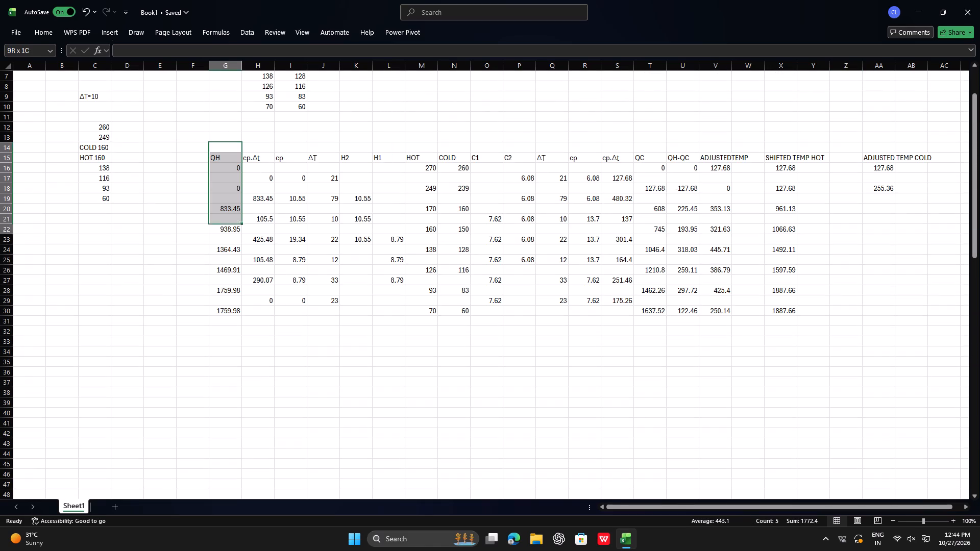
pyautogui.moveTo(234, 233); pyautogui.dragTo(228, 312)
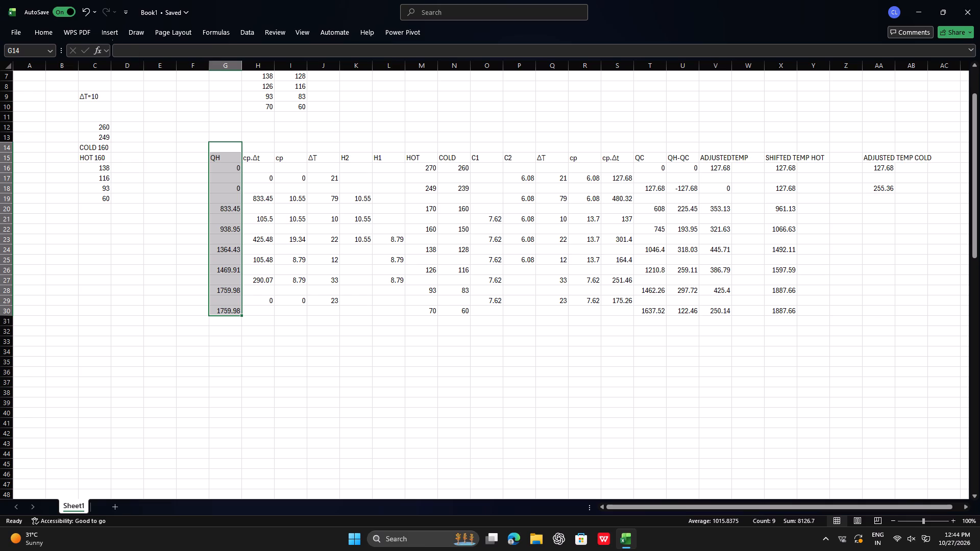
pyautogui.click(112, 31)
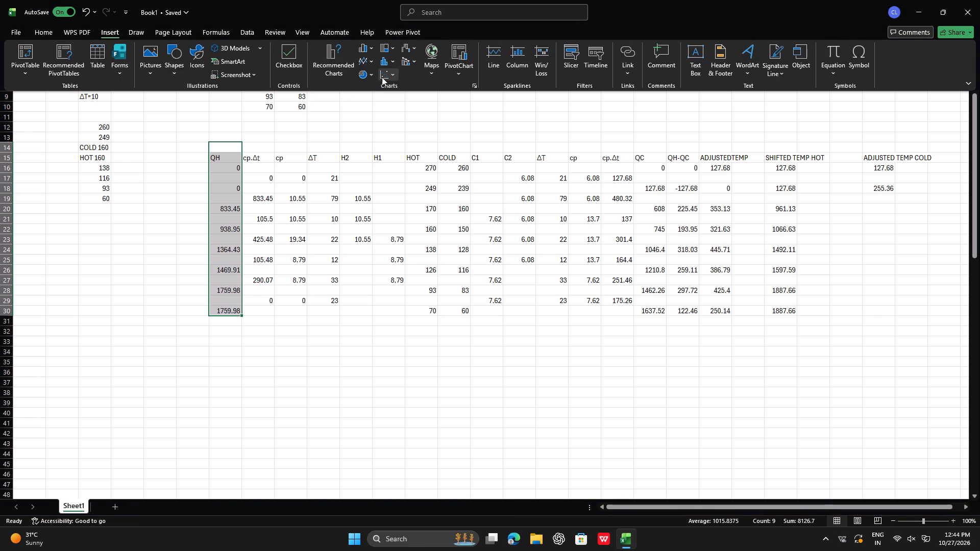
pyautogui.click(384, 76)
pyautogui.click(391, 127)
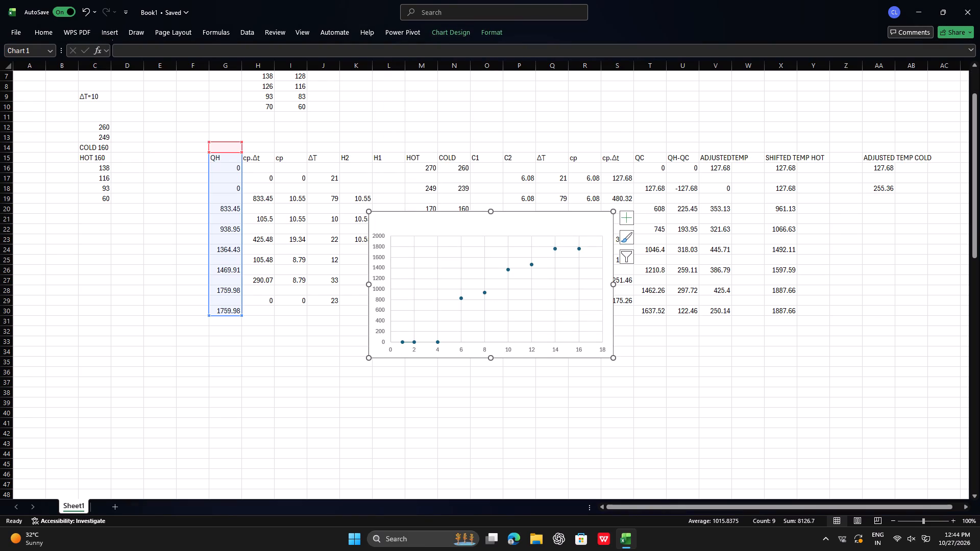
pyautogui.press('Return')
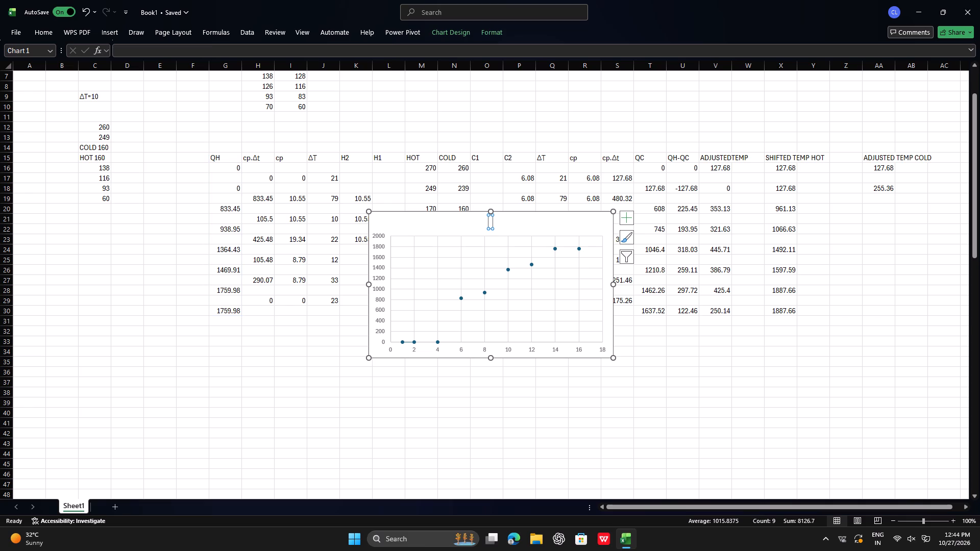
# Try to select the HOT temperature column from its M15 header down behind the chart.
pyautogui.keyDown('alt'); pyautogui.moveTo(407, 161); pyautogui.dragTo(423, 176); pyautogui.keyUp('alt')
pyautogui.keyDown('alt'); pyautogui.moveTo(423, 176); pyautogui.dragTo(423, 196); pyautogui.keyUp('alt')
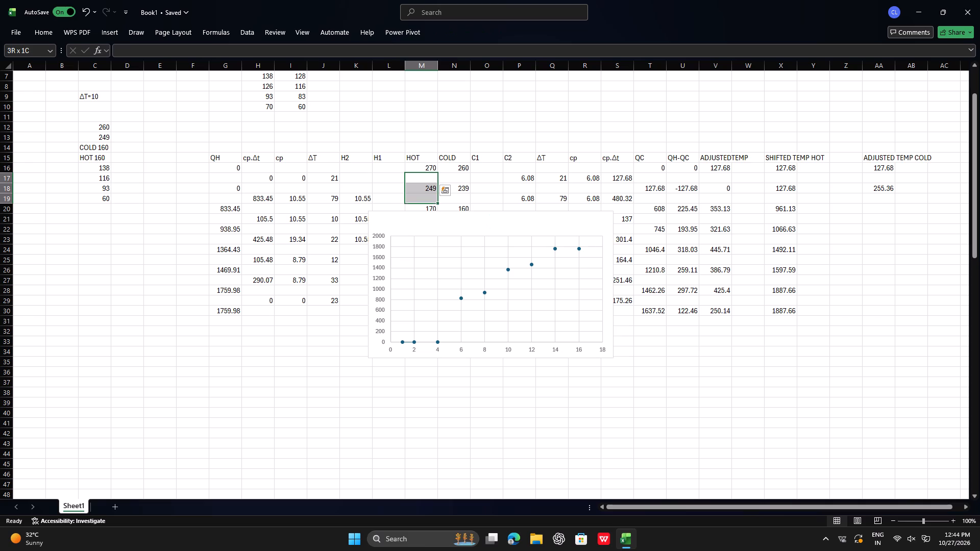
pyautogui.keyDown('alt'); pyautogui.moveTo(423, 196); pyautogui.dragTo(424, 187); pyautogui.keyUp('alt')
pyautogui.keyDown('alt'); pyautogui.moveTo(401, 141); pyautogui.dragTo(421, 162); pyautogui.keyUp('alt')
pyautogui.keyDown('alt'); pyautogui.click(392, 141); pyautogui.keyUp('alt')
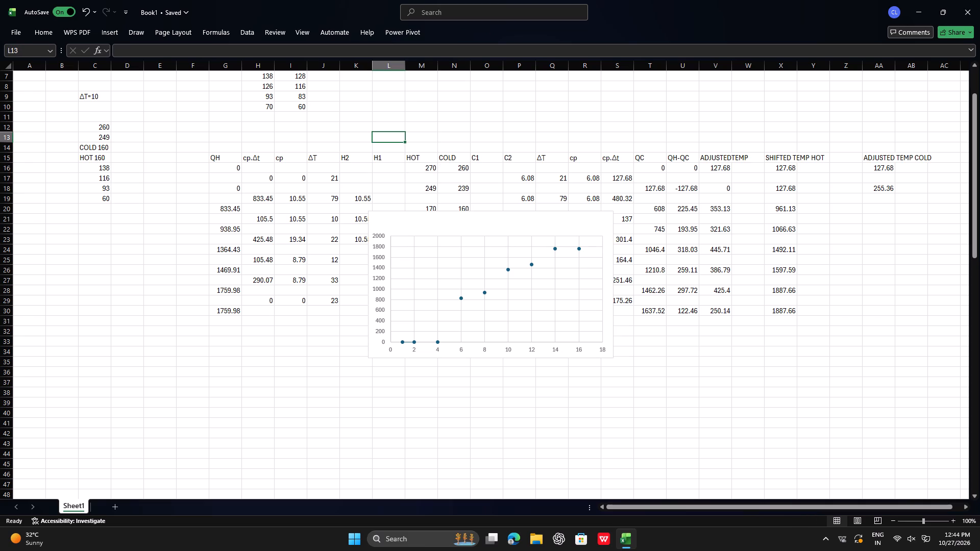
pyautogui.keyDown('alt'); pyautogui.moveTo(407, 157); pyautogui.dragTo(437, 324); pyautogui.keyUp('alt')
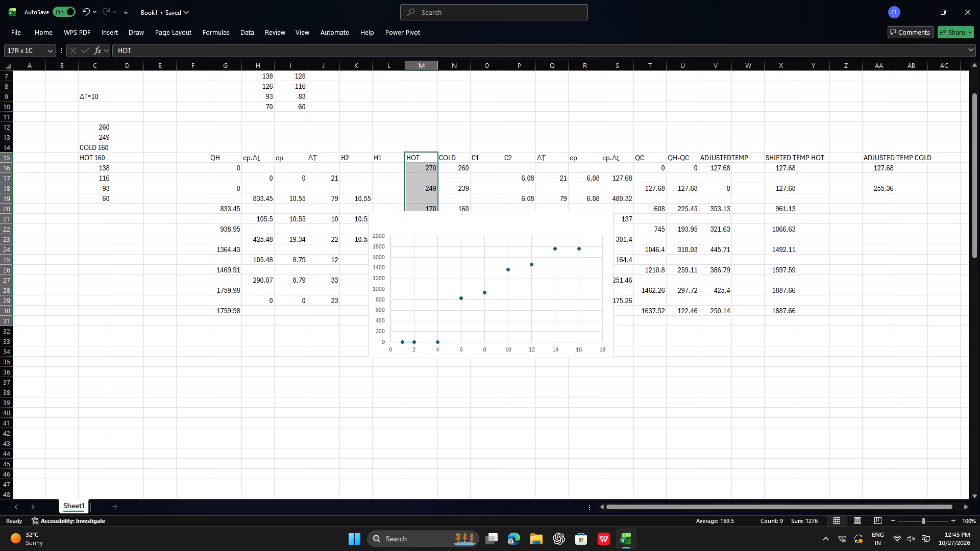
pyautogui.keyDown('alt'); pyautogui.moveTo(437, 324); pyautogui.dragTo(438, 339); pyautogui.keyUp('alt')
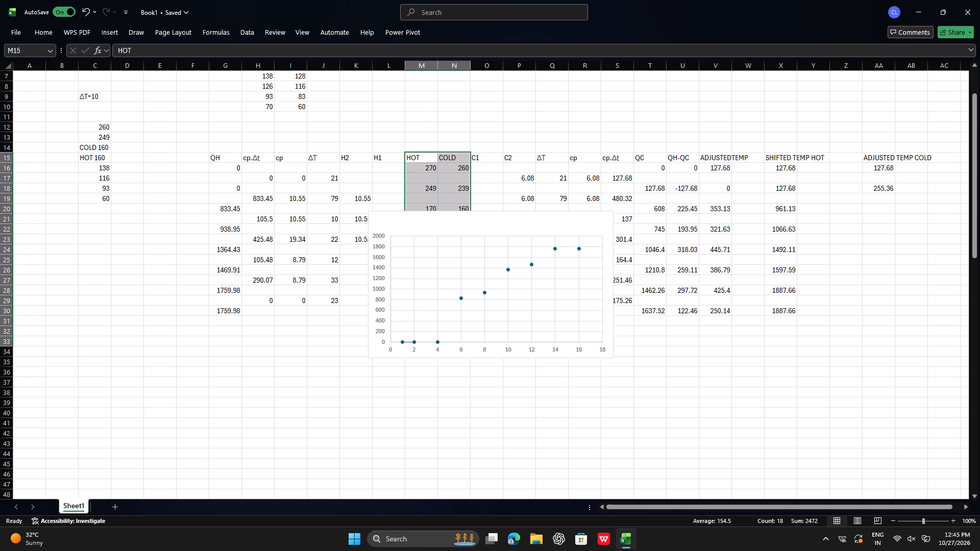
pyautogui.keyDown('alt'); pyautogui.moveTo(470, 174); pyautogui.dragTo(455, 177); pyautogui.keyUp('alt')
# Reposition and resize the QH scatter chart below the data table, spanning about rows 32 to 46.
pyautogui.keyDown('alt'); pyautogui.moveTo(541, 267); pyautogui.dragTo(521, 323); pyautogui.keyUp('alt')
pyautogui.keyDown('alt'); pyautogui.moveTo(488, 296); pyautogui.dragTo(444, 349); pyautogui.keyUp('alt')
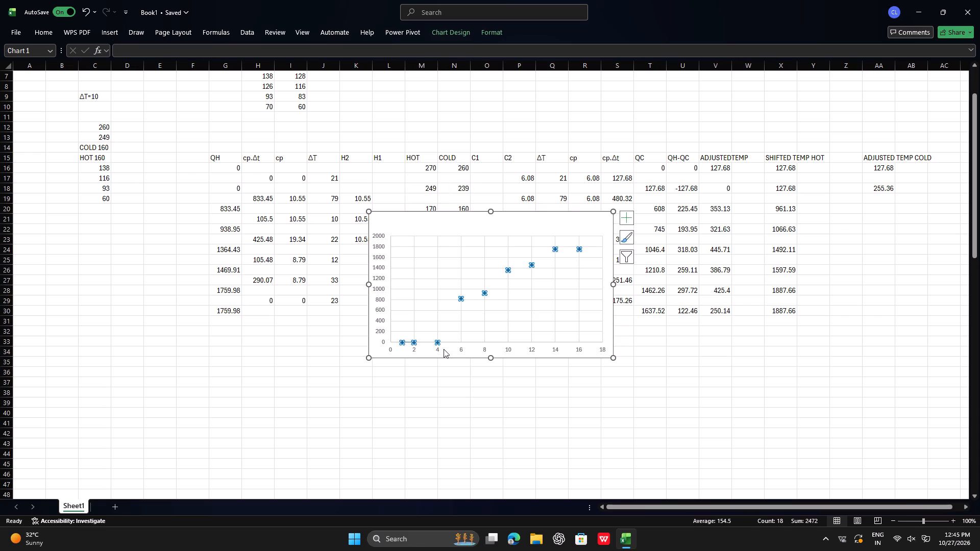
pyautogui.keyDown('alt'); pyautogui.moveTo(444, 349); pyautogui.dragTo(464, 318); pyautogui.keyUp('alt')
pyautogui.moveTo(490, 210); pyautogui.dragTo(327, 372)
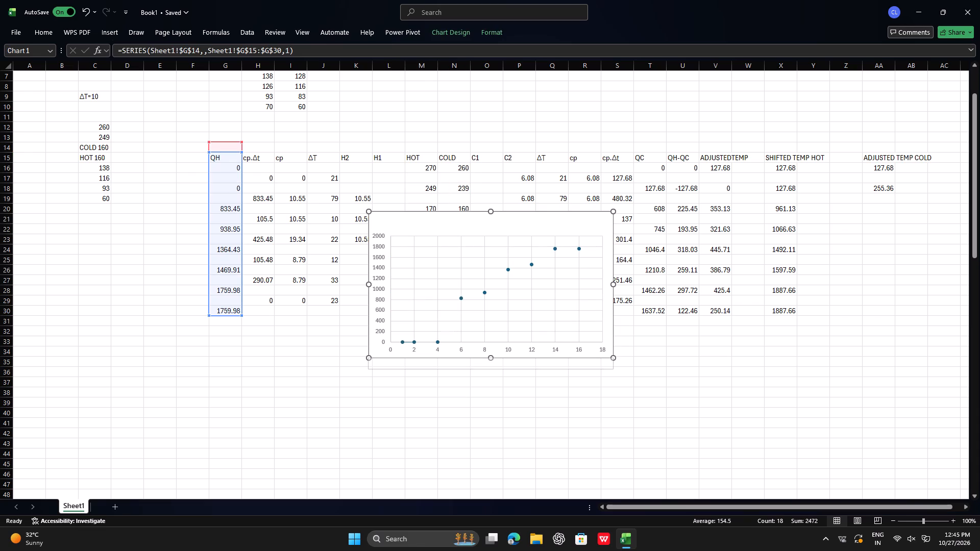
pyautogui.moveTo(327, 372); pyautogui.dragTo(278, 442)
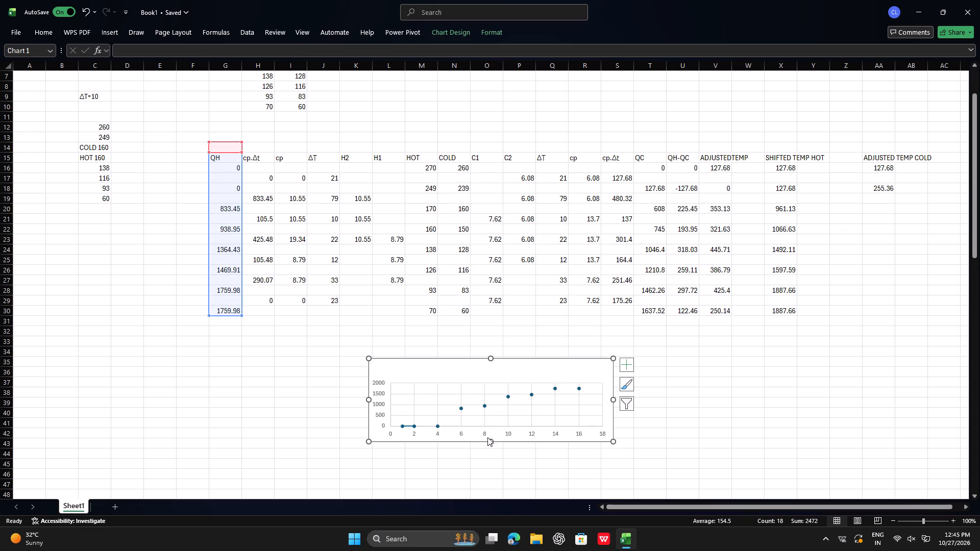
pyautogui.moveTo(487, 437); pyautogui.dragTo(484, 469)
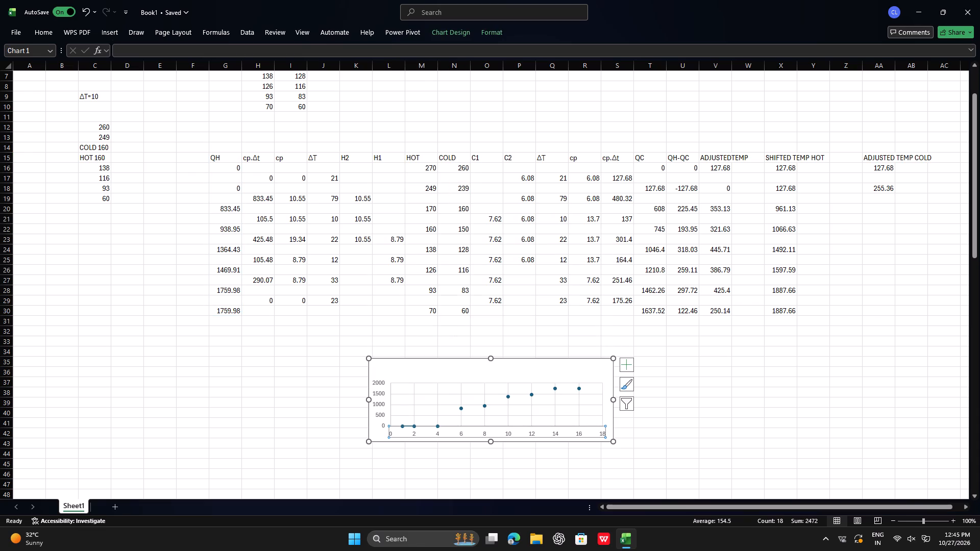
pyautogui.moveTo(489, 358); pyautogui.dragTo(478, 327)
pyautogui.moveTo(509, 440); pyautogui.dragTo(506, 445)
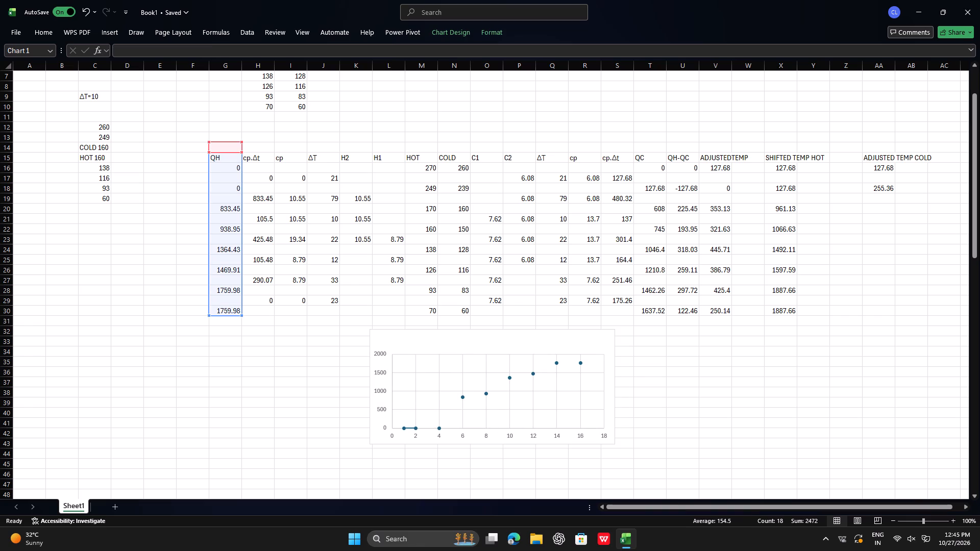
pyautogui.moveTo(495, 442); pyautogui.dragTo(496, 475)
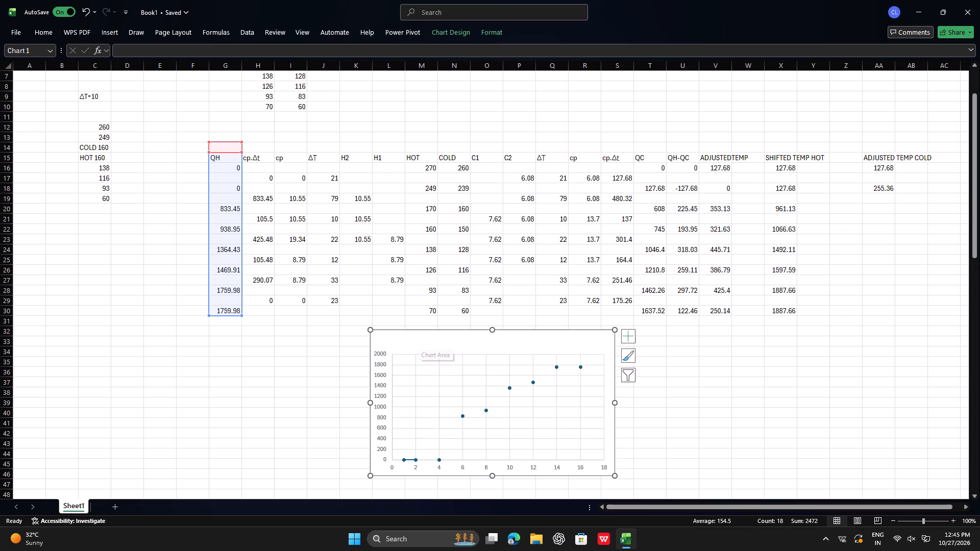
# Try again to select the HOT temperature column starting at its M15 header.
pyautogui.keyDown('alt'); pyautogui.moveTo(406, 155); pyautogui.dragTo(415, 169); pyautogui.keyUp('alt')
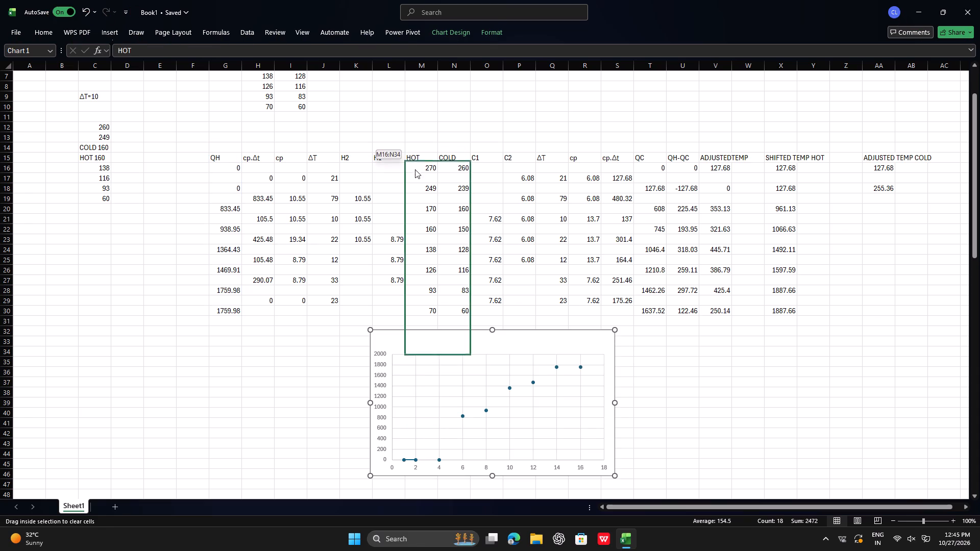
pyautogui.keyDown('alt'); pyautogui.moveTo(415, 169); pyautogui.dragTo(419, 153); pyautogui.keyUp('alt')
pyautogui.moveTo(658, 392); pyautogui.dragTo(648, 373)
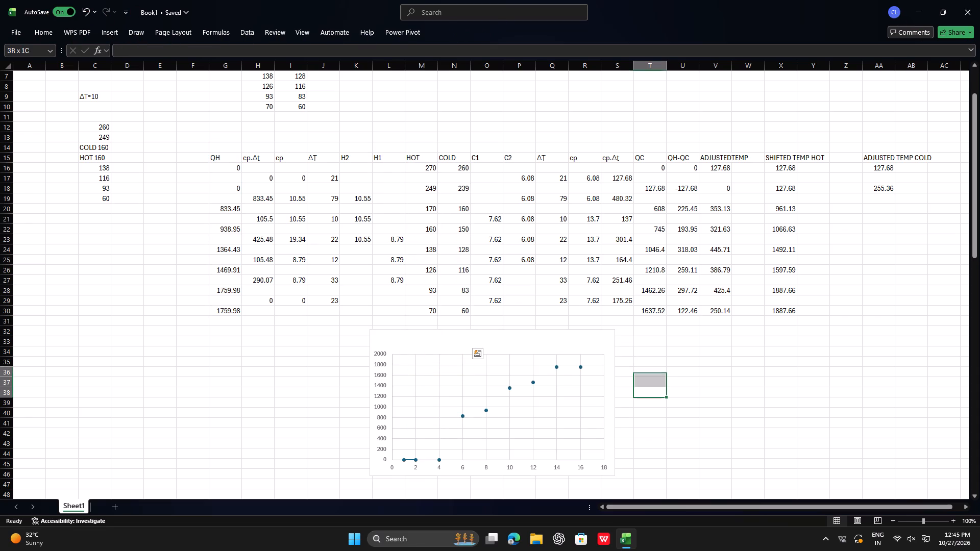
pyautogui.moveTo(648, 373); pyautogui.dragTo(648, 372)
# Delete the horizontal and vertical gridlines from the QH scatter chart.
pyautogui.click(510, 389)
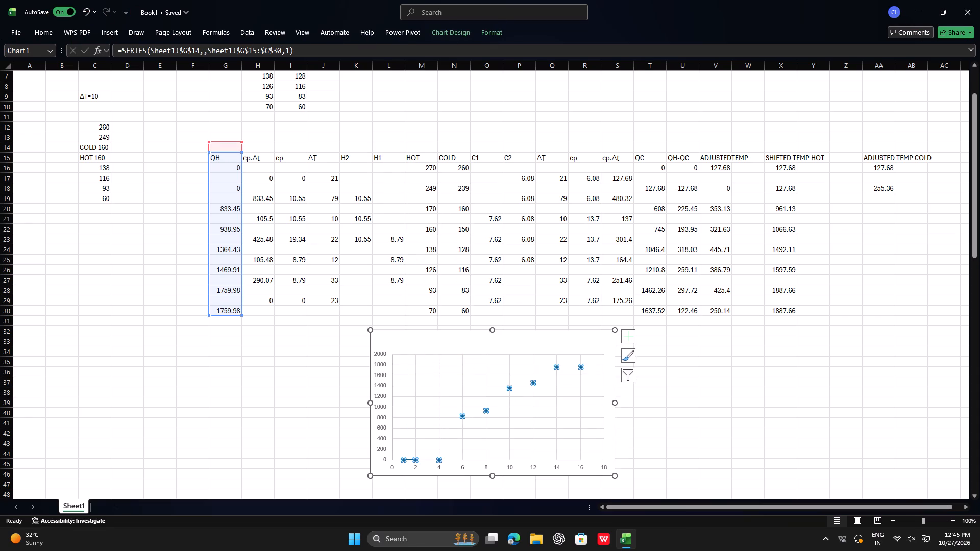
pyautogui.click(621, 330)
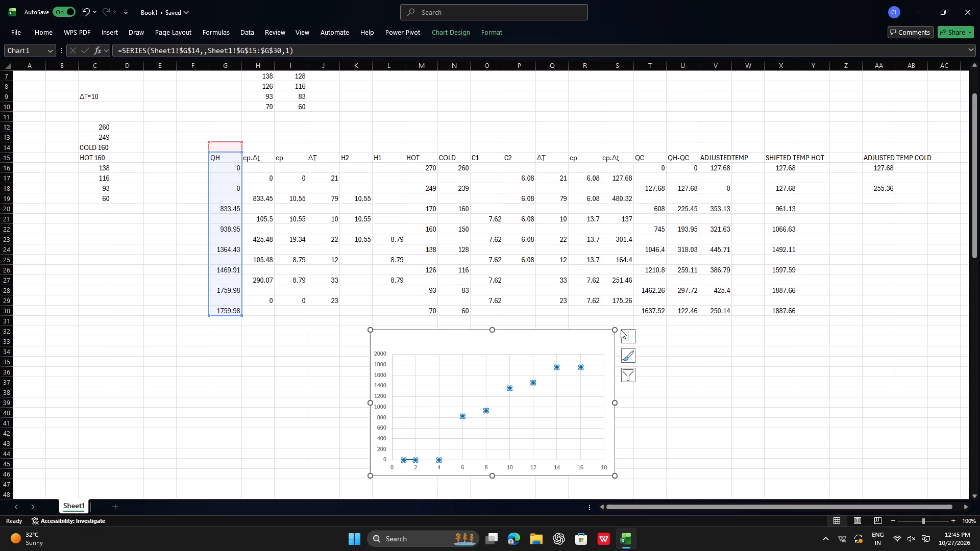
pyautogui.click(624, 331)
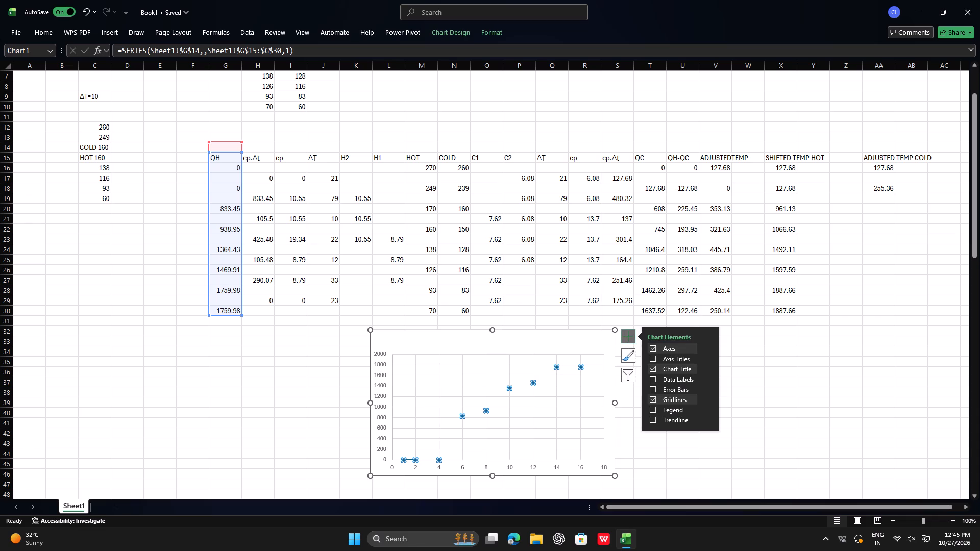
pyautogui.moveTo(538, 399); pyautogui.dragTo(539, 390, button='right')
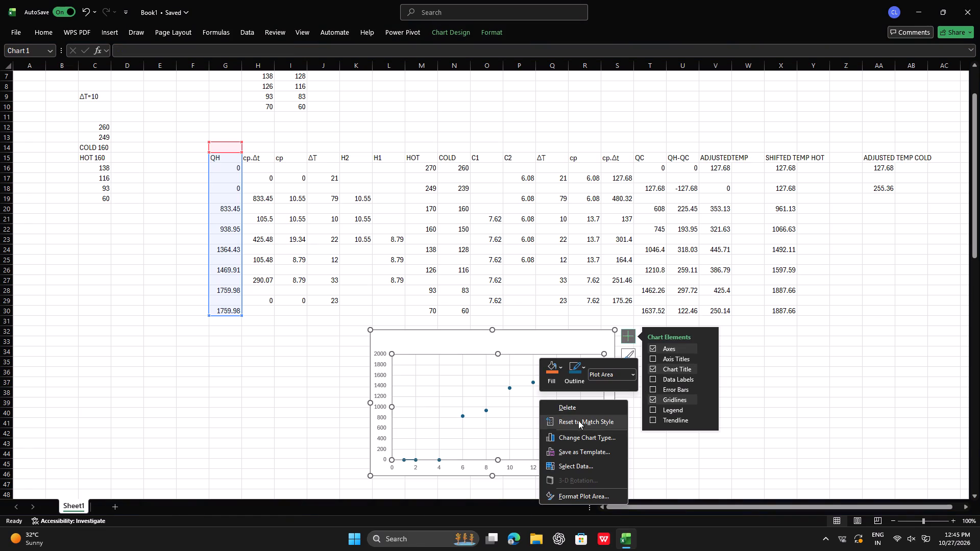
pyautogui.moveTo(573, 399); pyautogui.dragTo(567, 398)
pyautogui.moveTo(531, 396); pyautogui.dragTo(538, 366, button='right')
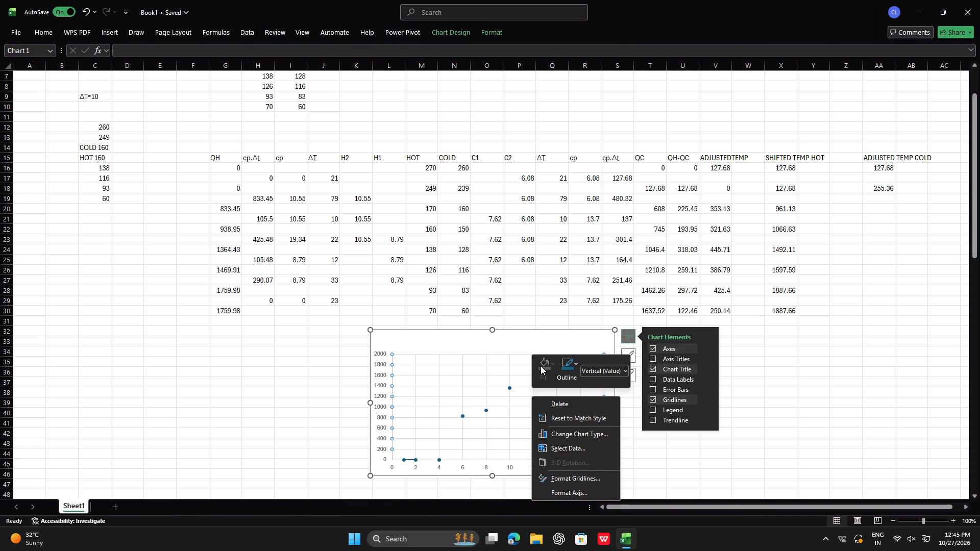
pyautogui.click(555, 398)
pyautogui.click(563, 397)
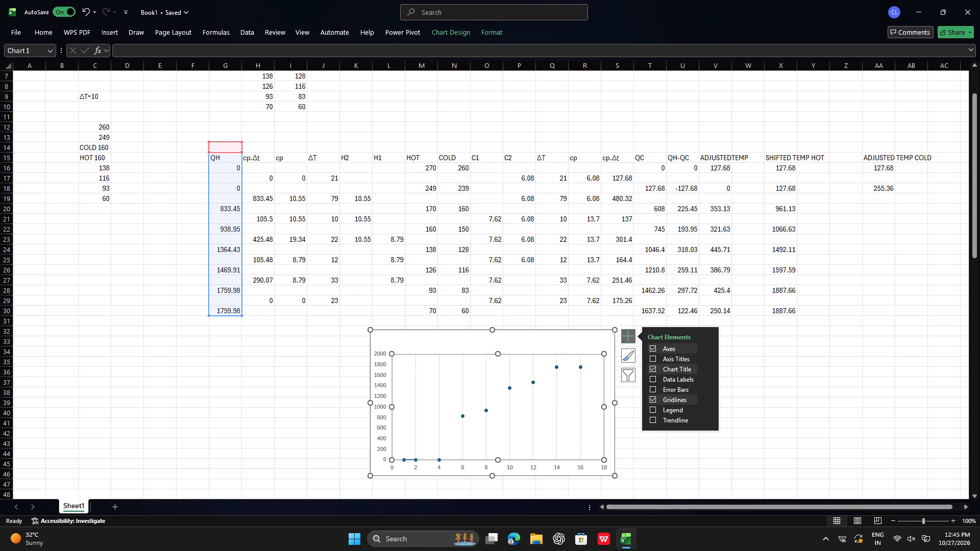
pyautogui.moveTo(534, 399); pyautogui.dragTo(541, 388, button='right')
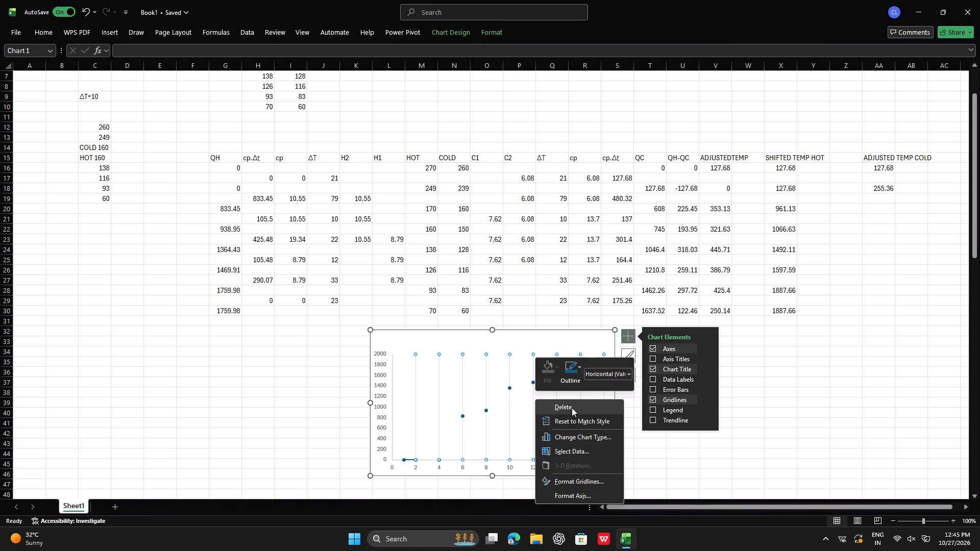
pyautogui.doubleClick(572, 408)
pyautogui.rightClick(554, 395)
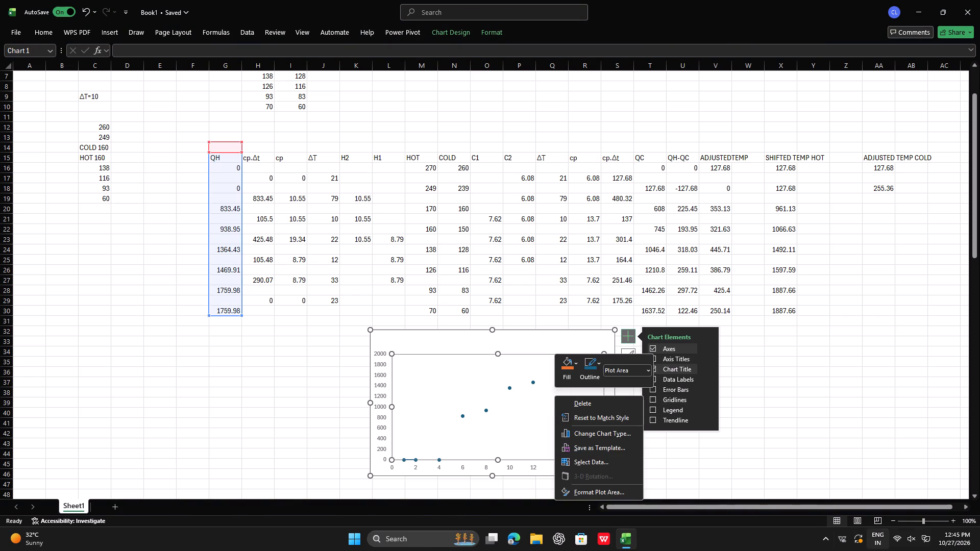
# Undo the gridline deletions and the earlier chart edits back through the insertion of the QH scatter chart.
pyautogui.hotkey('ctrl', 'z')
pyautogui.hotkey('ctrl', 'z')
pyautogui.hotkey('ctrl', 'z')
pyautogui.keyDown('ctrl'); pyautogui.click(903, 394); pyautogui.keyUp('ctrl')
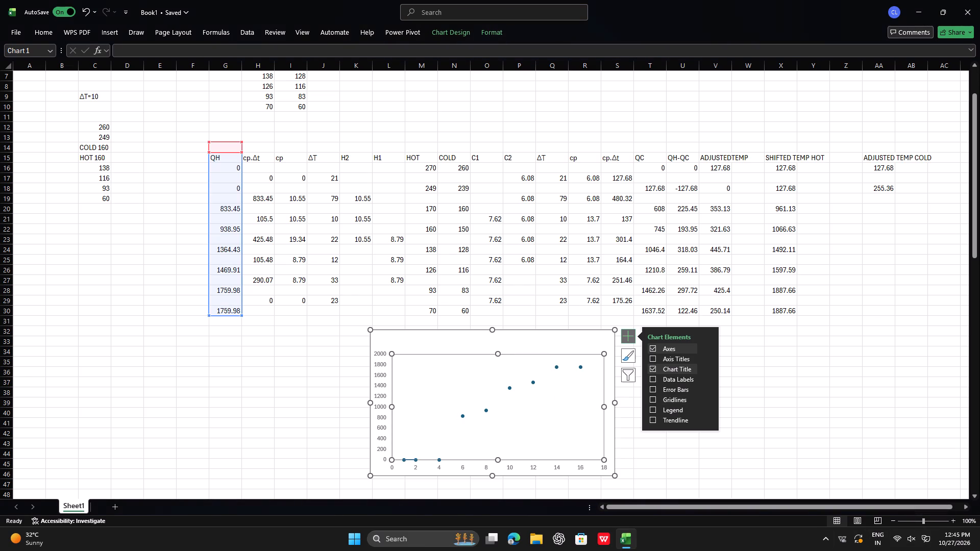
pyautogui.hotkey('ctrl', 'z')
pyautogui.hotkey('ctrl', 'z')
pyautogui.hotkey('ctrl', 'z')
pyautogui.hotkey('ctrl', 'z')
pyautogui.hotkey('ctrl', 'z')
pyautogui.hotkey('ctrl', 'z')
pyautogui.hotkey('ctrl', 'z')
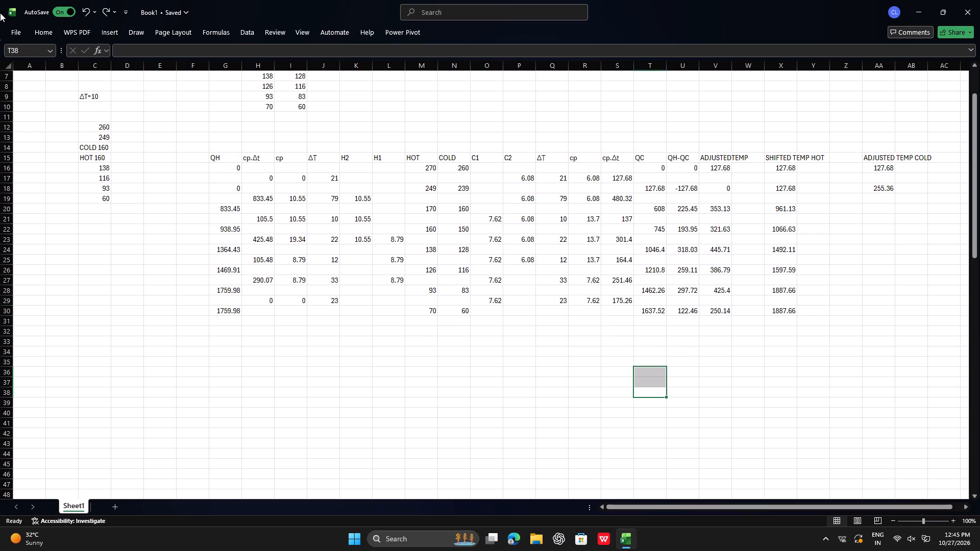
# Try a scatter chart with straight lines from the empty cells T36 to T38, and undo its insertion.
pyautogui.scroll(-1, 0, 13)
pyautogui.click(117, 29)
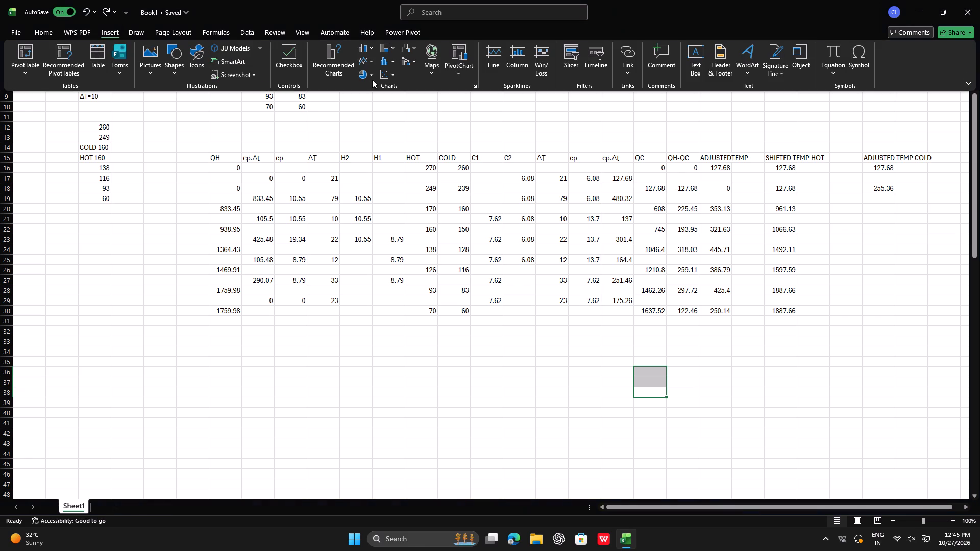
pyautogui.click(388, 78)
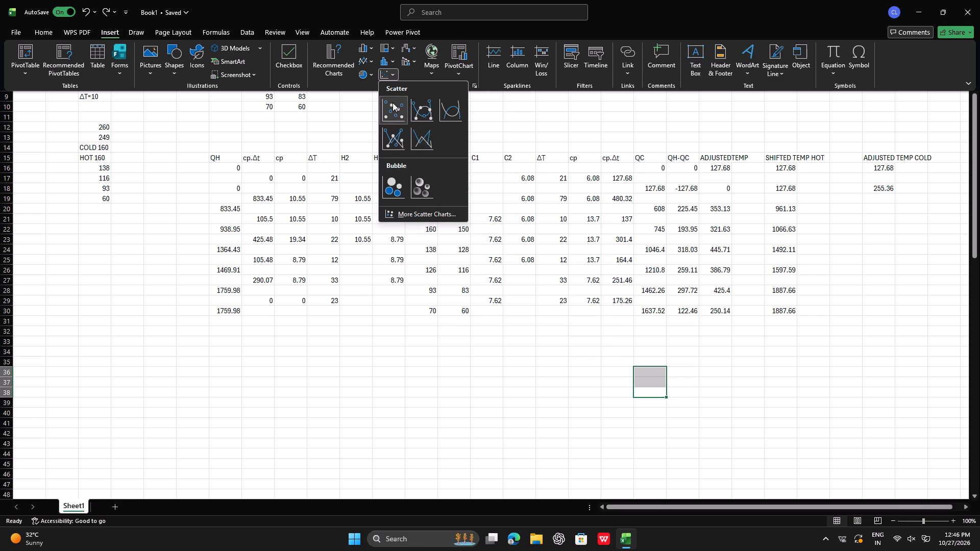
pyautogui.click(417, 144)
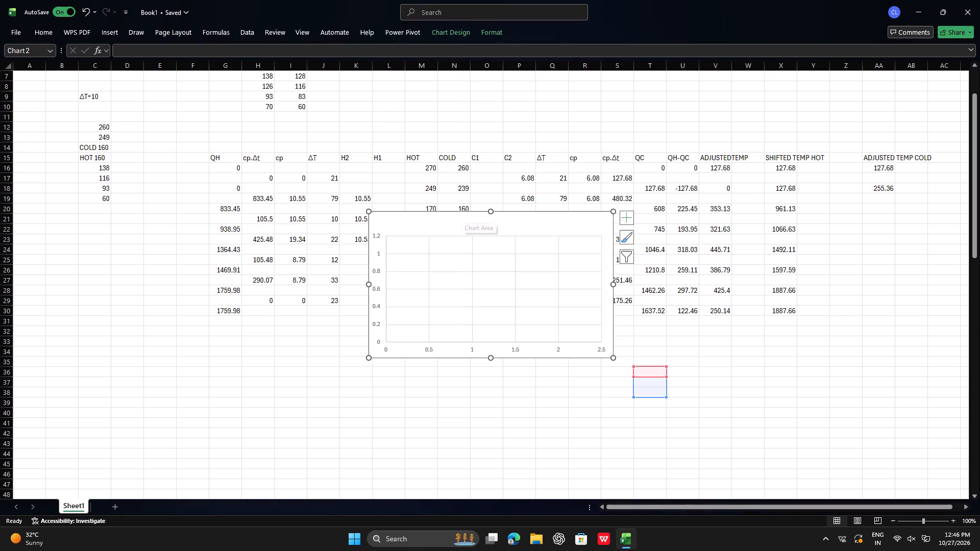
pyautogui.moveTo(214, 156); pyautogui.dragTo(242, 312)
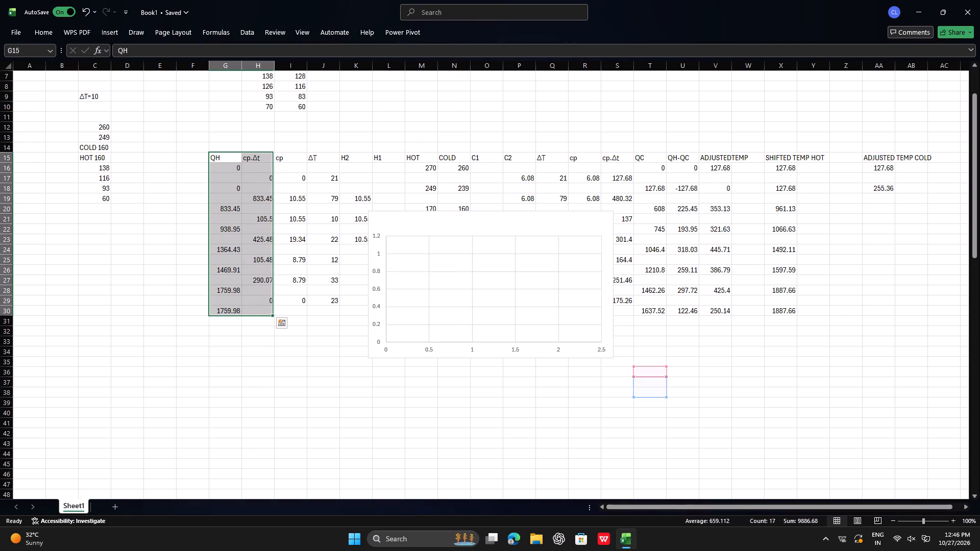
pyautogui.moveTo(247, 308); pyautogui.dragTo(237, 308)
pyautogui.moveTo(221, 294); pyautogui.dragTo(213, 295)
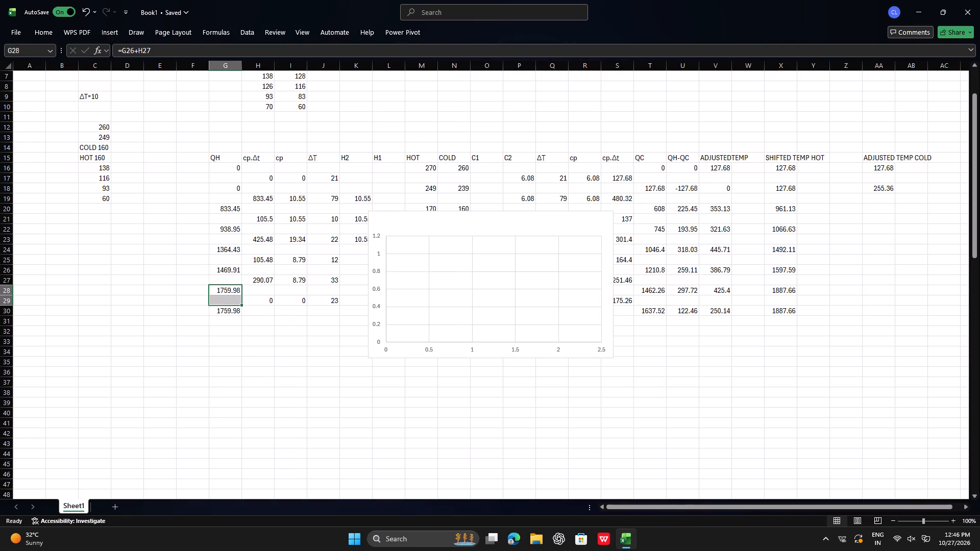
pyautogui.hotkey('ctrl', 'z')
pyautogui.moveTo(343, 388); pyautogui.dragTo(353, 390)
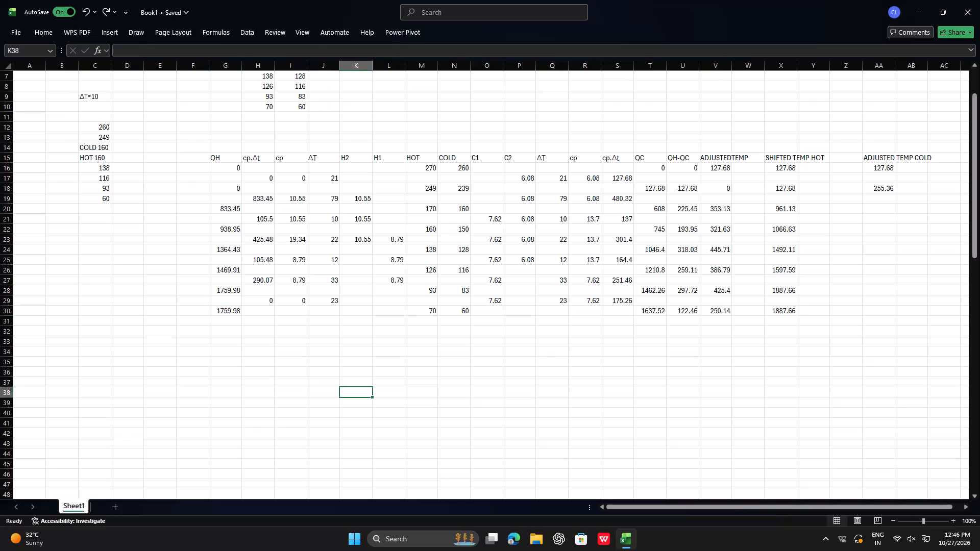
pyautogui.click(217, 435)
# Insert a markers-only scatter chart from the QH cells G15 to G31 and the HOT cells M15 to M30.
pyautogui.moveTo(232, 160); pyautogui.dragTo(237, 311)
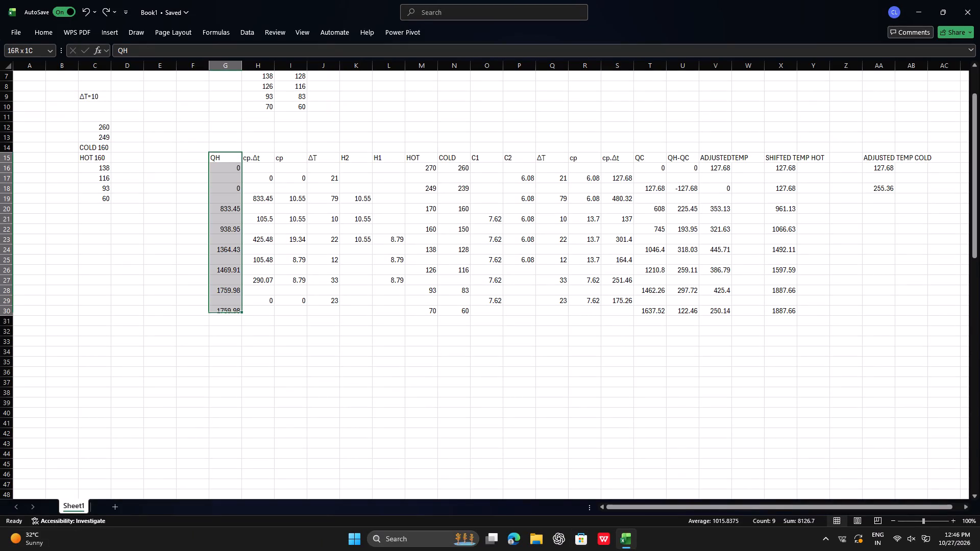
pyautogui.moveTo(237, 311); pyautogui.dragTo(236, 320)
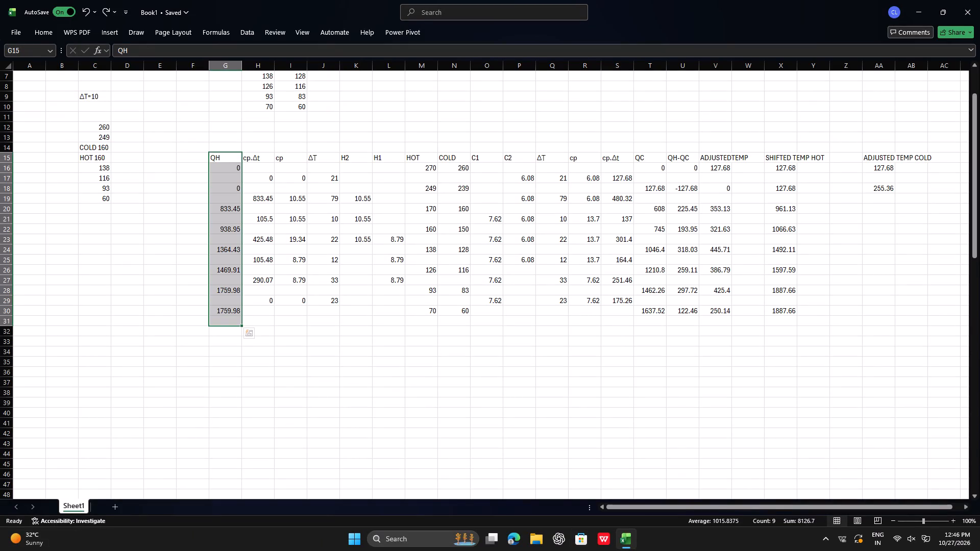
pyautogui.keyDown('ctrl'); pyautogui.moveTo(427, 157); pyautogui.dragTo(426, 313); pyautogui.keyUp('ctrl')
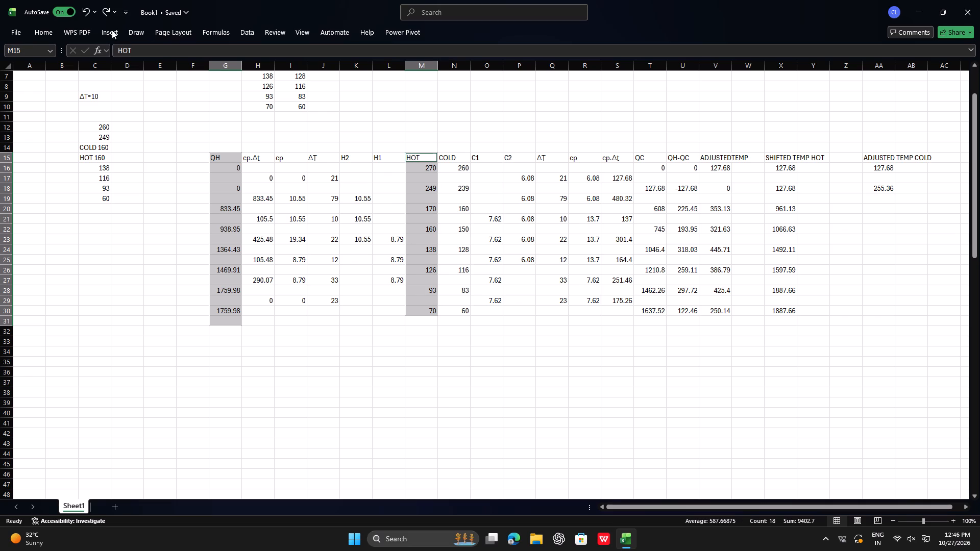
pyautogui.click(110, 31)
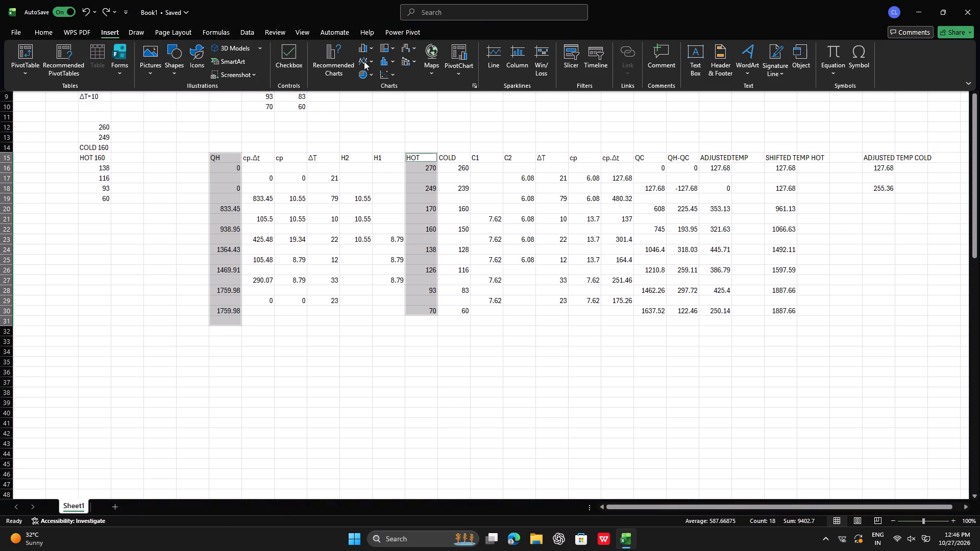
pyautogui.click(369, 62)
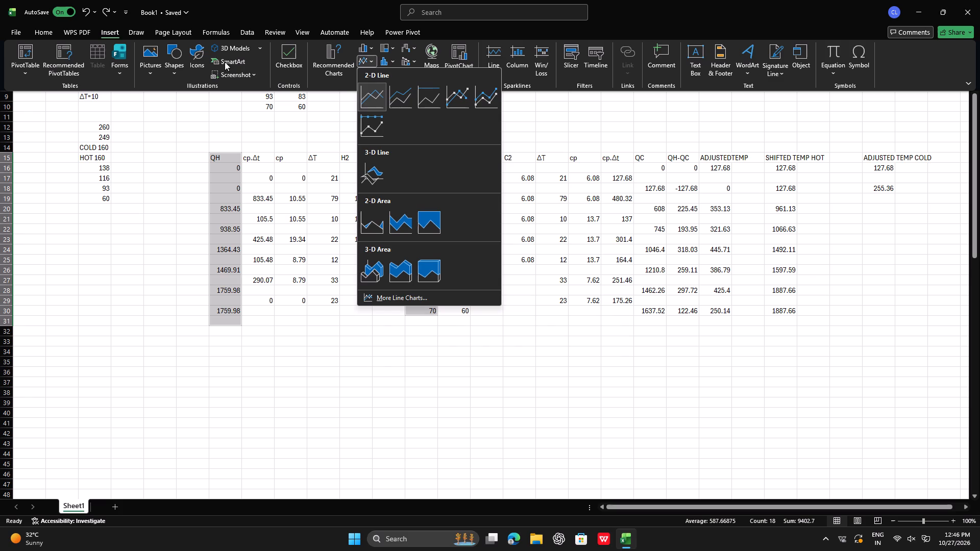
pyautogui.click(362, 55)
pyautogui.click(387, 75)
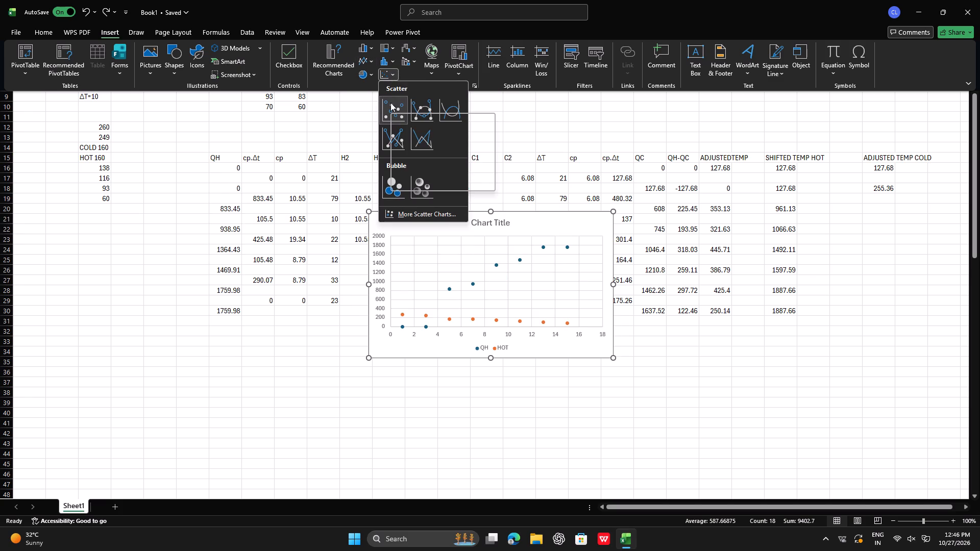
pyautogui.click(389, 106)
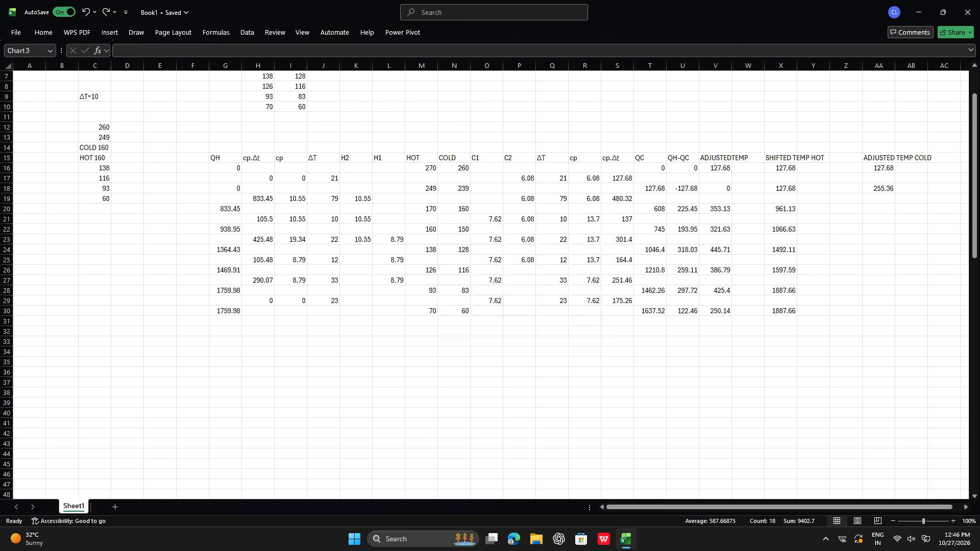
# Move the chart title into the plot area and place the QH and HOT chart below the table, about rows 31 to 44.
pyautogui.click(489, 211)
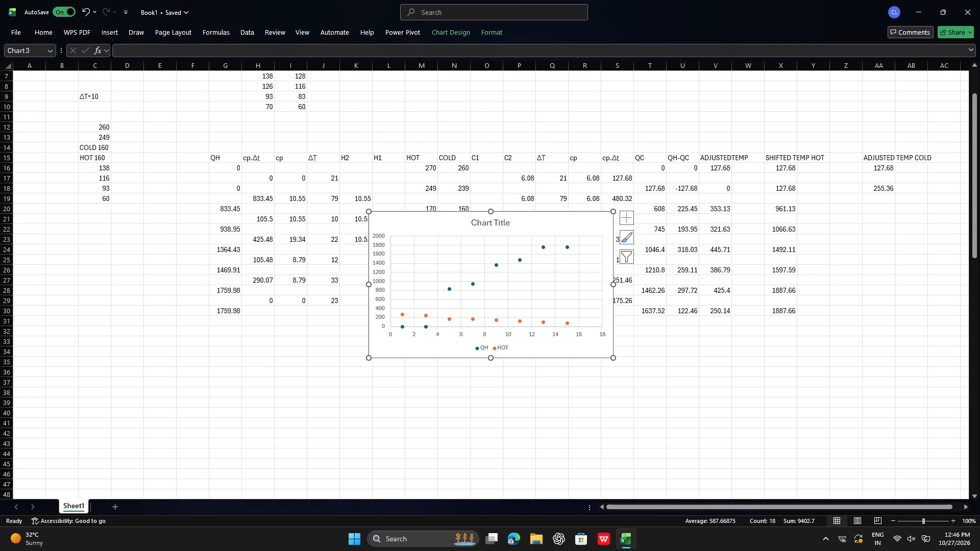
pyautogui.moveTo(496, 216); pyautogui.dragTo(452, 255)
pyautogui.moveTo(487, 229); pyautogui.dragTo(293, 348)
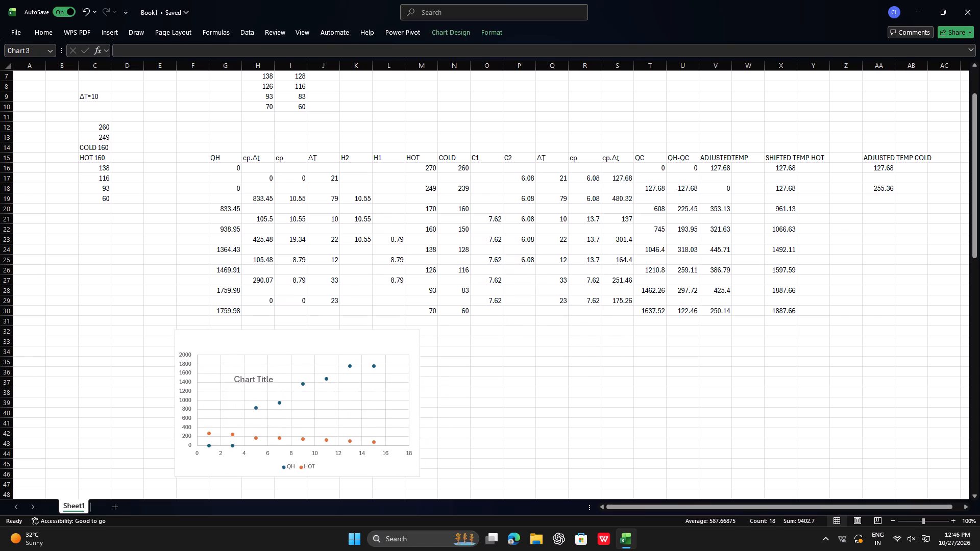
pyautogui.moveTo(293, 348); pyautogui.dragTo(301, 334)
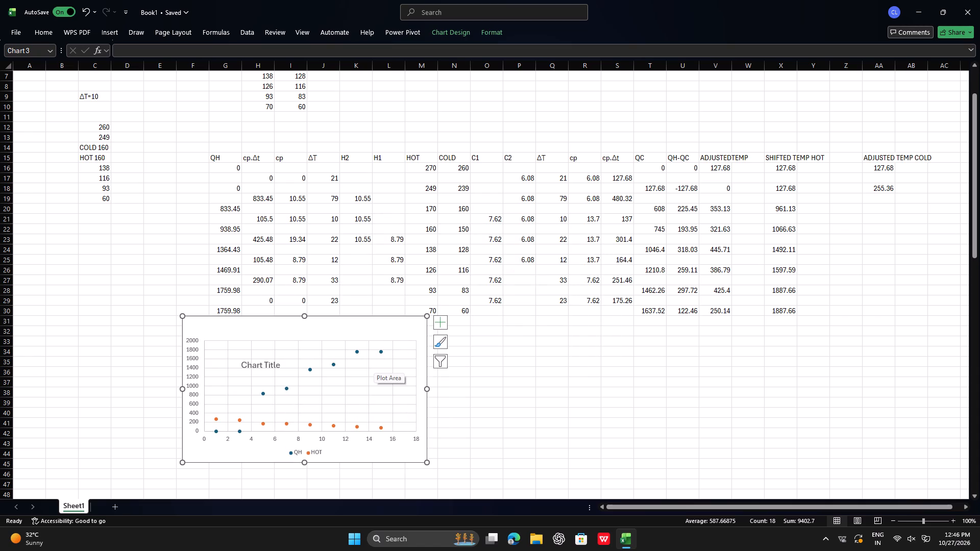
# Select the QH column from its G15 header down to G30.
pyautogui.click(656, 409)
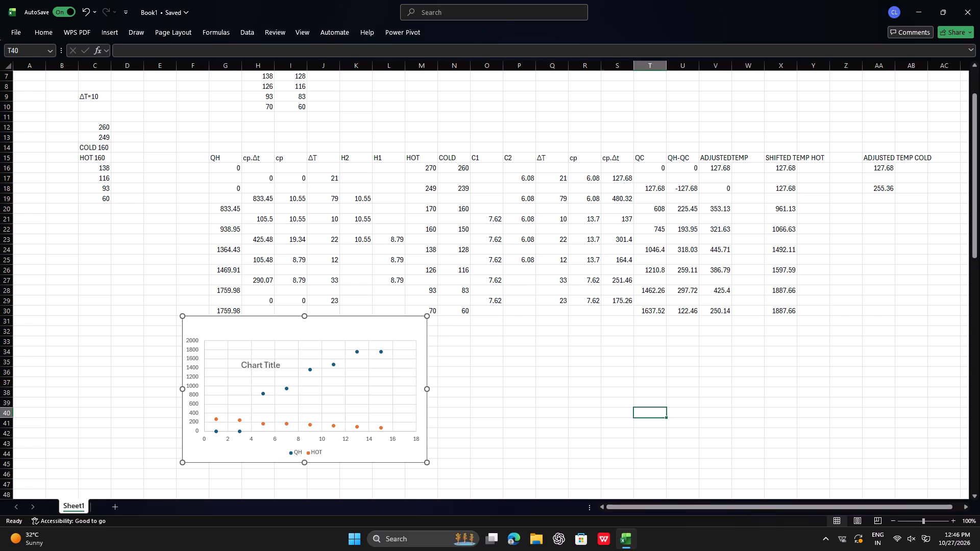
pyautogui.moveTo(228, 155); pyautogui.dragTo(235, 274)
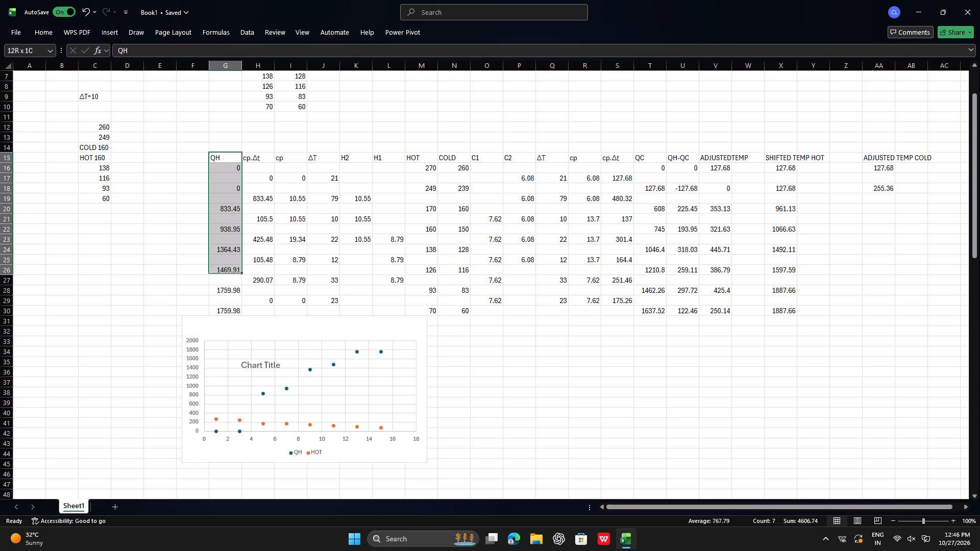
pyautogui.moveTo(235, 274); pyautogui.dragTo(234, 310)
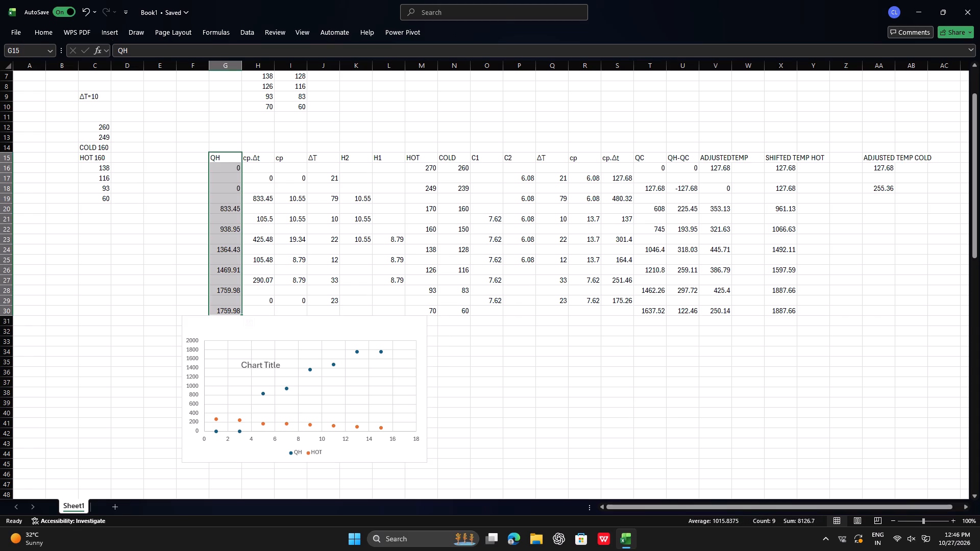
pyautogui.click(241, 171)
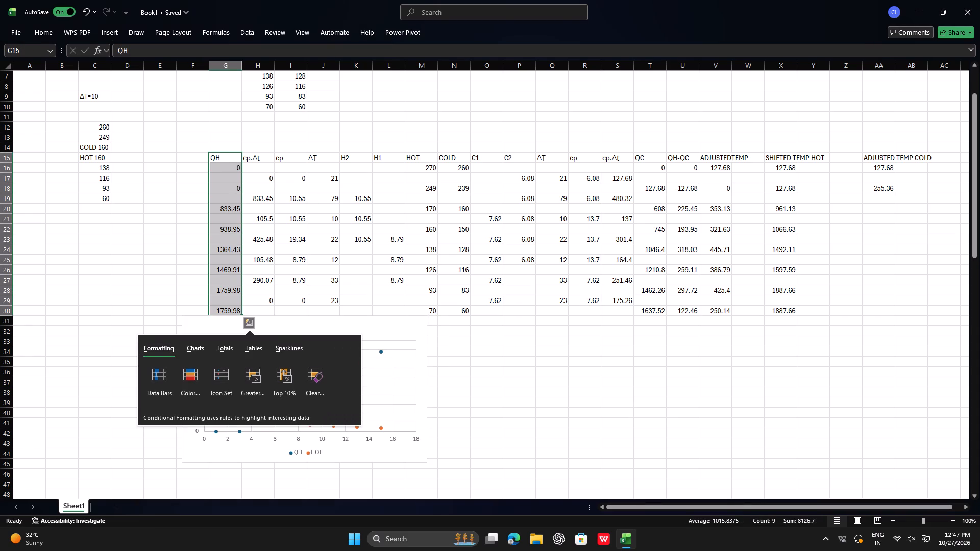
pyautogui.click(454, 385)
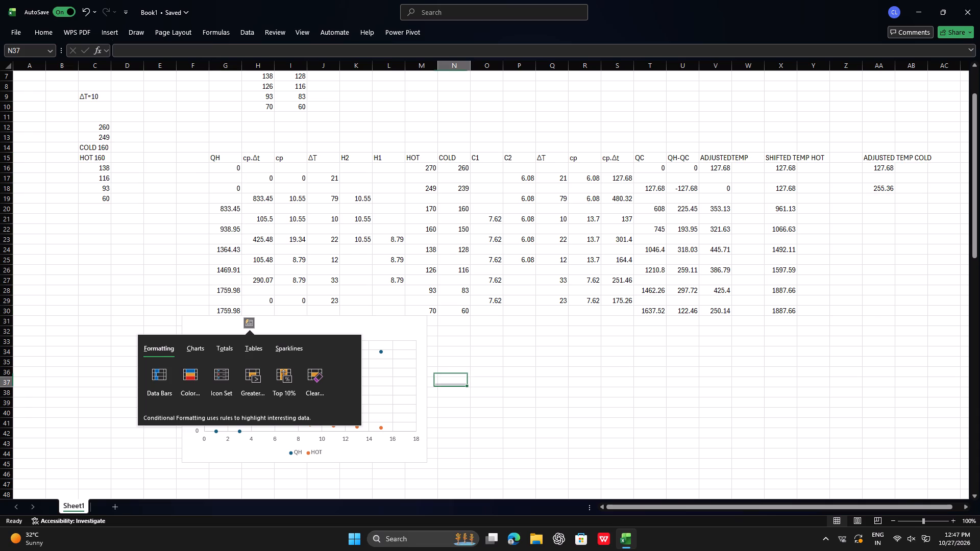
# Insert a markers-only scatter chart from the COLD cells N15 to N30 and the QC cells T15 to T30.
pyautogui.keyDown('ctrl'); pyautogui.moveTo(460, 160); pyautogui.dragTo(476, 306); pyautogui.keyUp('ctrl')
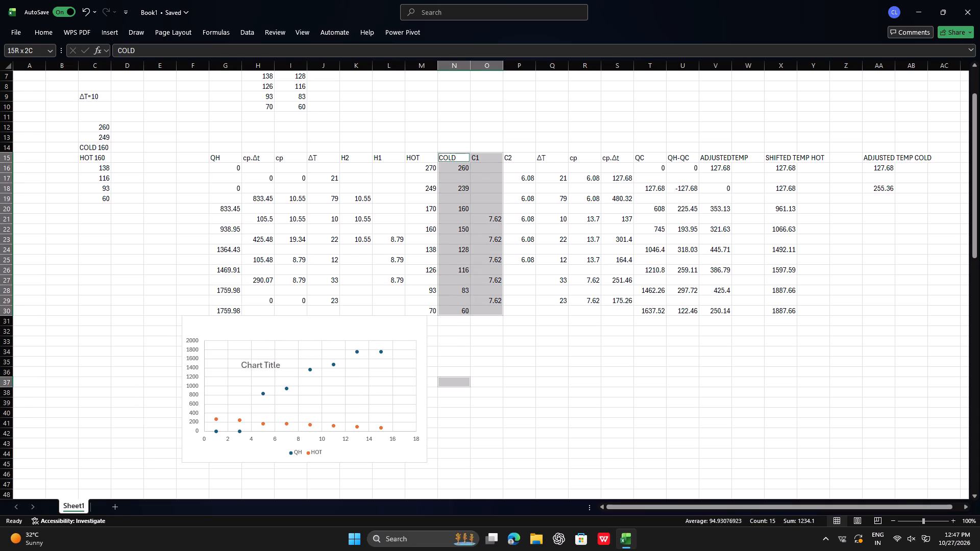
pyautogui.keyDown('ctrl'); pyautogui.moveTo(476, 306); pyautogui.dragTo(464, 307); pyautogui.keyUp('ctrl')
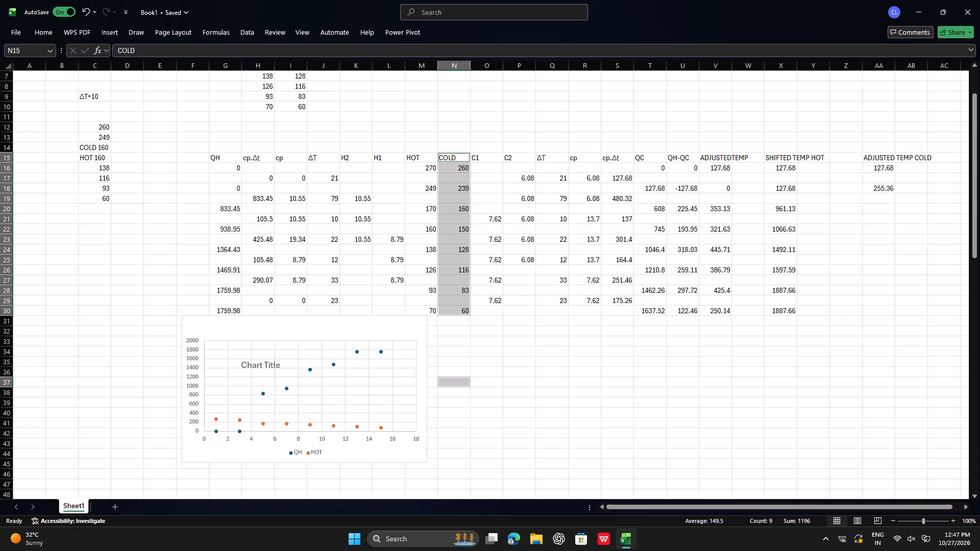
pyautogui.moveTo(650, 160); pyautogui.dragTo(656, 227)
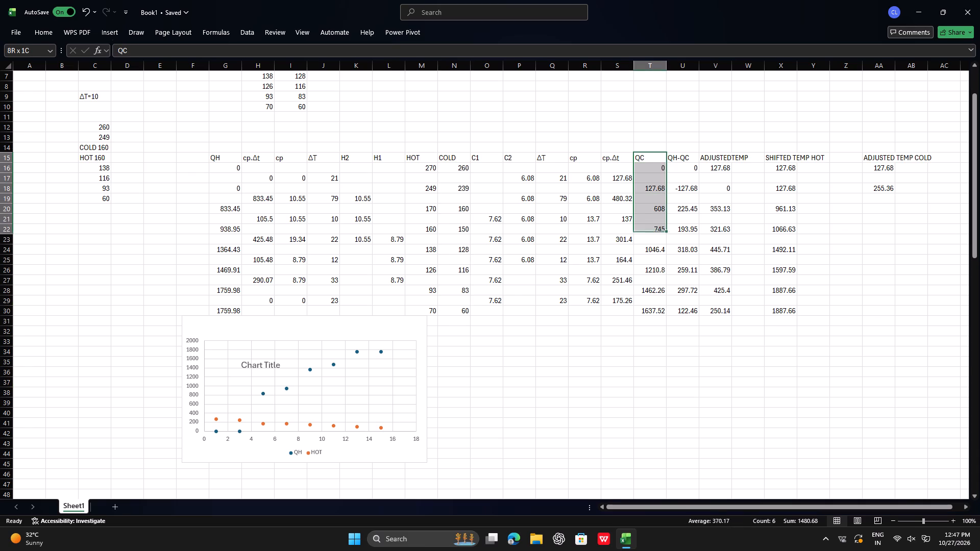
pyautogui.moveTo(656, 227); pyautogui.dragTo(658, 310)
pyautogui.keyDown('ctrl'); pyautogui.moveTo(464, 159); pyautogui.dragTo(464, 306); pyautogui.keyUp('ctrl')
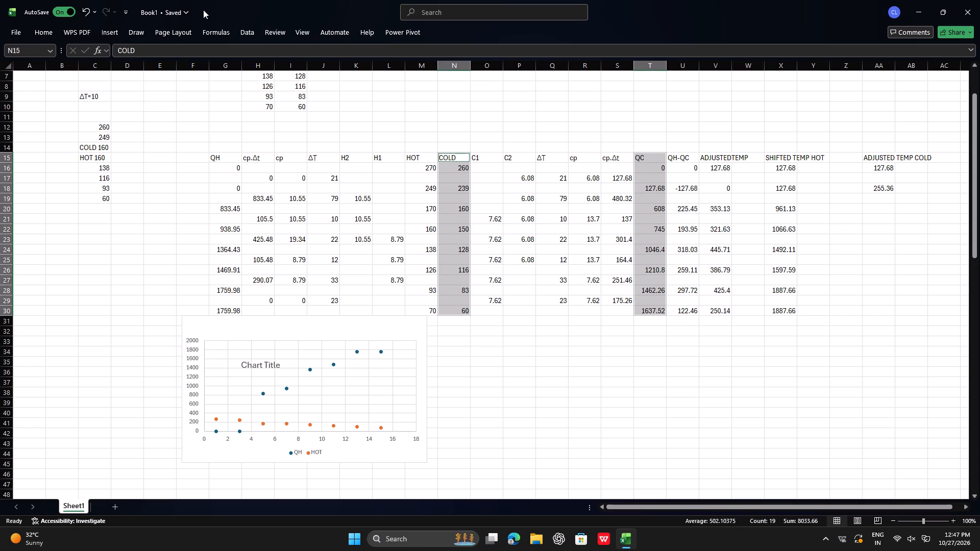
pyautogui.click(114, 32)
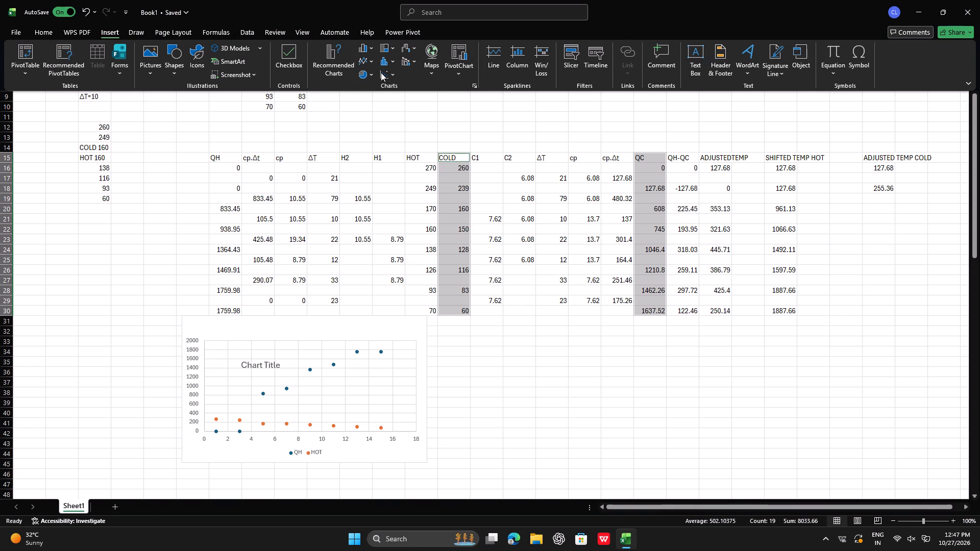
pyautogui.click(381, 72)
pyautogui.click(393, 112)
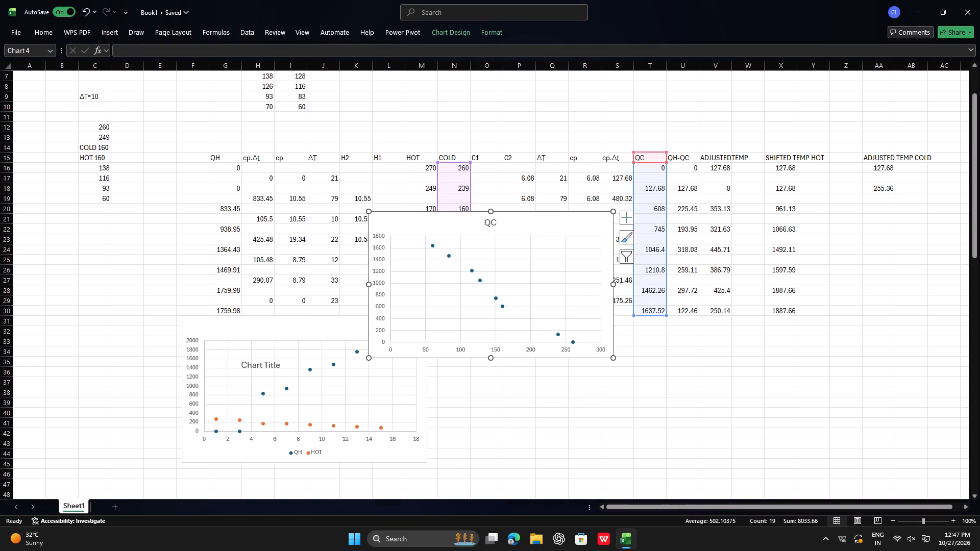
# Place the QC chart below the table, about columns N to U and rows 32 to 46.
pyautogui.moveTo(496, 269); pyautogui.dragTo(515, 307)
pyautogui.moveTo(521, 221); pyautogui.dragTo(592, 341)
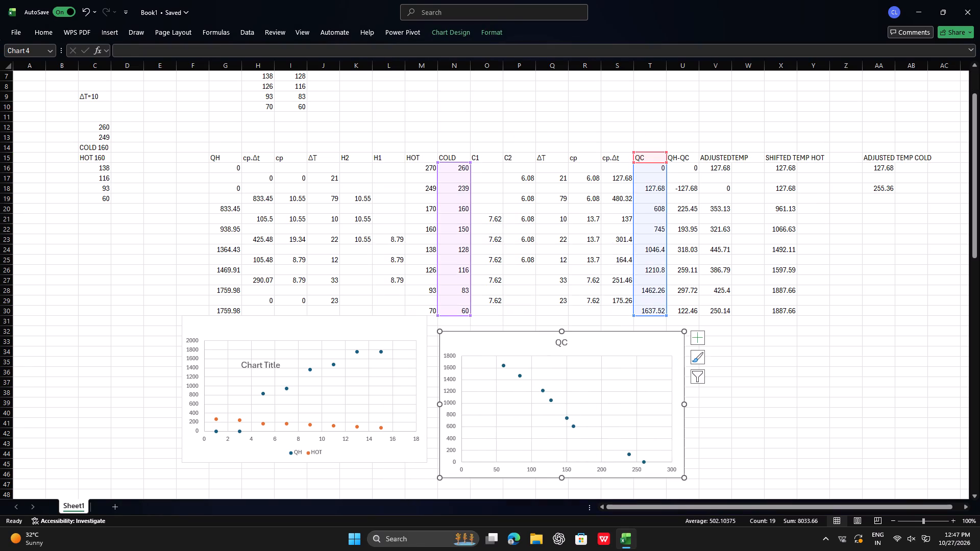
pyautogui.click(798, 395)
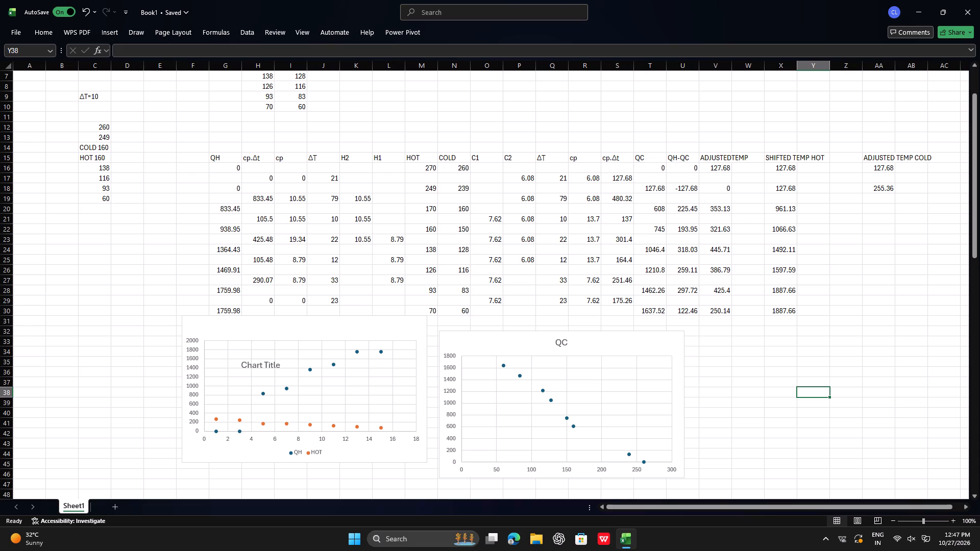
# Cut the QH and HOT scatter chart from the sheet.
pyautogui.rightClick(301, 326)
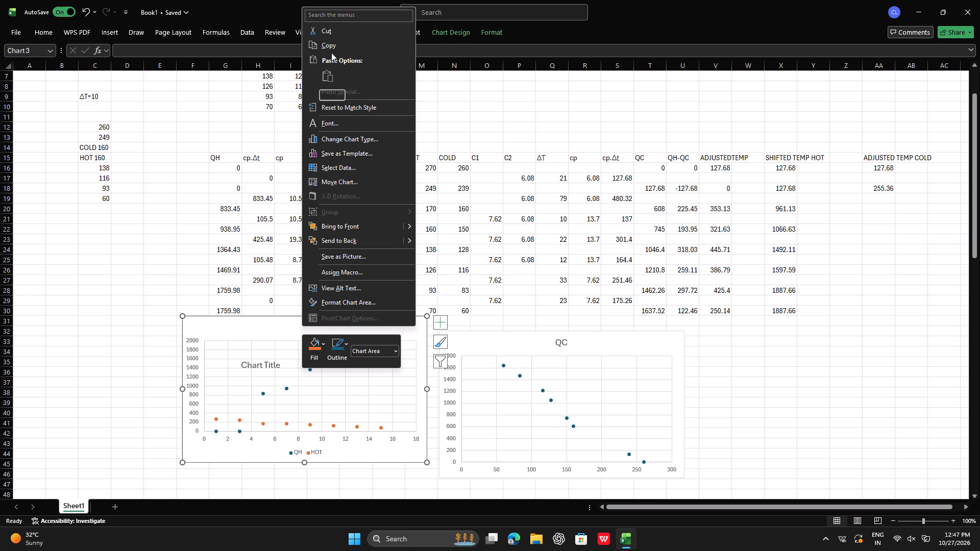
pyautogui.click(345, 26)
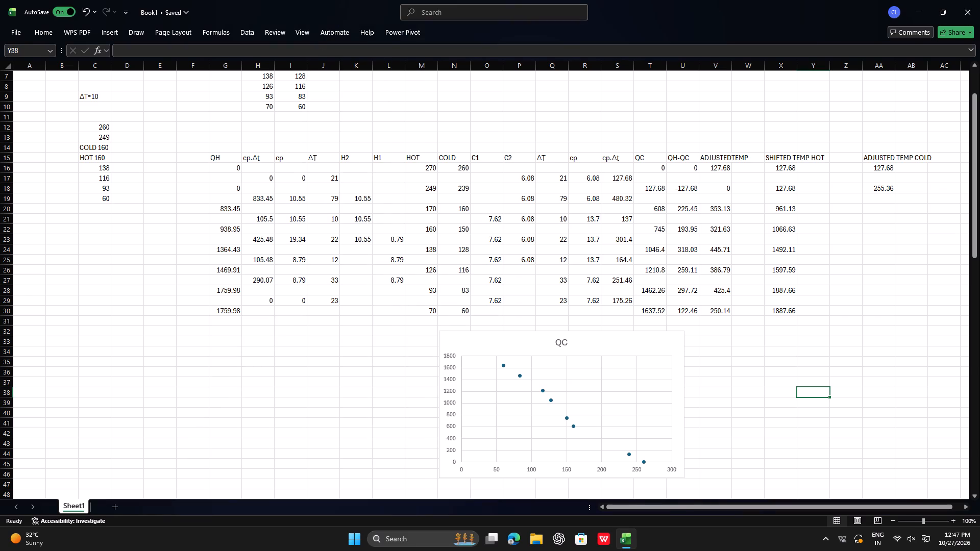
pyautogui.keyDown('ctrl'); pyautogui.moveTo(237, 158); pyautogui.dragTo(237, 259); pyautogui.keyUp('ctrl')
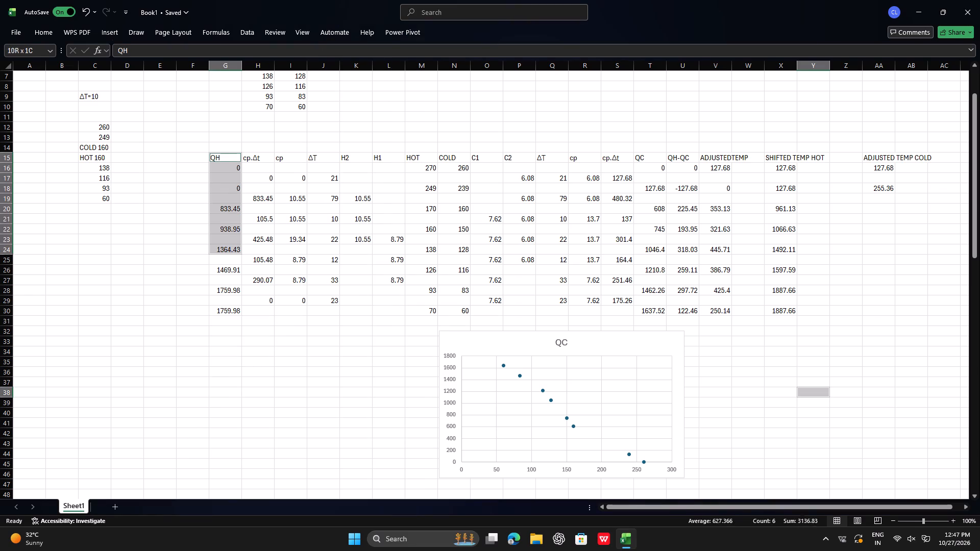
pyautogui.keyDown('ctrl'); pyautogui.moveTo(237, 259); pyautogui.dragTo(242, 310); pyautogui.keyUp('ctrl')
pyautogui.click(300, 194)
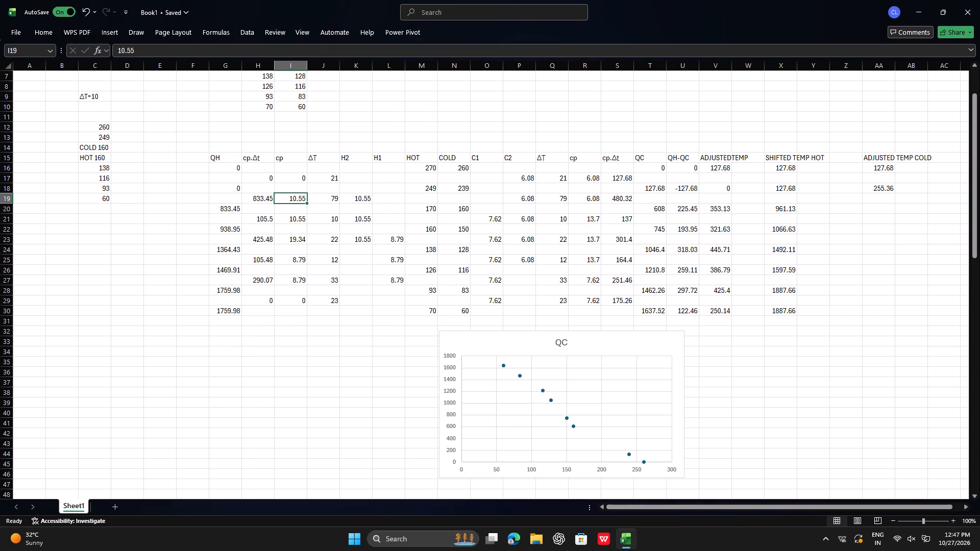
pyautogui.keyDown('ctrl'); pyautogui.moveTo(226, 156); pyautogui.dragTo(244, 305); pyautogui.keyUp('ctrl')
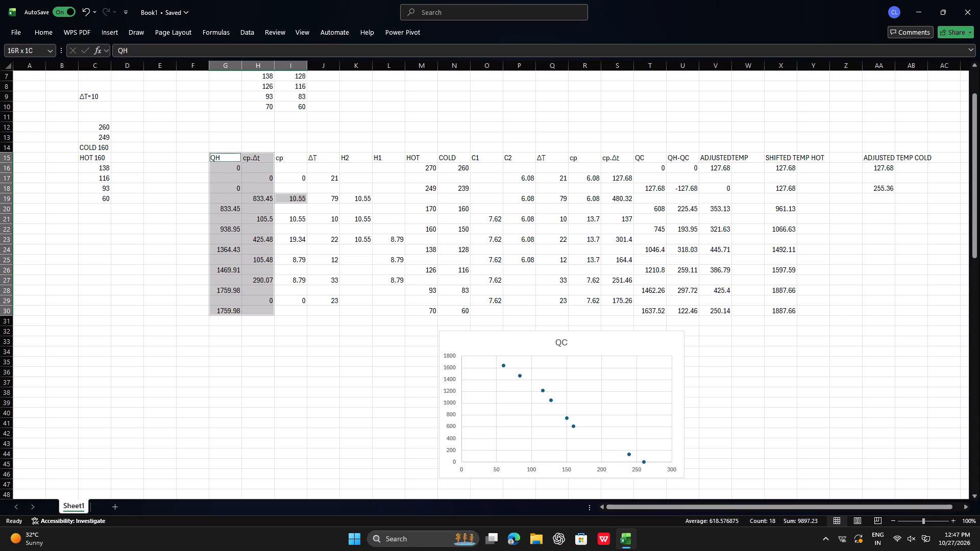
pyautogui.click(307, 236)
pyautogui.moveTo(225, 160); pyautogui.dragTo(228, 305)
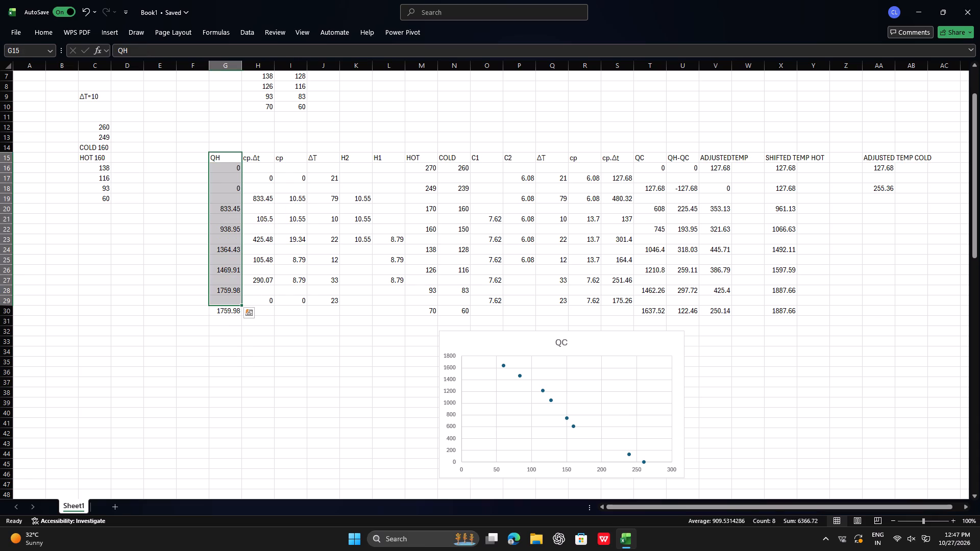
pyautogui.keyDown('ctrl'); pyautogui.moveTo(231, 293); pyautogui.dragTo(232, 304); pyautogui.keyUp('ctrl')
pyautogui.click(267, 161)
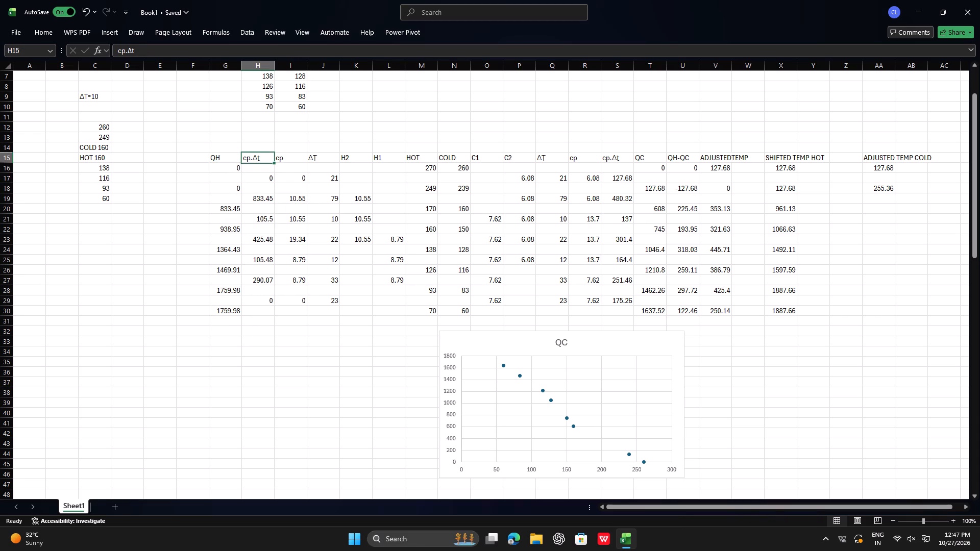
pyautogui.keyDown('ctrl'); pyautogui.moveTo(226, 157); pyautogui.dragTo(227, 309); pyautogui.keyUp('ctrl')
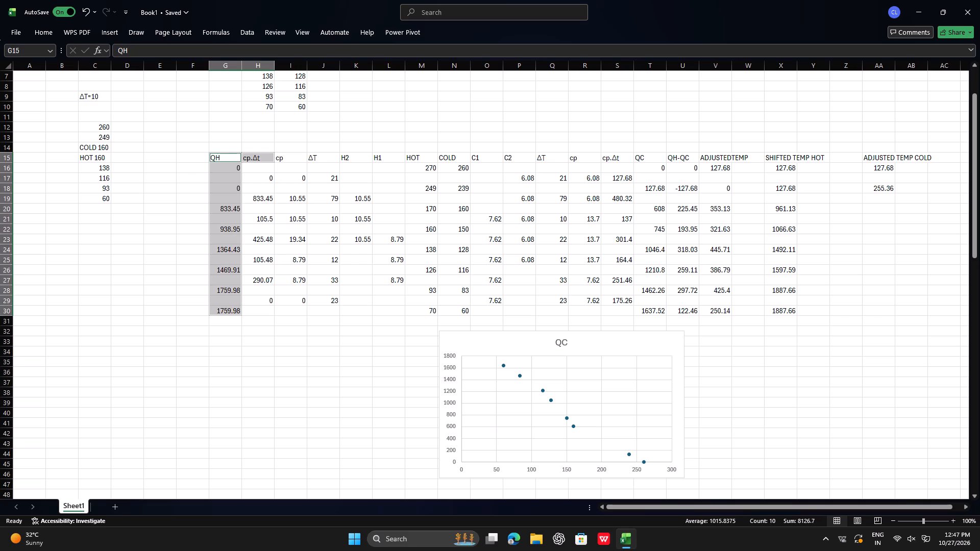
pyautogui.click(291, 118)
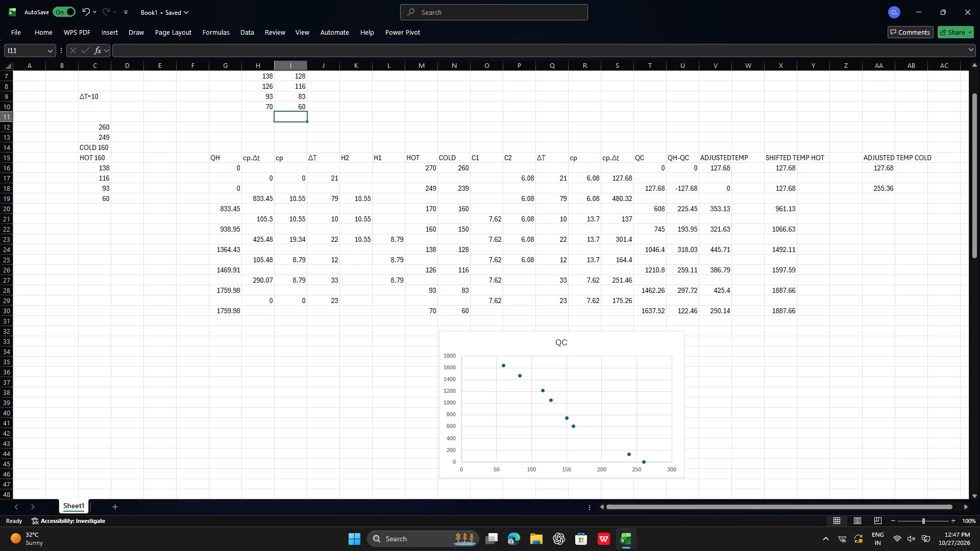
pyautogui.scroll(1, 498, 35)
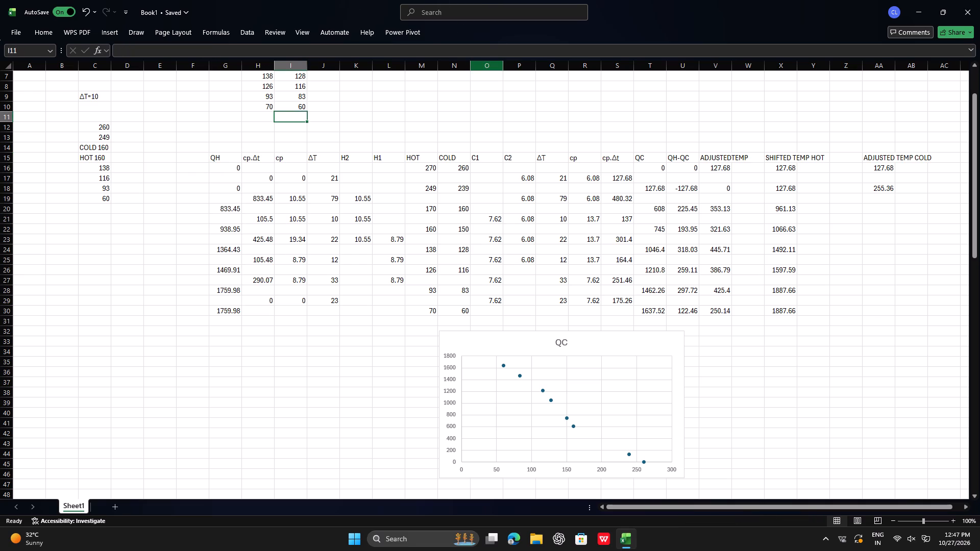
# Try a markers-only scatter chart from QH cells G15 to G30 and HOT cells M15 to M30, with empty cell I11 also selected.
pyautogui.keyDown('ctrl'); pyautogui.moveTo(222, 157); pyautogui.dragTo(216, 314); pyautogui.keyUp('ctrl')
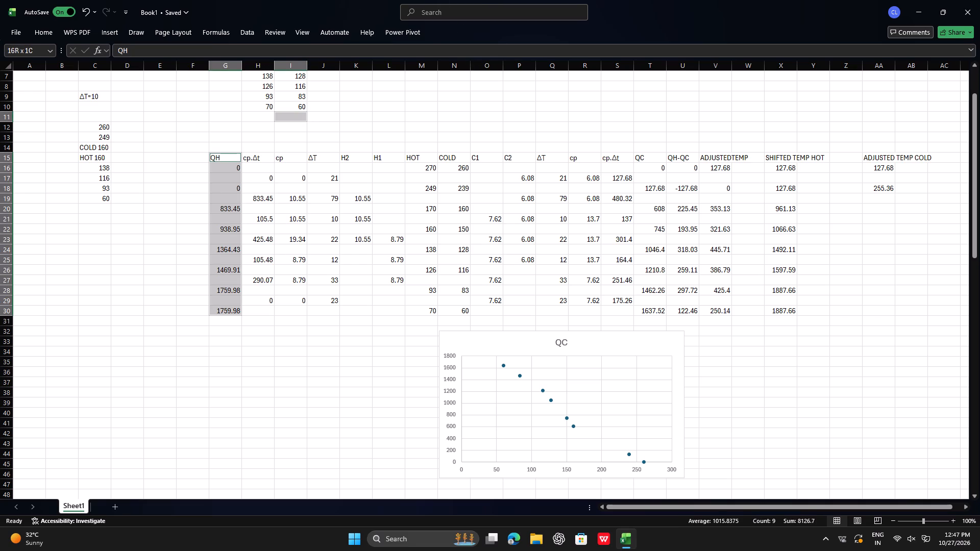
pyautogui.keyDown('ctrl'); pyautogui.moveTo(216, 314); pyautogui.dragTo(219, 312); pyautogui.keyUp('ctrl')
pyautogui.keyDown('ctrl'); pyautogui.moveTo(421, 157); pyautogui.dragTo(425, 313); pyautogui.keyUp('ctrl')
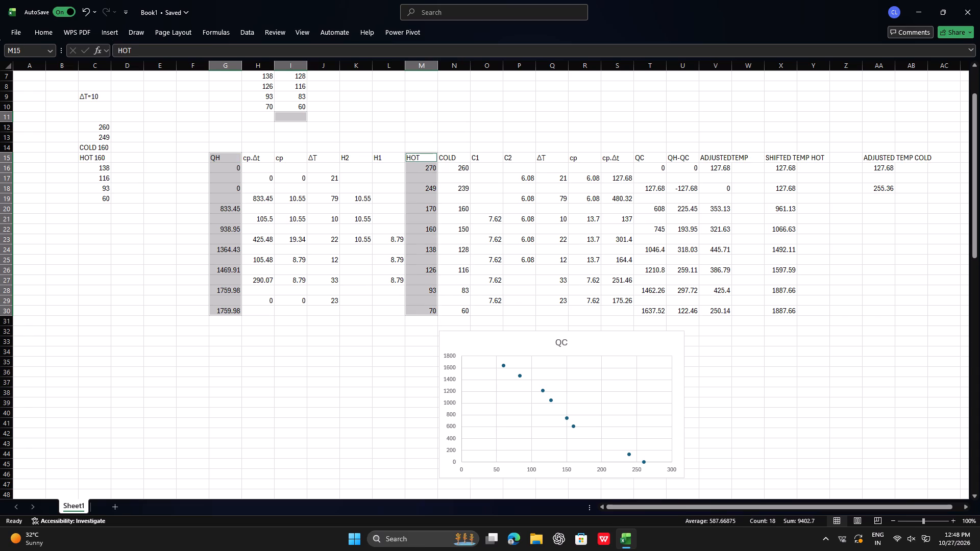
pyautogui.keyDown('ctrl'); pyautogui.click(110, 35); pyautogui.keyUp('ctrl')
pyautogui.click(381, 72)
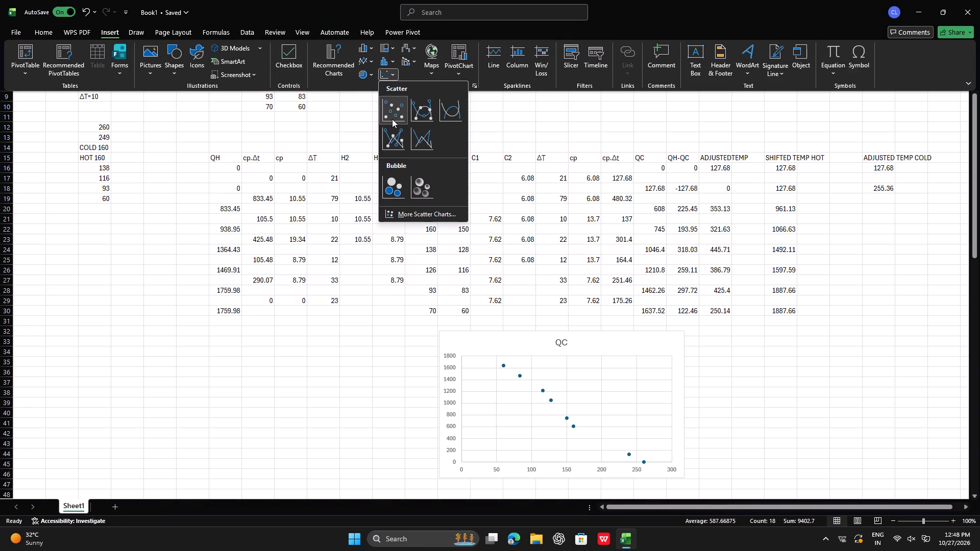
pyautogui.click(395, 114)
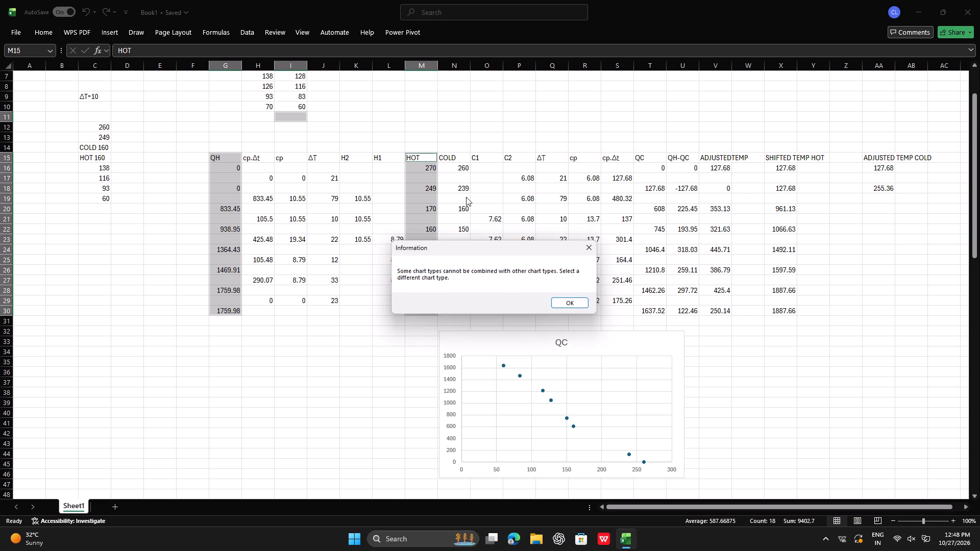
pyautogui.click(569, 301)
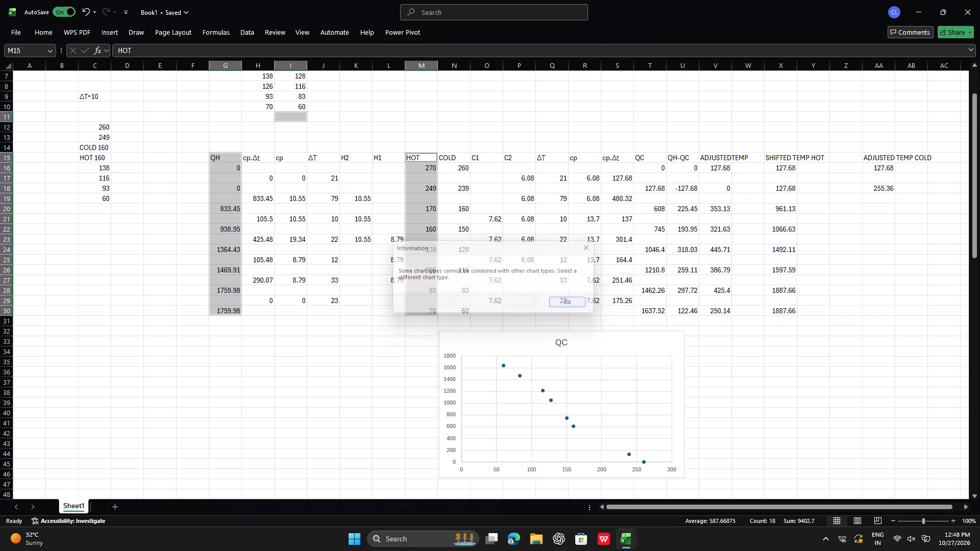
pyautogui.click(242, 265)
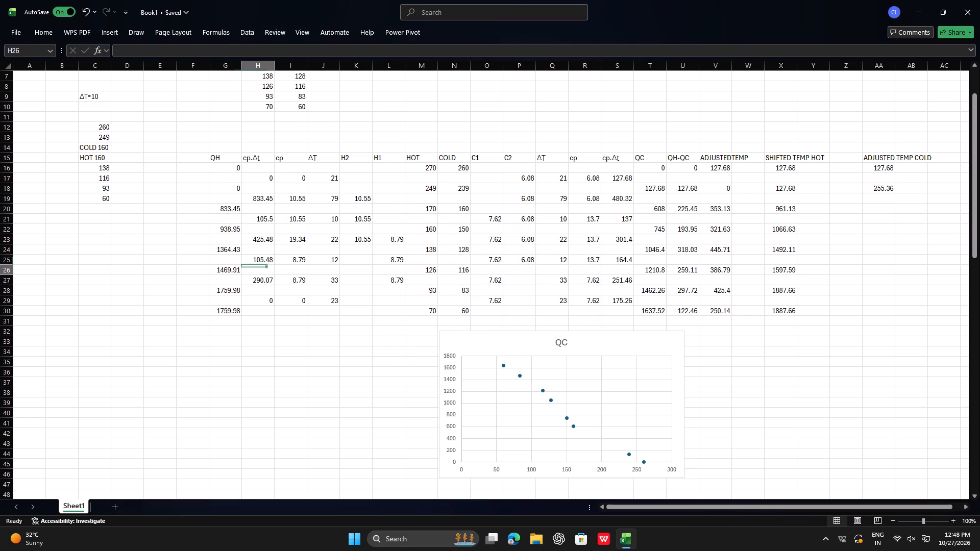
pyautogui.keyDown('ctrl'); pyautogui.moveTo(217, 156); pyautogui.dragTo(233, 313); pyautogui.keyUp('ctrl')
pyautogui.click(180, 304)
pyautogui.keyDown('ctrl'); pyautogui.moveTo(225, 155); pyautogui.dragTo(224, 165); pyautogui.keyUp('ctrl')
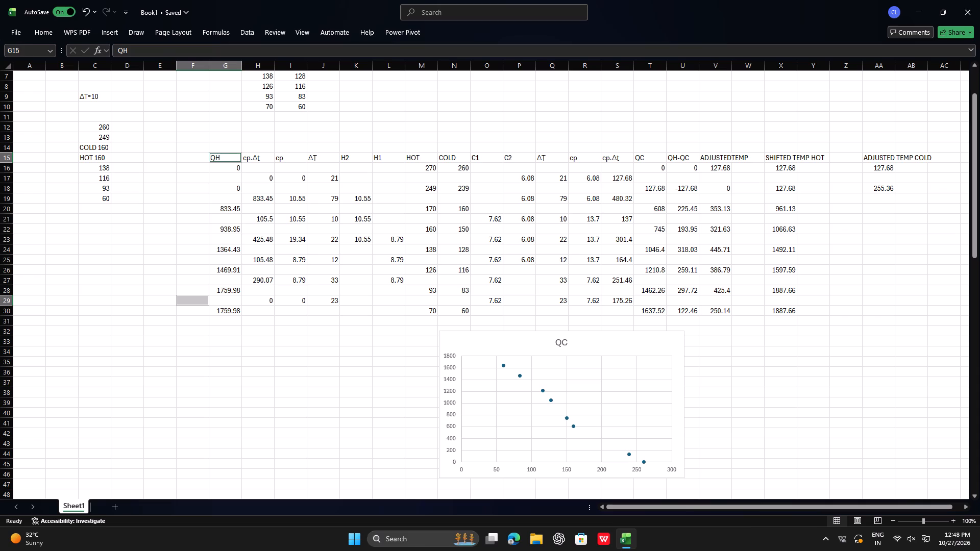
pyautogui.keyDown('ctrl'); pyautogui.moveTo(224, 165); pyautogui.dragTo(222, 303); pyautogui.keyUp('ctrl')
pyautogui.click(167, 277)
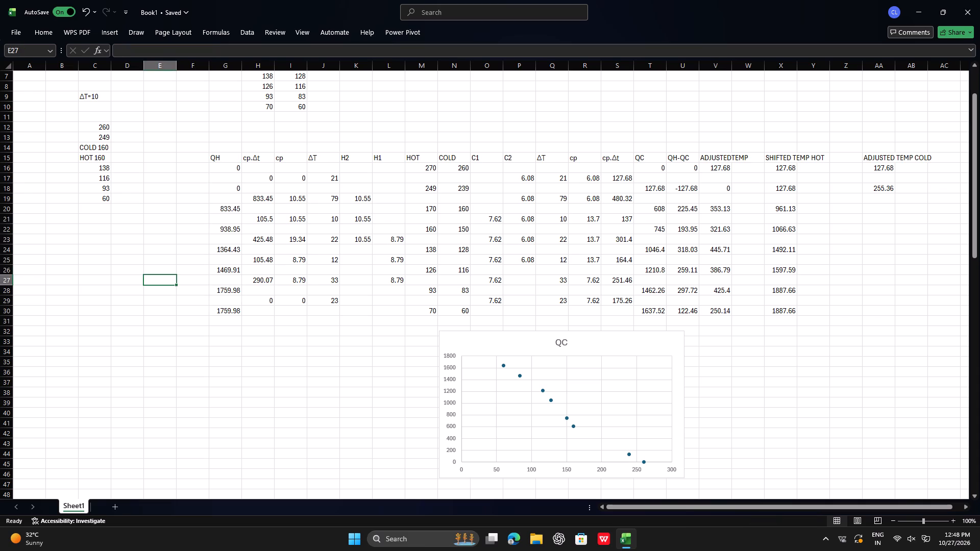
# Insert a markers-only scatter chart from only the QH cells G15 to G30 and the HOT cells M15 to M30.
pyautogui.click(223, 156)
pyautogui.moveTo(224, 156); pyautogui.dragTo(217, 233)
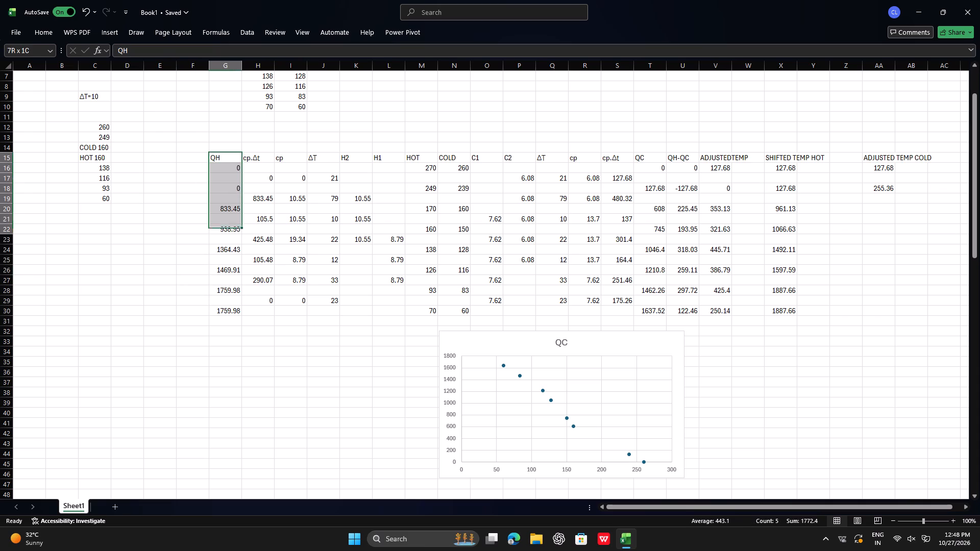
pyautogui.moveTo(217, 233); pyautogui.dragTo(220, 308)
pyautogui.keyDown('ctrl'); pyautogui.moveTo(419, 154); pyautogui.dragTo(416, 161); pyautogui.keyUp('ctrl')
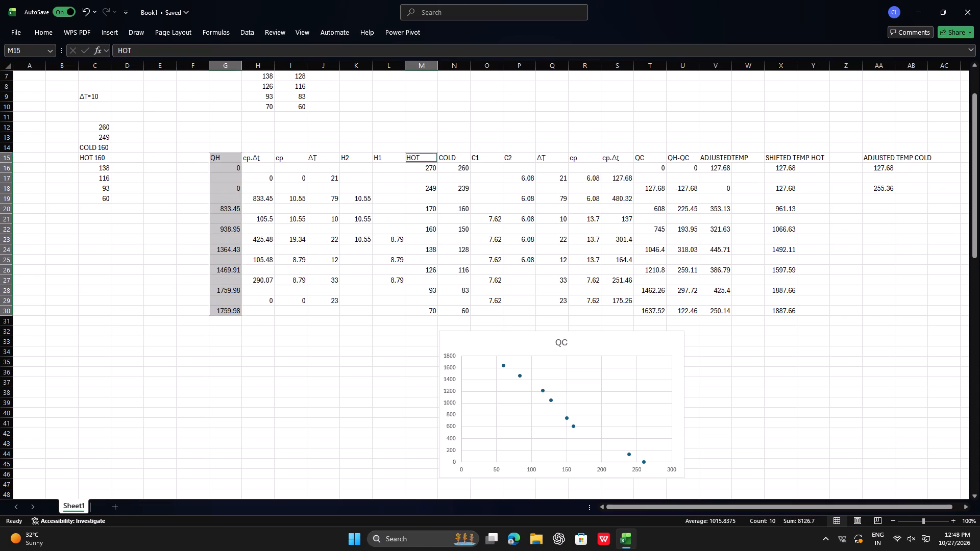
pyautogui.keyDown('ctrl'); pyautogui.moveTo(416, 161); pyautogui.dragTo(415, 306); pyautogui.keyUp('ctrl')
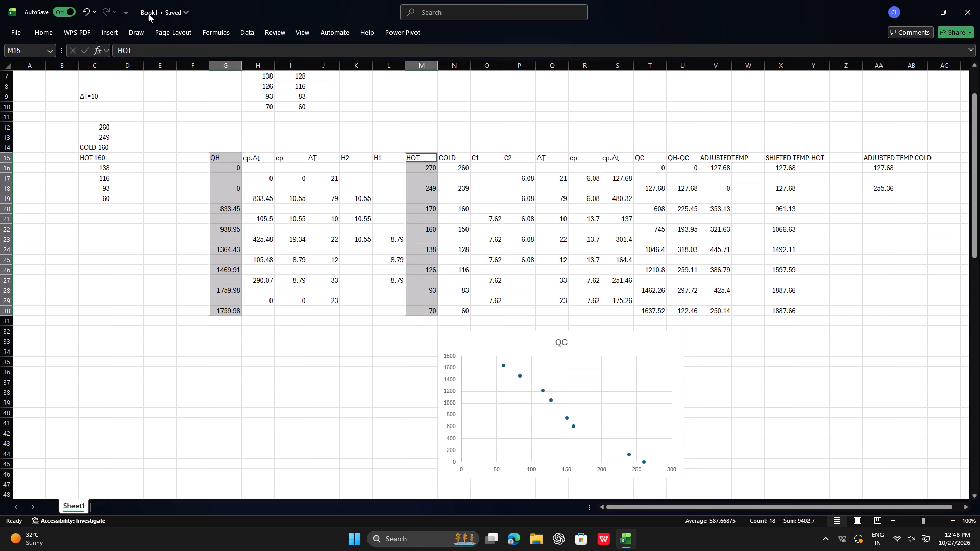
pyautogui.keyDown('ctrl'); pyautogui.click(113, 34); pyautogui.keyUp('ctrl')
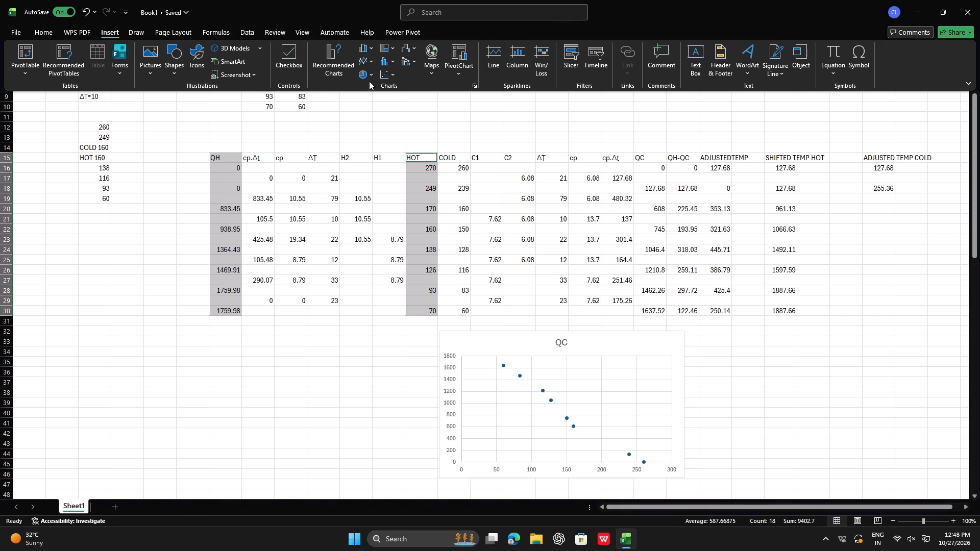
pyautogui.click(387, 75)
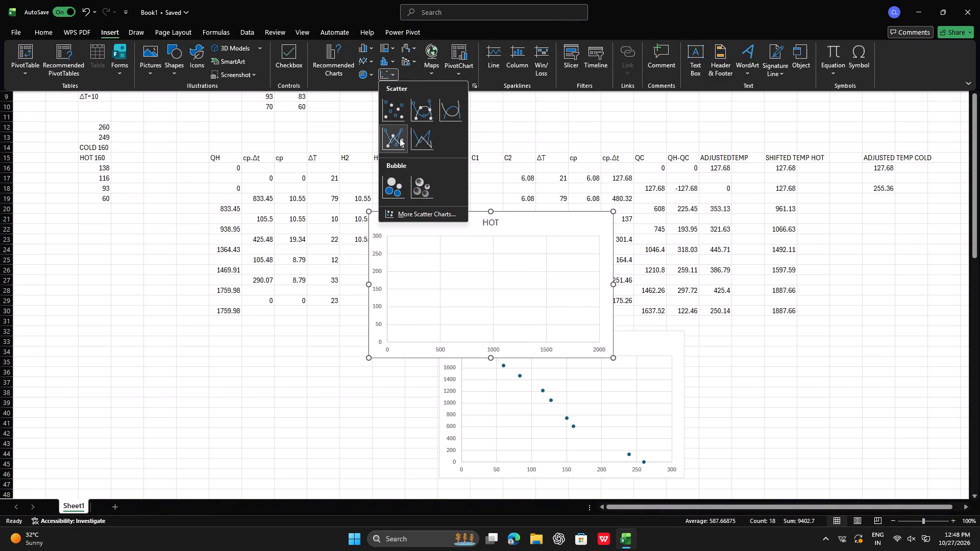
pyautogui.click(397, 111)
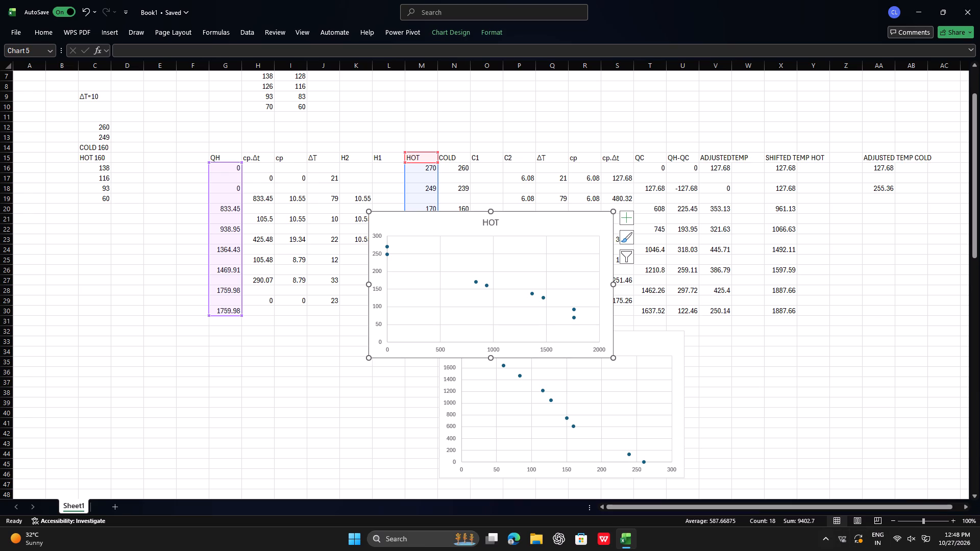
# Place the HOT chart below the table beside the QC chart, about columns E to M from row 34 down.
pyautogui.moveTo(570, 223); pyautogui.dragTo(365, 363)
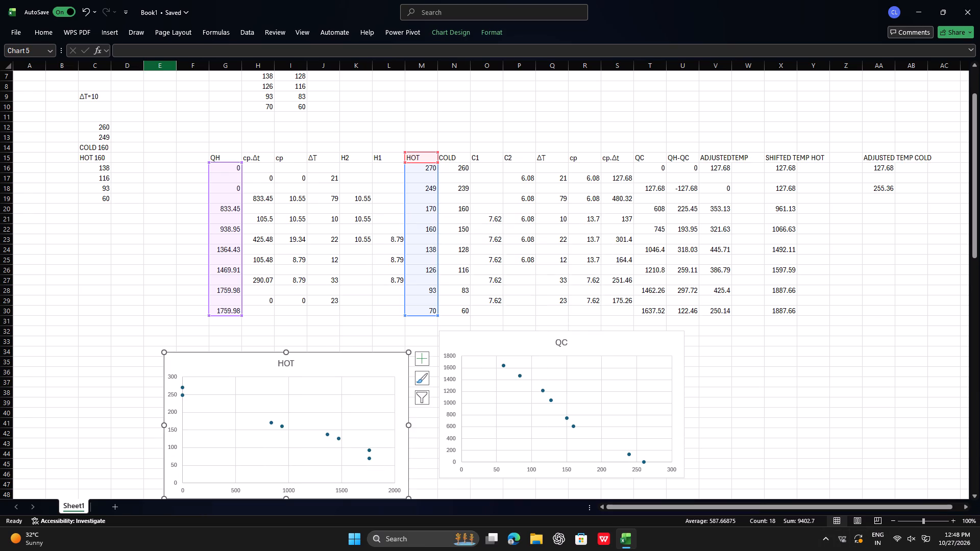
# Insert a markers-only scatter chart from the SHIFTED TEMP HOT cells X15 to X30 and the HOT cells M15 to M30.
pyautogui.click(624, 247)
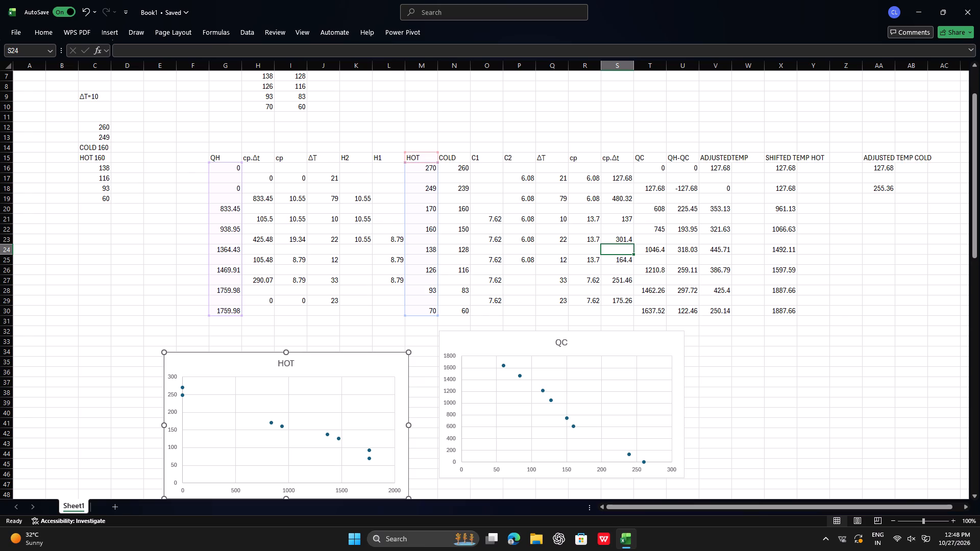
pyautogui.keyDown('ctrl'); pyautogui.moveTo(788, 160); pyautogui.dragTo(788, 234); pyautogui.keyUp('ctrl')
pyautogui.click(847, 229)
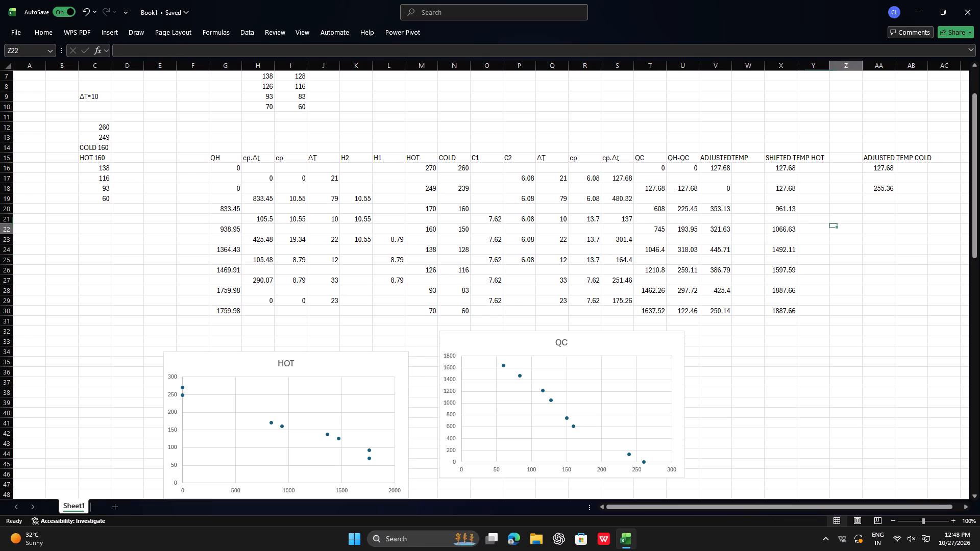
pyautogui.click(777, 157)
pyautogui.moveTo(777, 157); pyautogui.dragTo(794, 251)
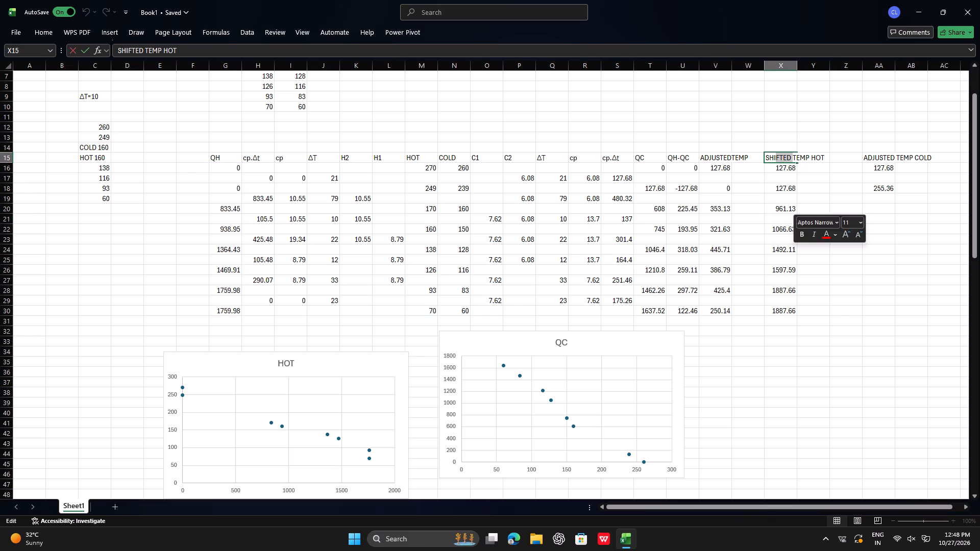
pyautogui.click(806, 200)
pyautogui.click(787, 156)
pyautogui.keyDown('ctrl'); pyautogui.moveTo(782, 157); pyautogui.dragTo(782, 168); pyautogui.keyUp('ctrl')
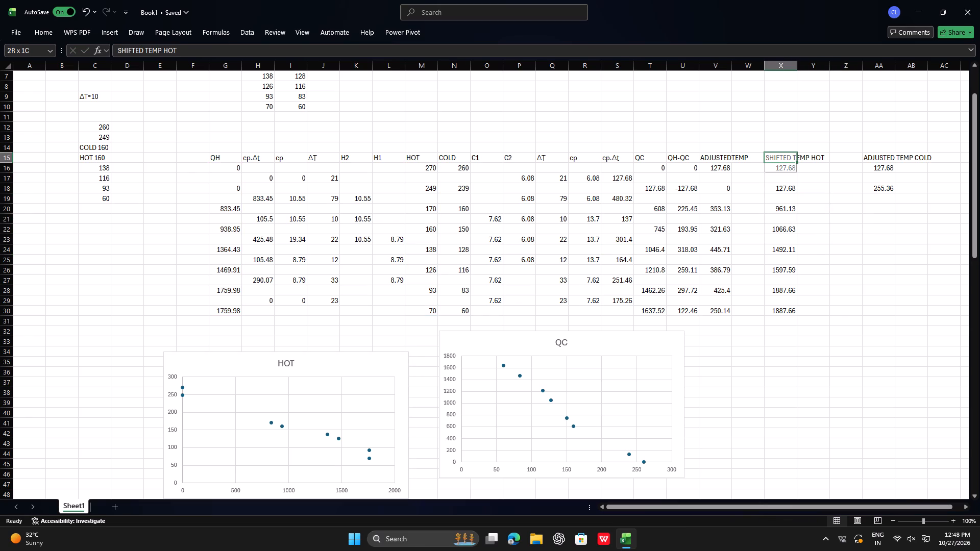
pyautogui.keyDown('ctrl'); pyautogui.moveTo(782, 168); pyautogui.dragTo(782, 192); pyautogui.keyUp('ctrl')
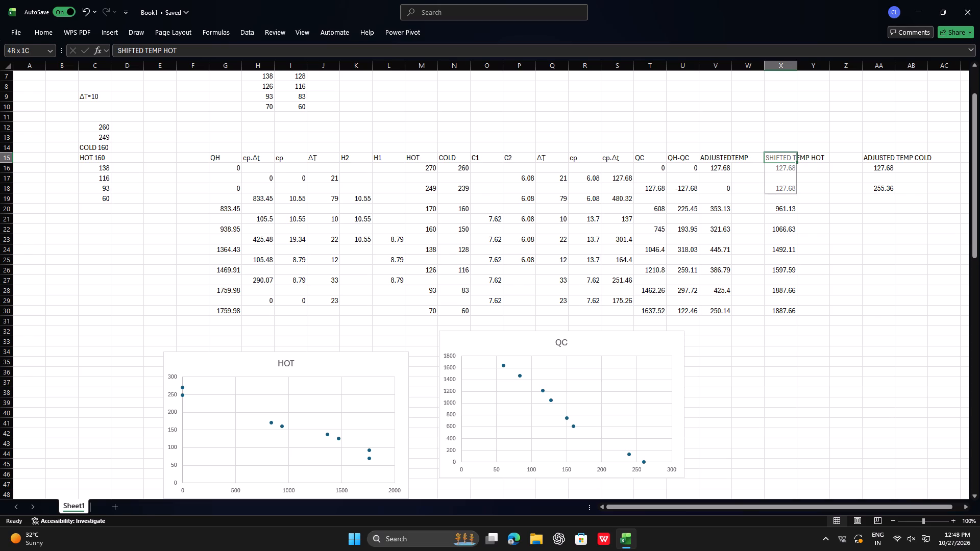
pyautogui.click(786, 161)
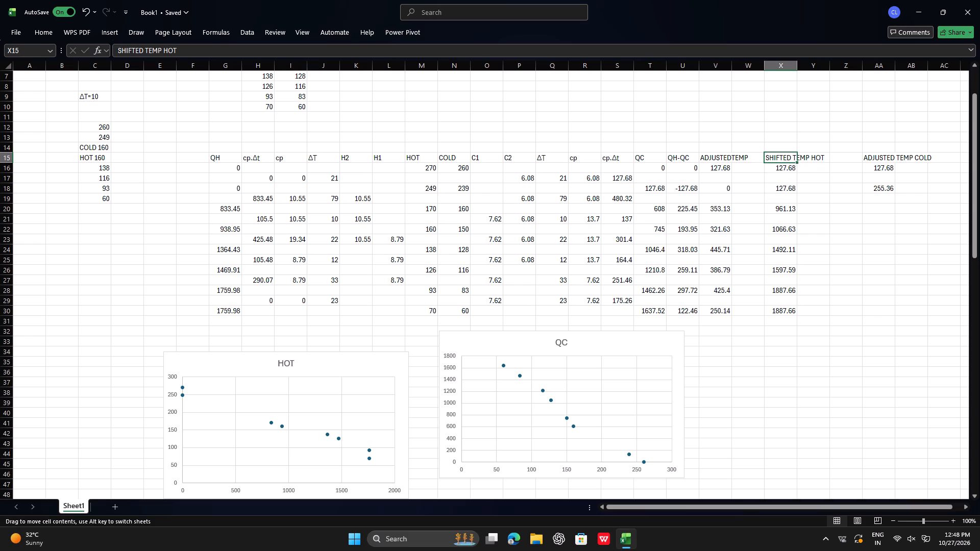
pyautogui.moveTo(785, 158); pyautogui.dragTo(787, 312)
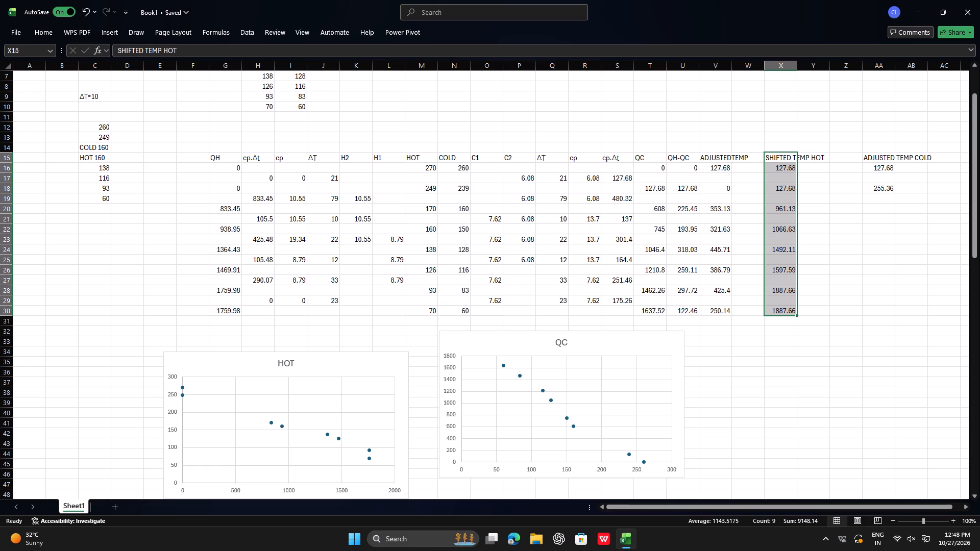
pyautogui.keyDown('ctrl'); pyautogui.moveTo(426, 161); pyautogui.dragTo(426, 311); pyautogui.keyUp('ctrl')
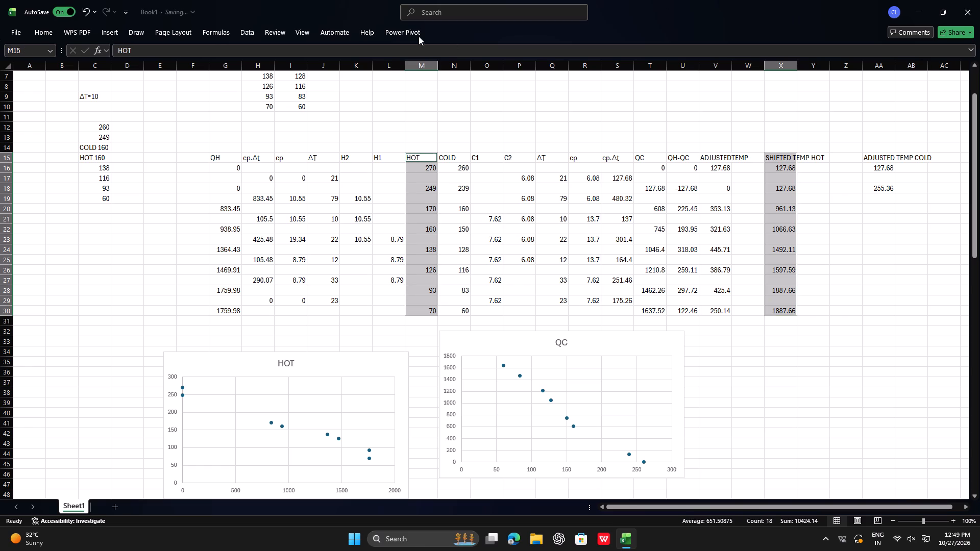
pyautogui.click(118, 36)
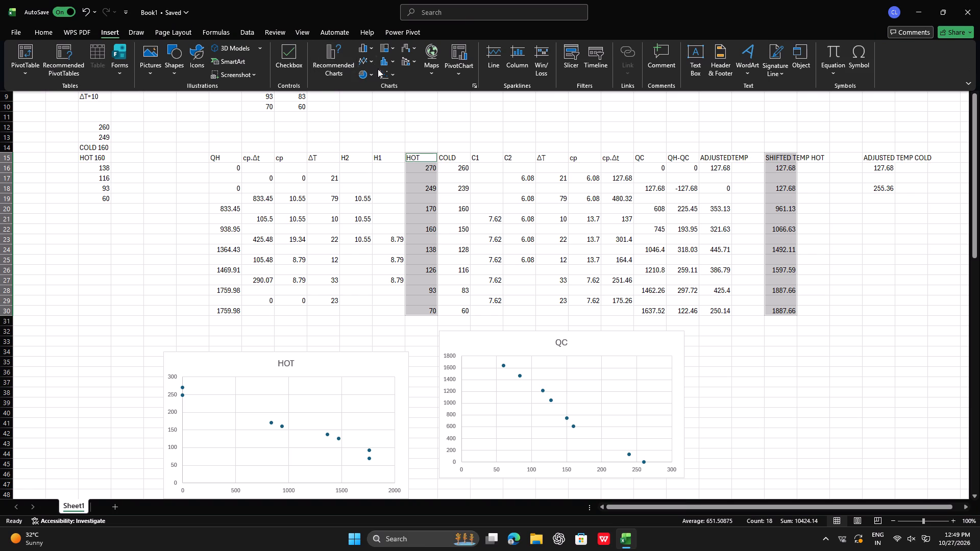
pyautogui.click(378, 72)
pyautogui.click(387, 110)
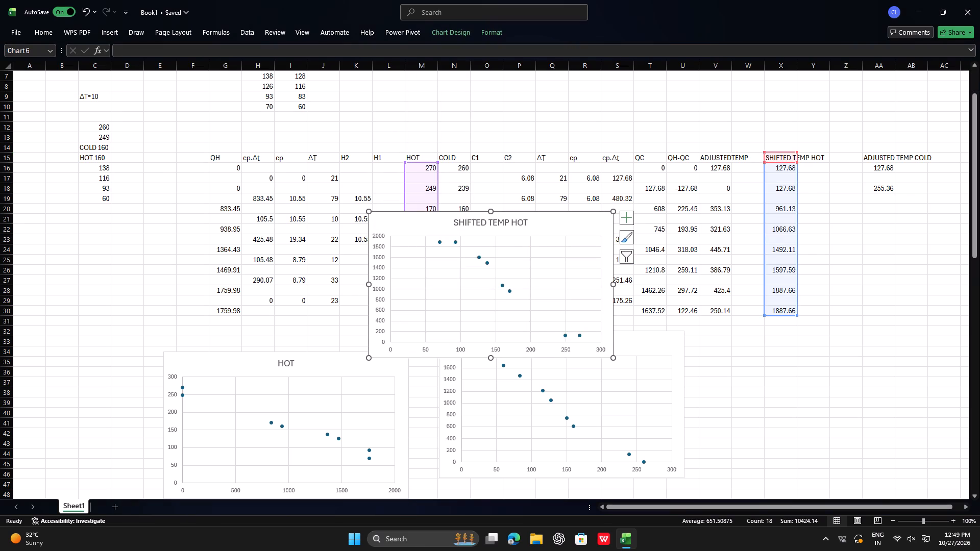
# Place the SHIFTED TEMP HOT chart below the table beside the QC chart, about columns V to AC from row 32 down.
pyautogui.moveTo(547, 224); pyautogui.dragTo(718, 335)
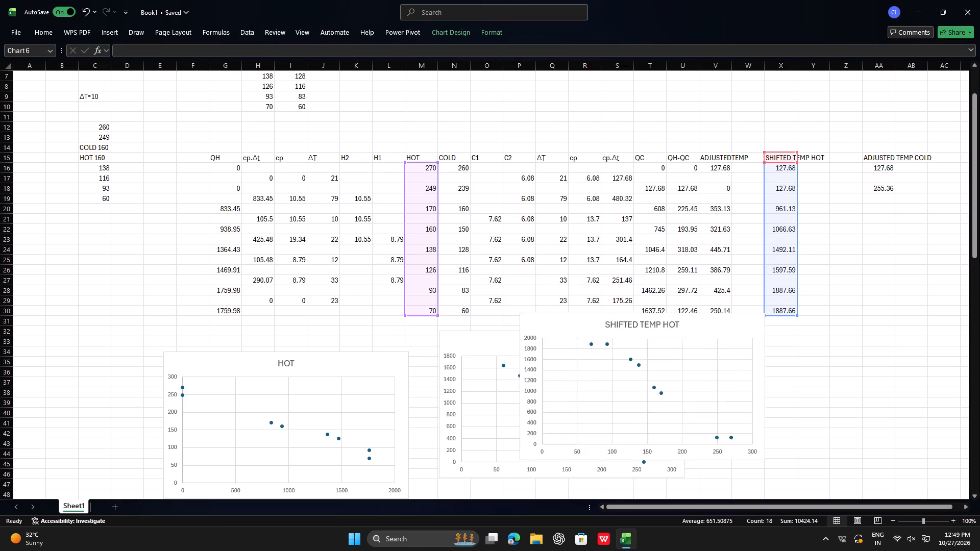
pyautogui.moveTo(718, 335); pyautogui.dragTo(877, 345)
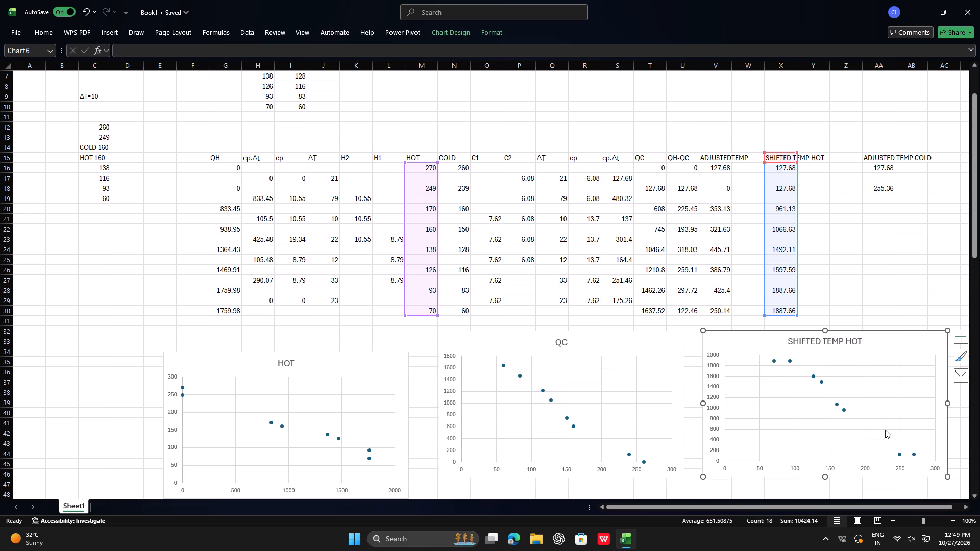
pyautogui.click(961, 338)
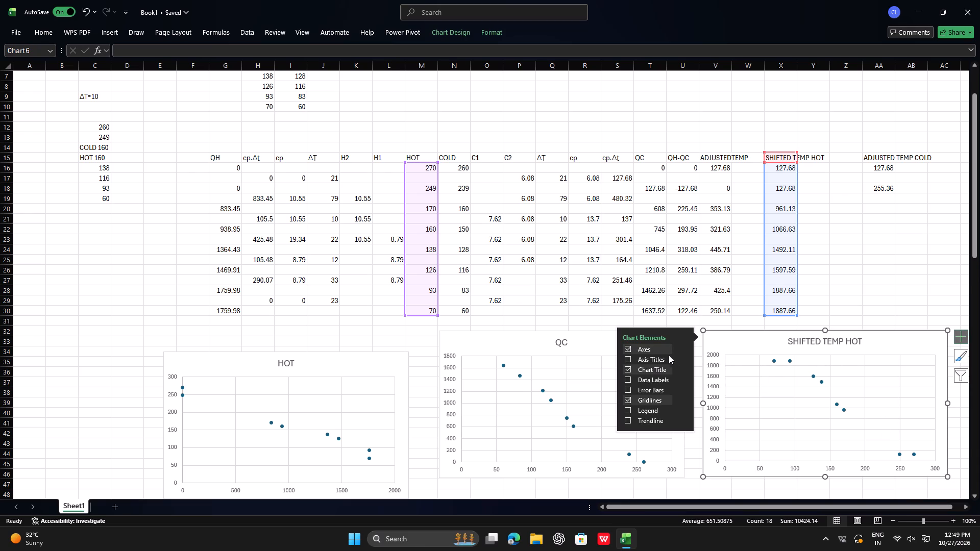
pyautogui.click(875, 370)
pyautogui.click(861, 211)
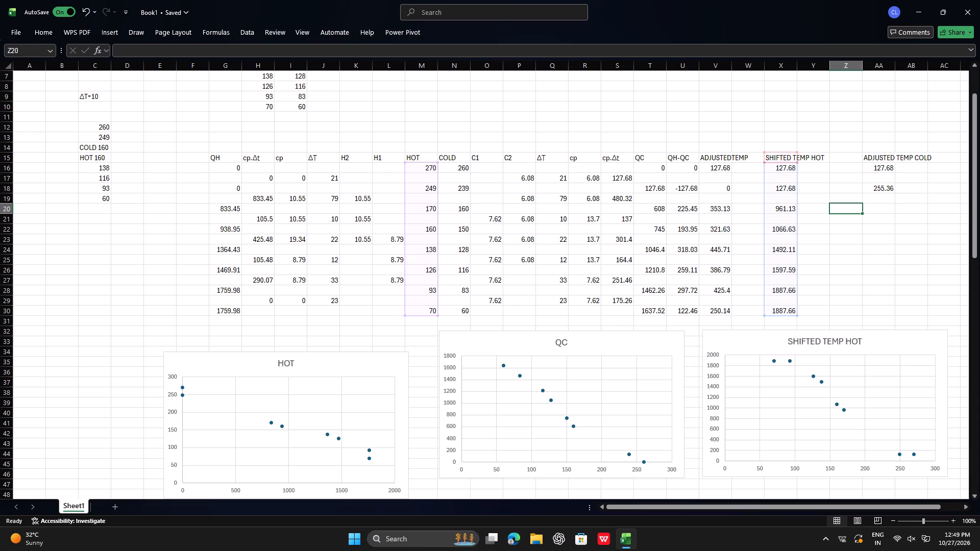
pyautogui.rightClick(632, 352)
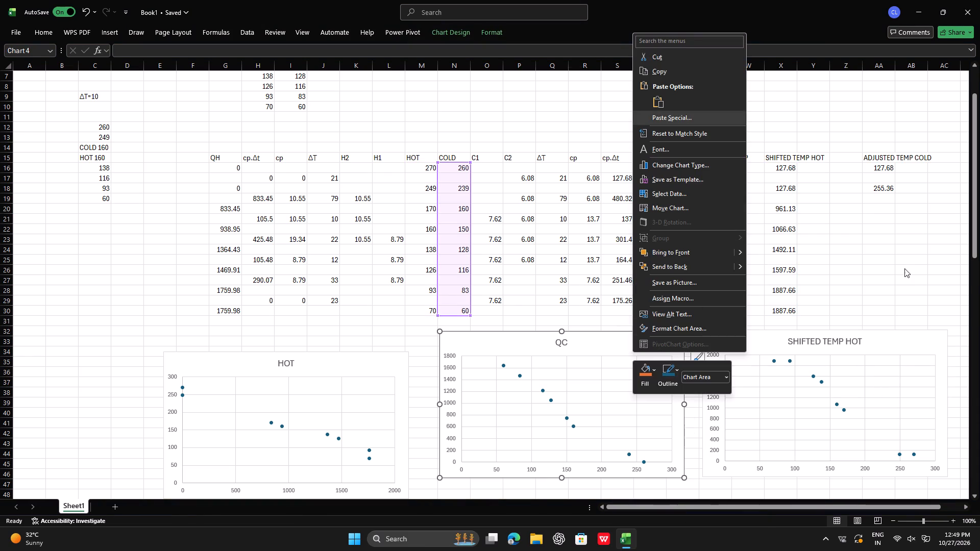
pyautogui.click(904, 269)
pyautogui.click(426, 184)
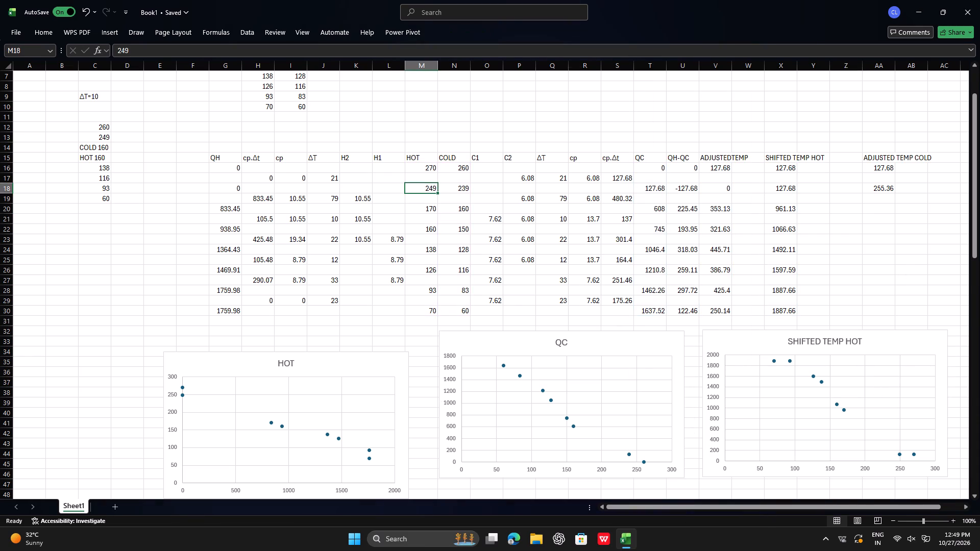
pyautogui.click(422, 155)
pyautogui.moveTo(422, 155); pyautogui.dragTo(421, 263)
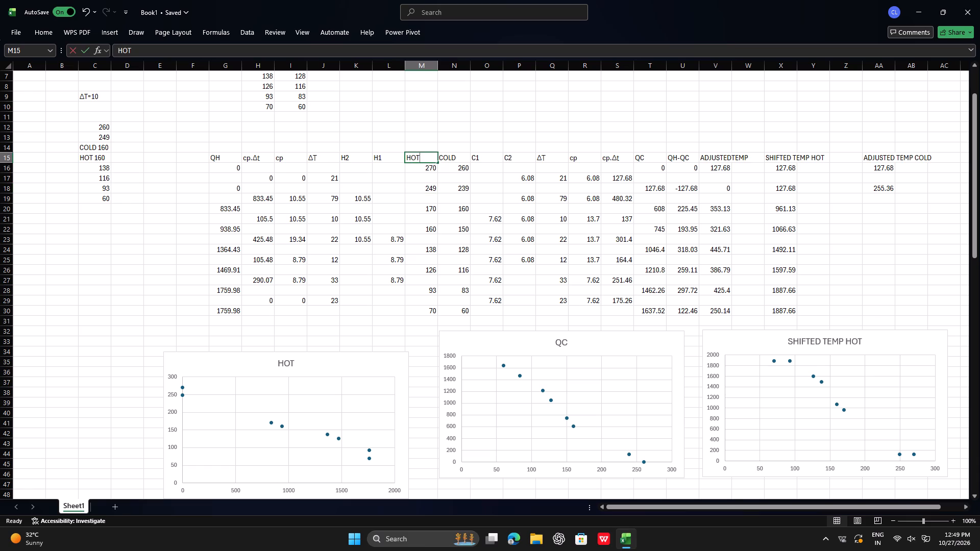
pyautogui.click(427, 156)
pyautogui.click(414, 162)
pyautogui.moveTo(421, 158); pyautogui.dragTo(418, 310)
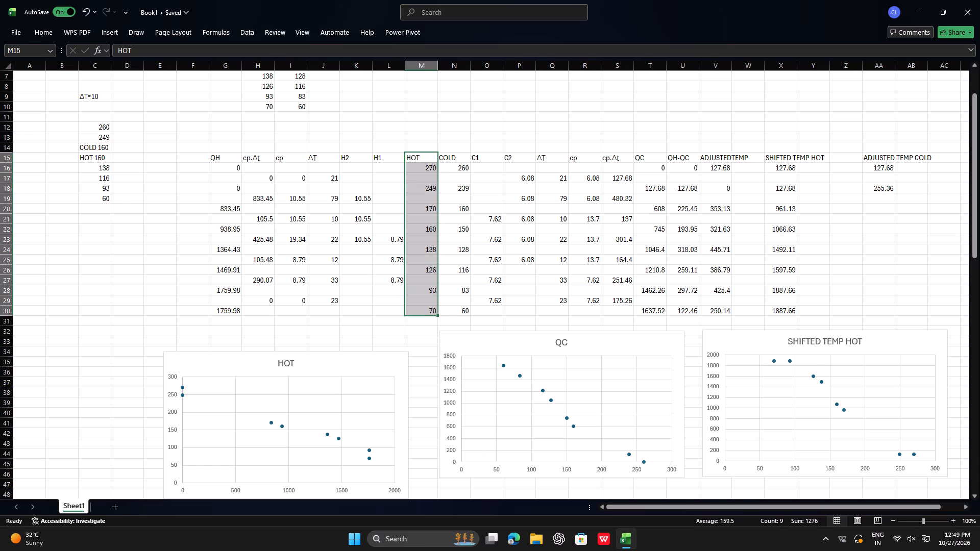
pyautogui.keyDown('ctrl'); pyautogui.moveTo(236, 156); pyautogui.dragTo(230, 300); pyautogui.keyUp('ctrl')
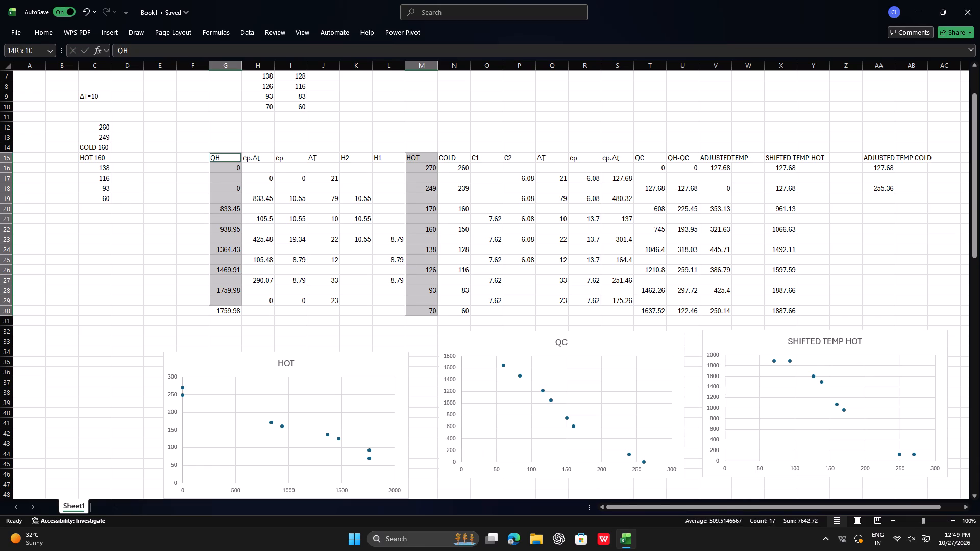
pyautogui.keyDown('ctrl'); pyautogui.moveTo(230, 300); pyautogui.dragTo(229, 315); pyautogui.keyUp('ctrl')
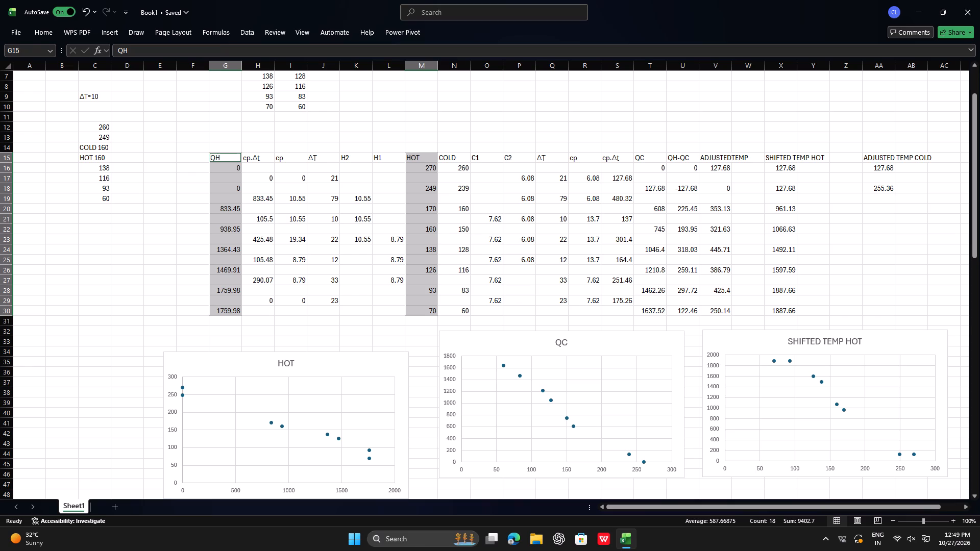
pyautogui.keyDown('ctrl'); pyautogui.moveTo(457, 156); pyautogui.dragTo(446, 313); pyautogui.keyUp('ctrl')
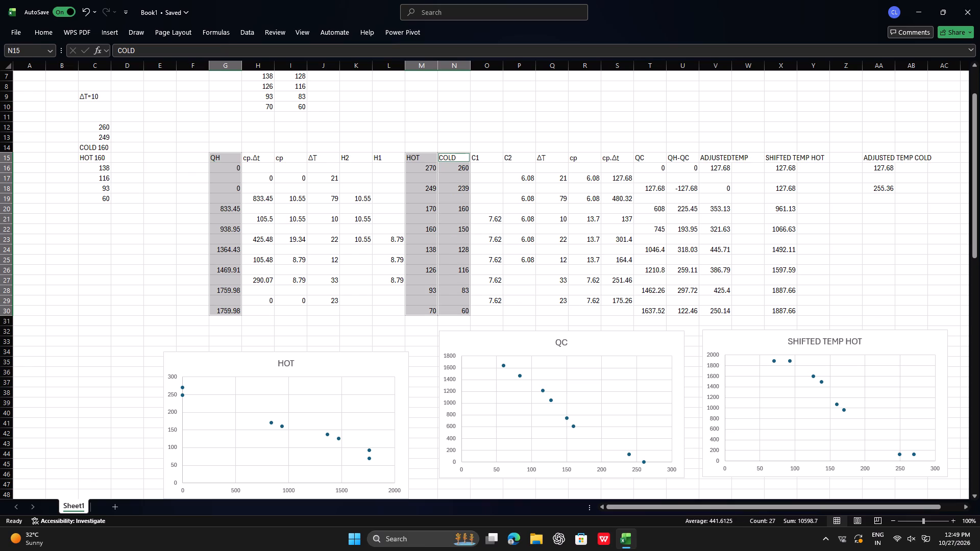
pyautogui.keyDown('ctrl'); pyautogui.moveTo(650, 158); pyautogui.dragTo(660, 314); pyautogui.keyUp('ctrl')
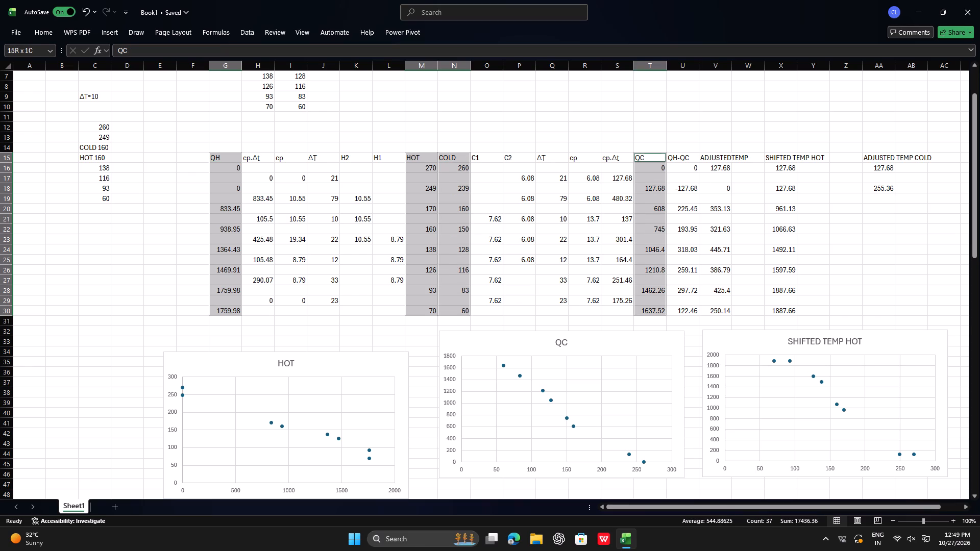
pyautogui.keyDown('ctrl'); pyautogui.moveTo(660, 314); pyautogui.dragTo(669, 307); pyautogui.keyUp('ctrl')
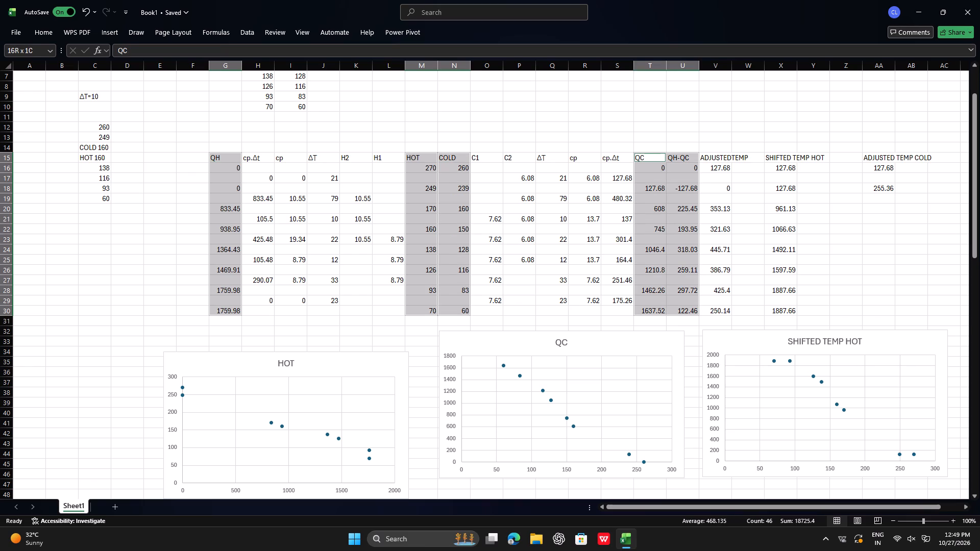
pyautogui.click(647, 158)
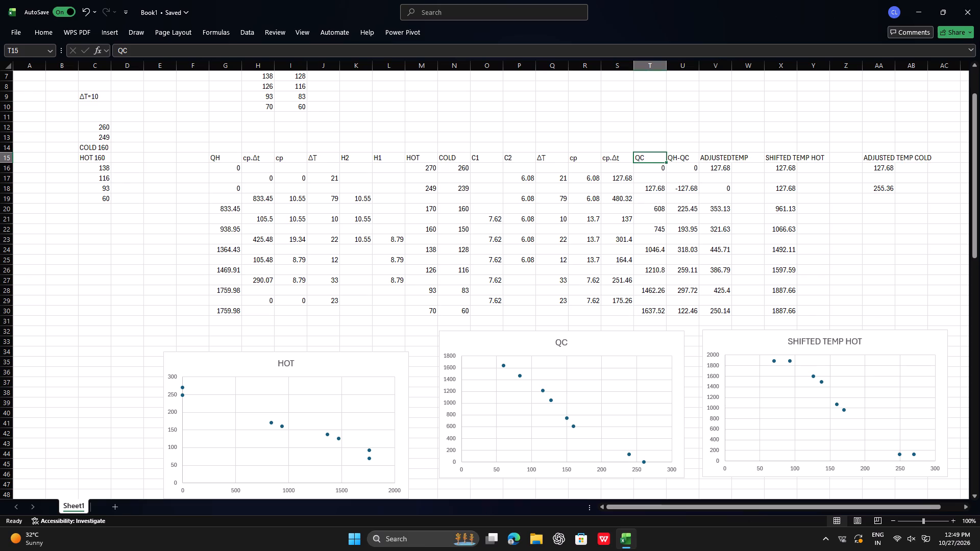
# Insert one markers-only scatter chart from the QH, HOT, COLD, QC and SHIFTED TEMP HOT columns, rows 15 to 30.
pyautogui.click(418, 158)
pyautogui.moveTo(420, 157); pyautogui.dragTo(432, 312)
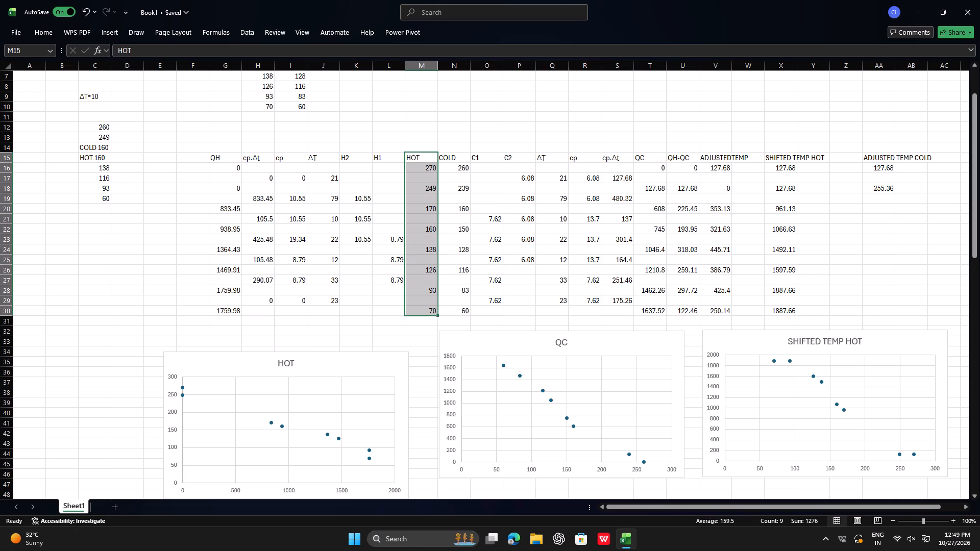
pyautogui.keyDown('ctrl'); pyautogui.moveTo(216, 158); pyautogui.dragTo(220, 310); pyautogui.keyUp('ctrl')
pyautogui.keyDown('ctrl'); pyautogui.moveTo(450, 158); pyautogui.dragTo(460, 302); pyautogui.keyUp('ctrl')
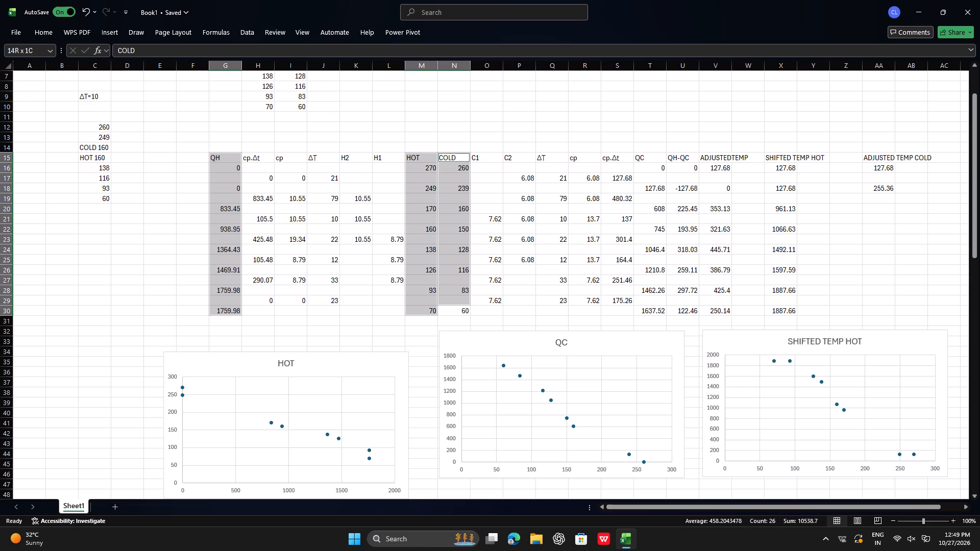
pyautogui.keyDown('ctrl'); pyautogui.moveTo(460, 302); pyautogui.dragTo(460, 309); pyautogui.keyUp('ctrl')
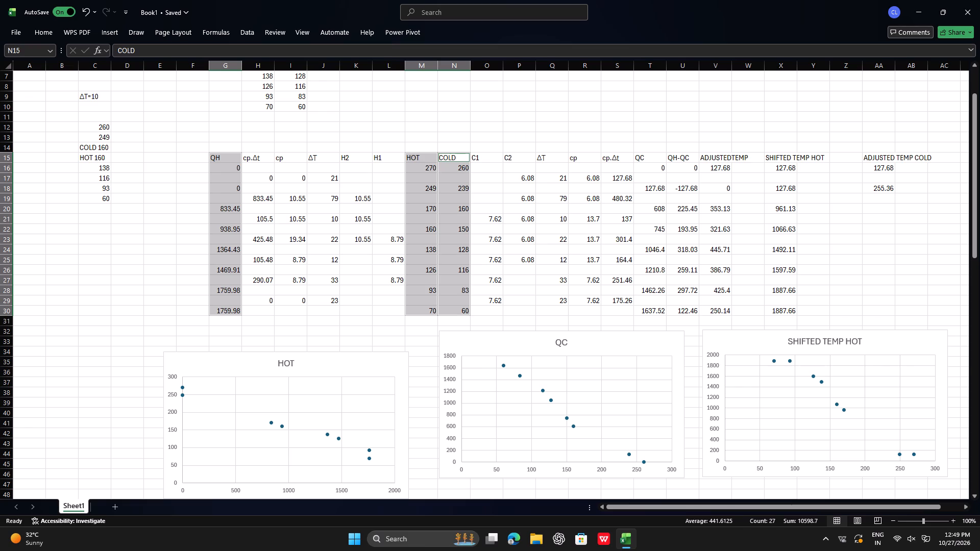
pyautogui.keyDown('ctrl'); pyautogui.moveTo(646, 159); pyautogui.dragTo(652, 310); pyautogui.keyUp('ctrl')
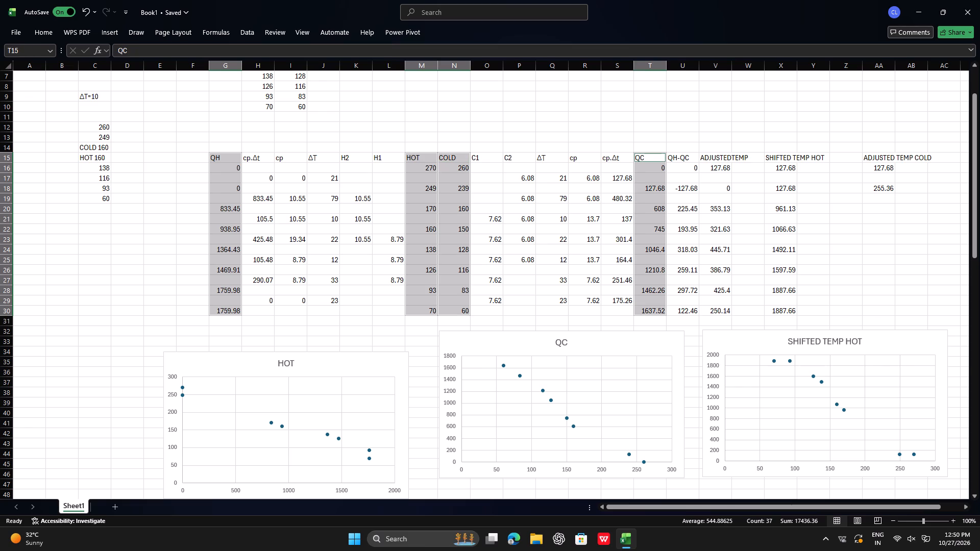
pyautogui.keyDown('ctrl'); pyautogui.moveTo(780, 160); pyautogui.dragTo(782, 263); pyautogui.keyUp('ctrl')
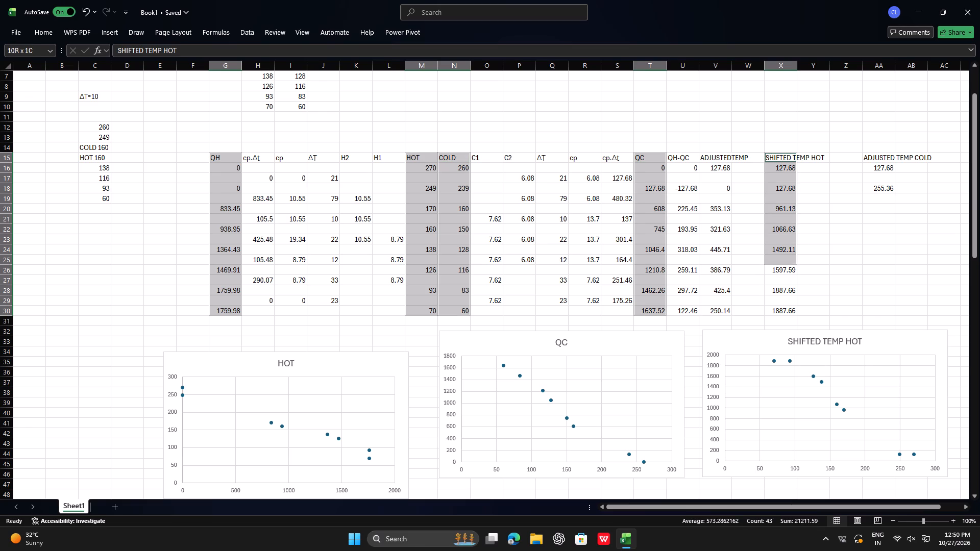
pyautogui.keyDown('ctrl'); pyautogui.moveTo(782, 263); pyautogui.dragTo(781, 312); pyautogui.keyUp('ctrl')
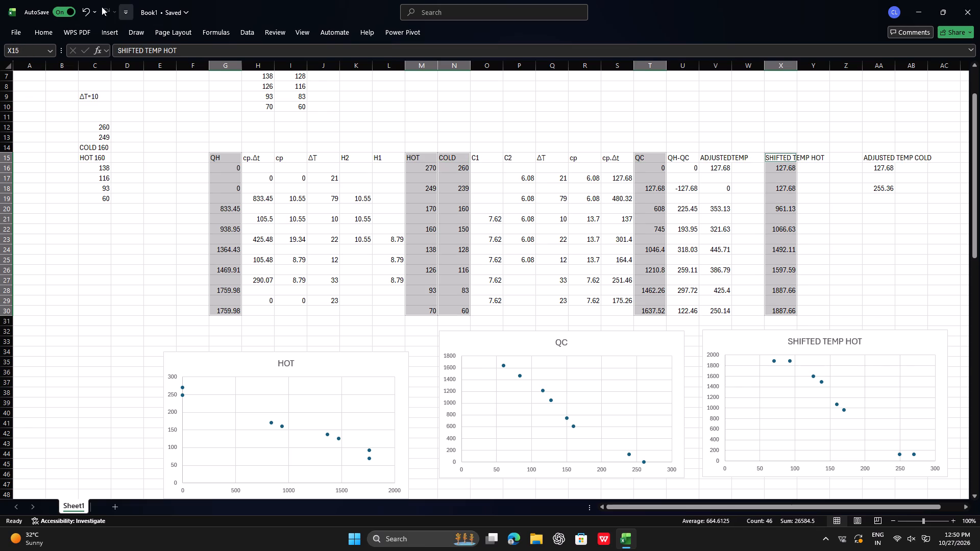
pyautogui.click(110, 35)
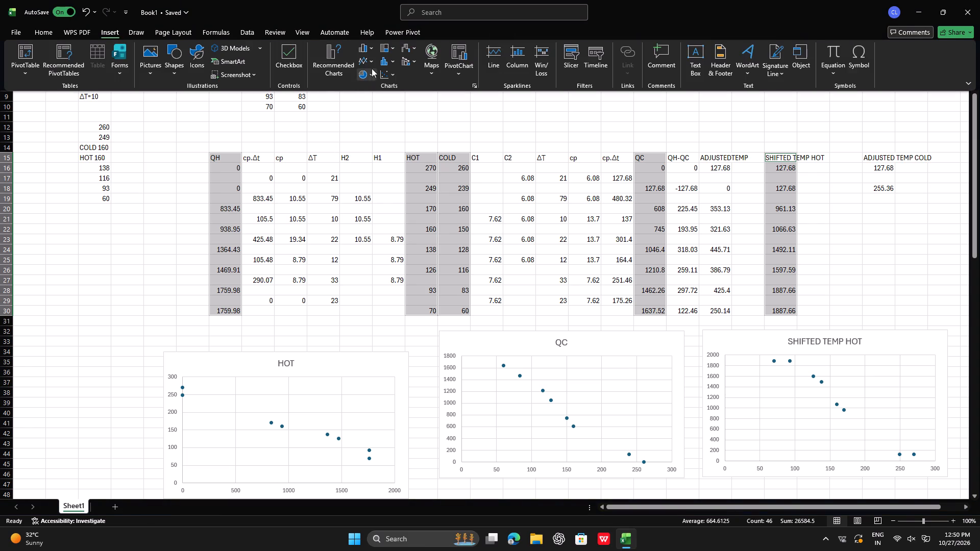
pyautogui.click(384, 76)
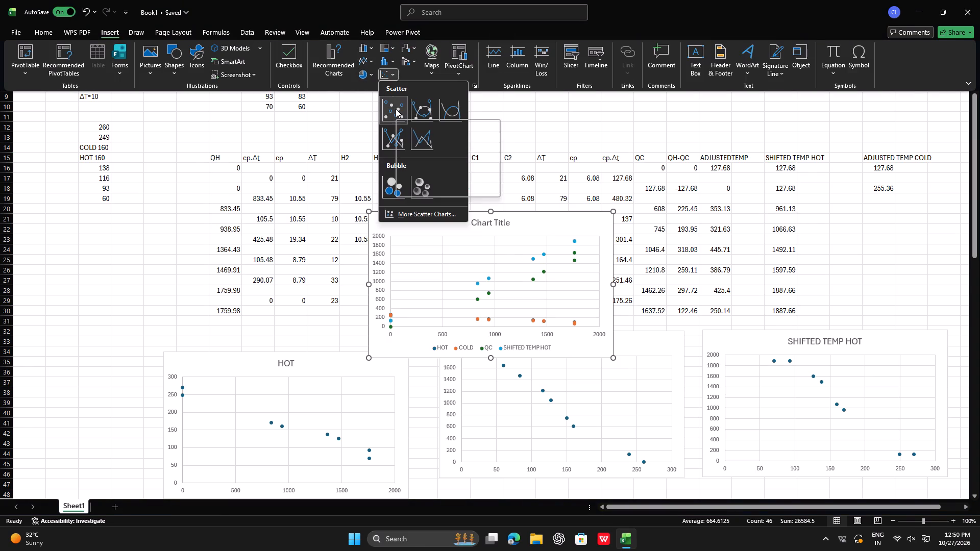
pyautogui.click(396, 109)
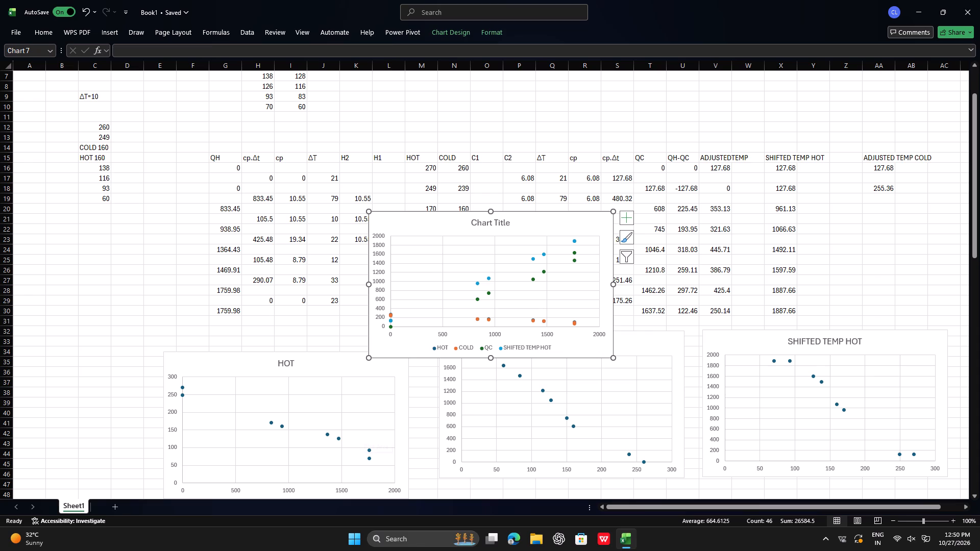
# Close the Book1 workbook and let it upload to OneDrive.
pyautogui.click(979, 0)
pyautogui.click(975, 14)
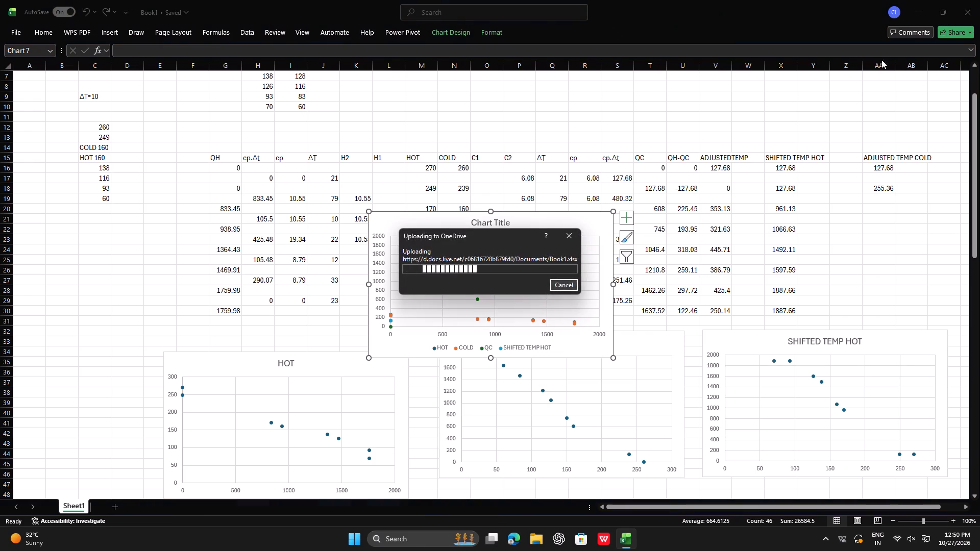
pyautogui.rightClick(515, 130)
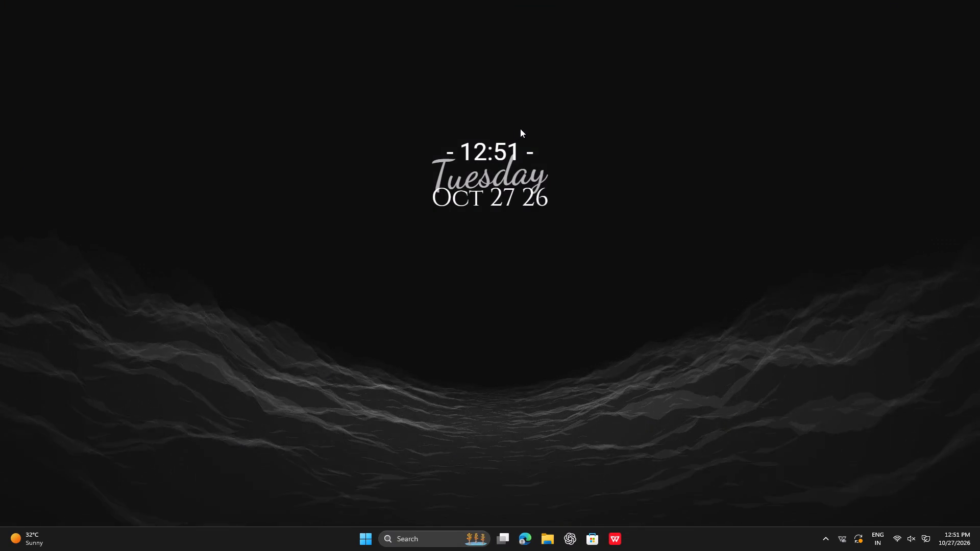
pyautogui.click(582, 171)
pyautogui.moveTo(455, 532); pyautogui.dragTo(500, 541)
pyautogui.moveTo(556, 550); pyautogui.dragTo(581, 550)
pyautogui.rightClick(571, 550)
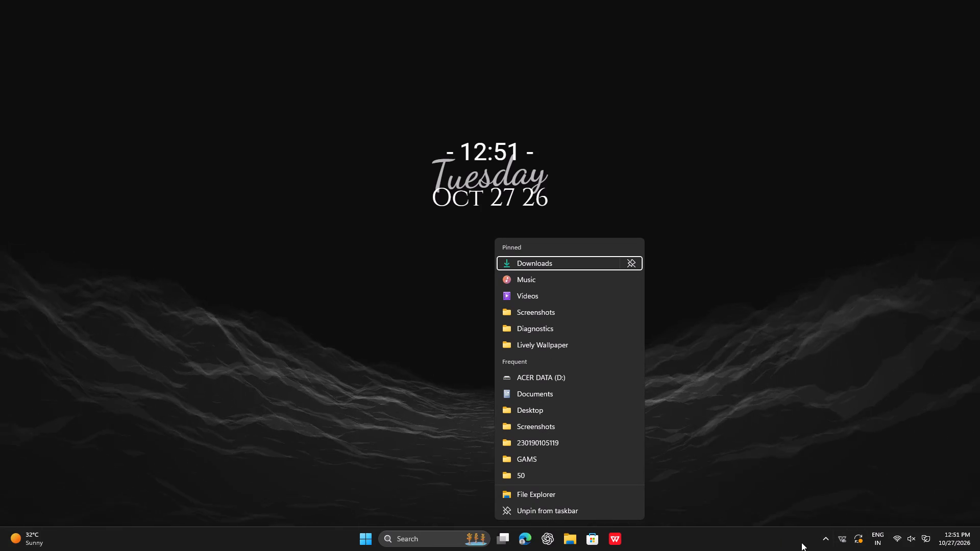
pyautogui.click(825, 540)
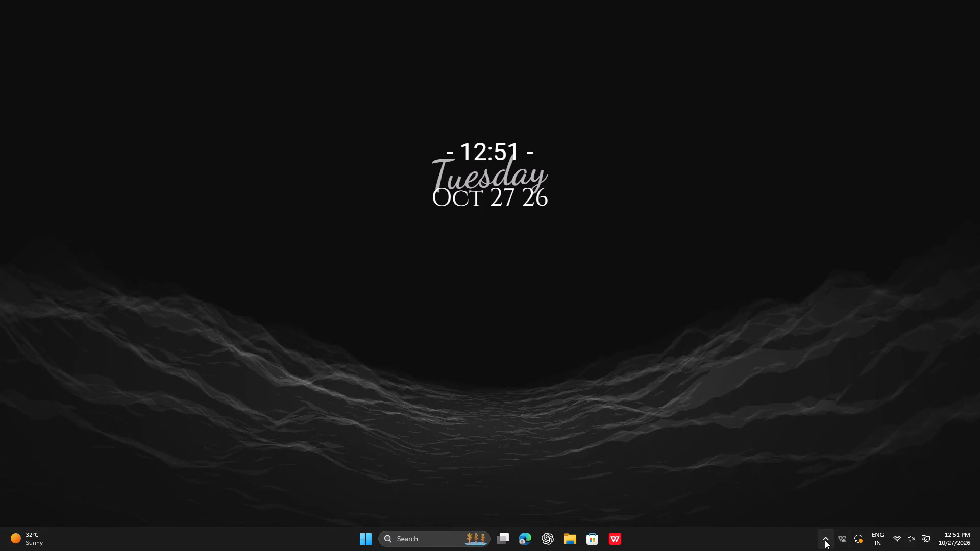
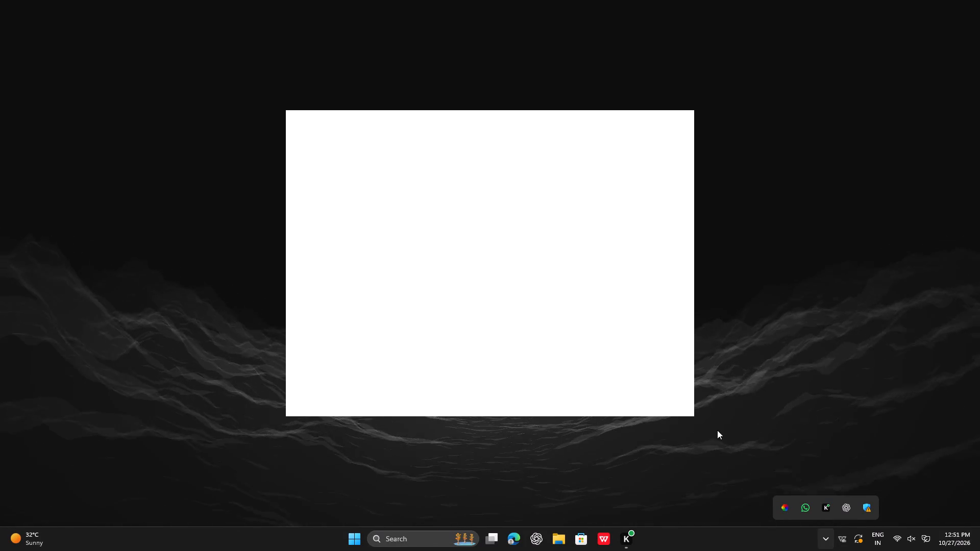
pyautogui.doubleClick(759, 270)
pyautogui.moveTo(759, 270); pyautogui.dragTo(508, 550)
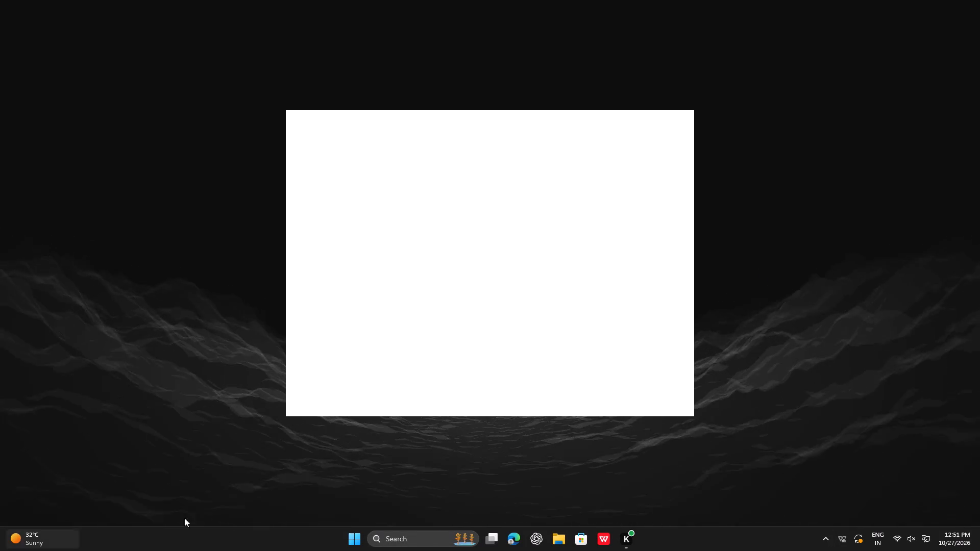
# Look through the alphabetical list of installed apps from A to K, checking the GAMS 50 and Game Bar entries.
pyautogui.click(347, 542)
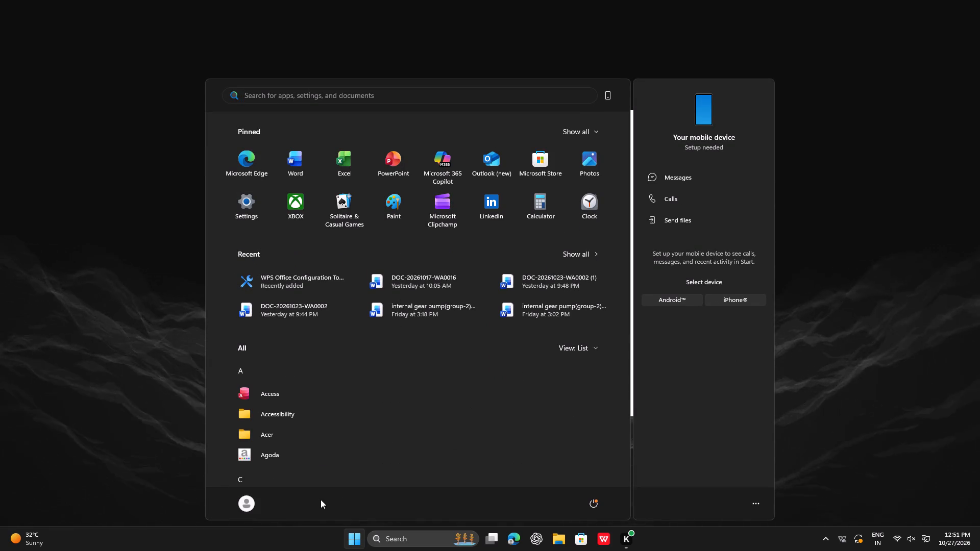
pyautogui.scroll(-2, 323, 253)
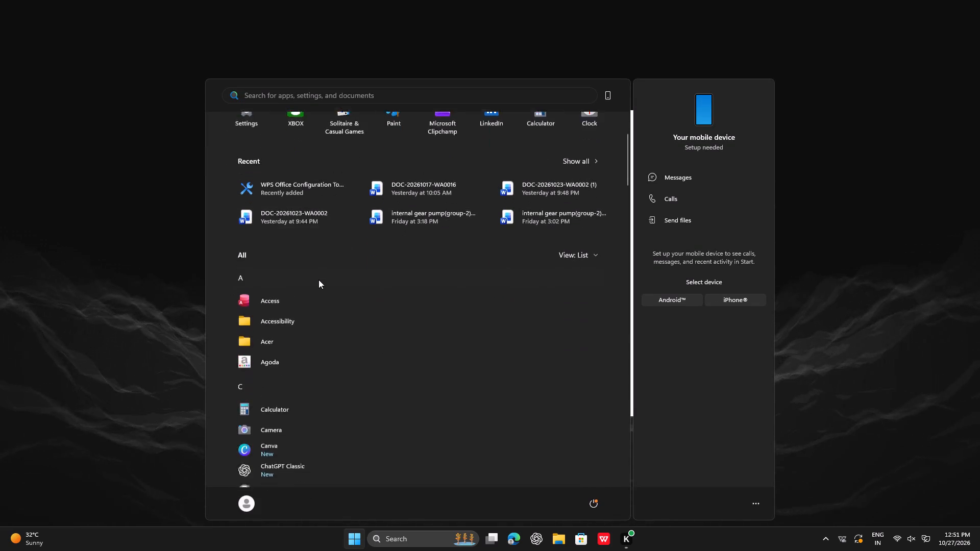
pyautogui.scroll(-5, 318, 286)
pyautogui.scroll(1, 329, 299)
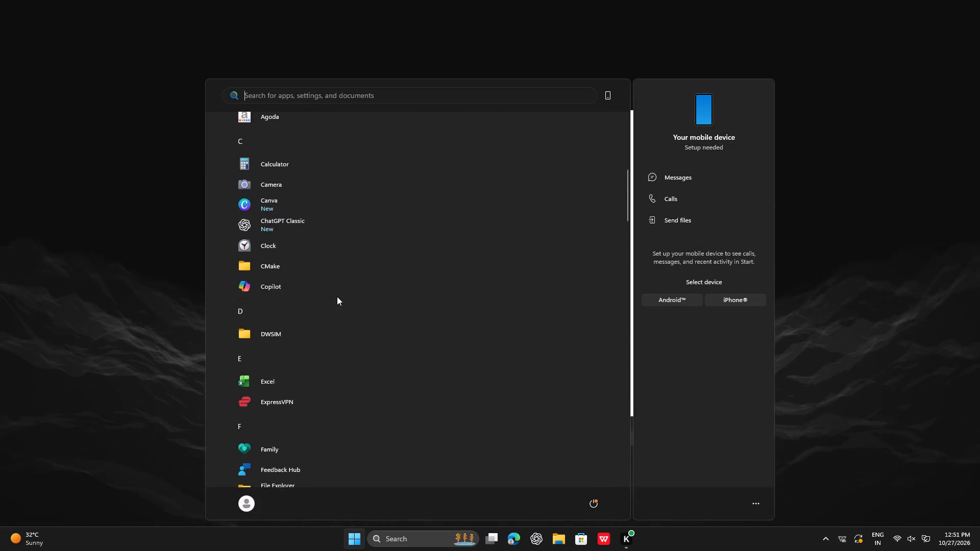
pyautogui.scroll(-1, 311, 350)
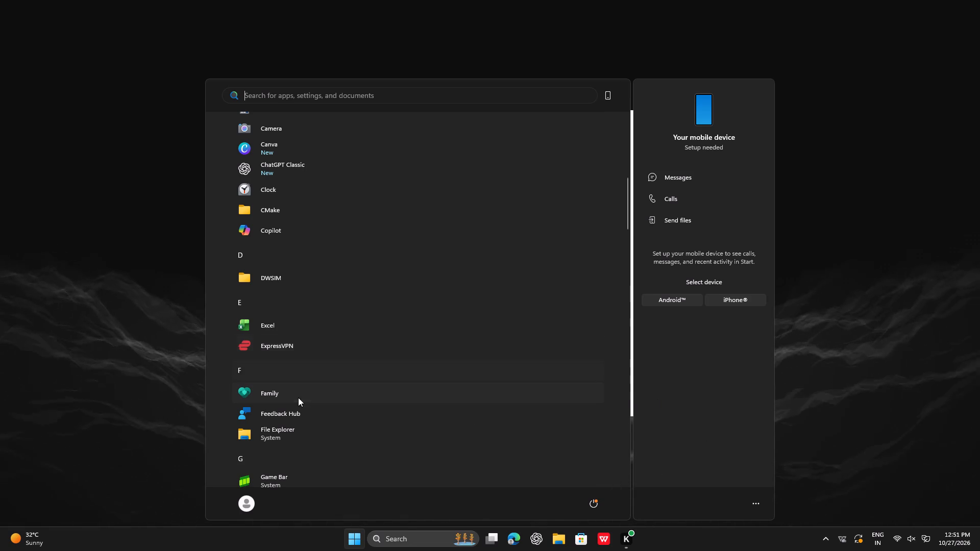
pyautogui.scroll(-2, 298, 404)
pyautogui.scroll(1, 298, 407)
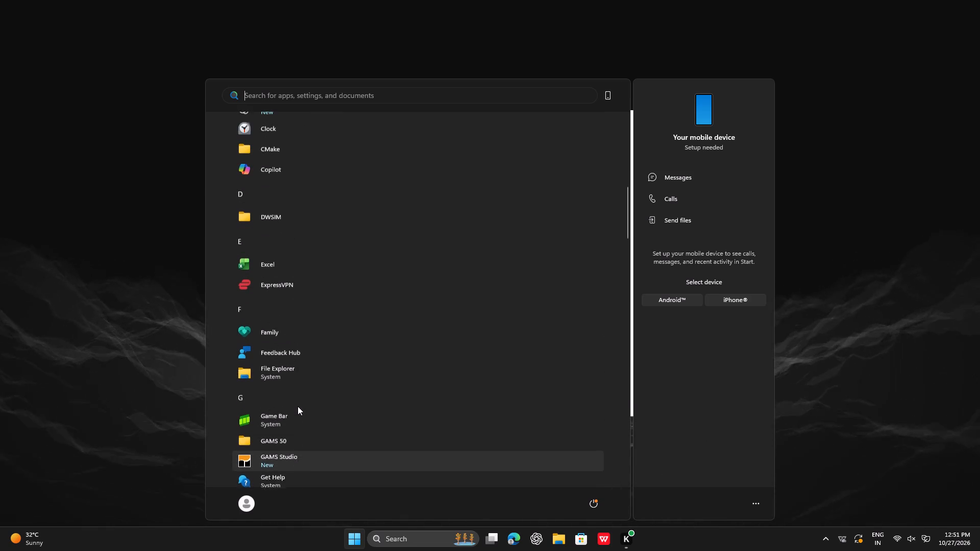
pyautogui.scroll(-1, 298, 408)
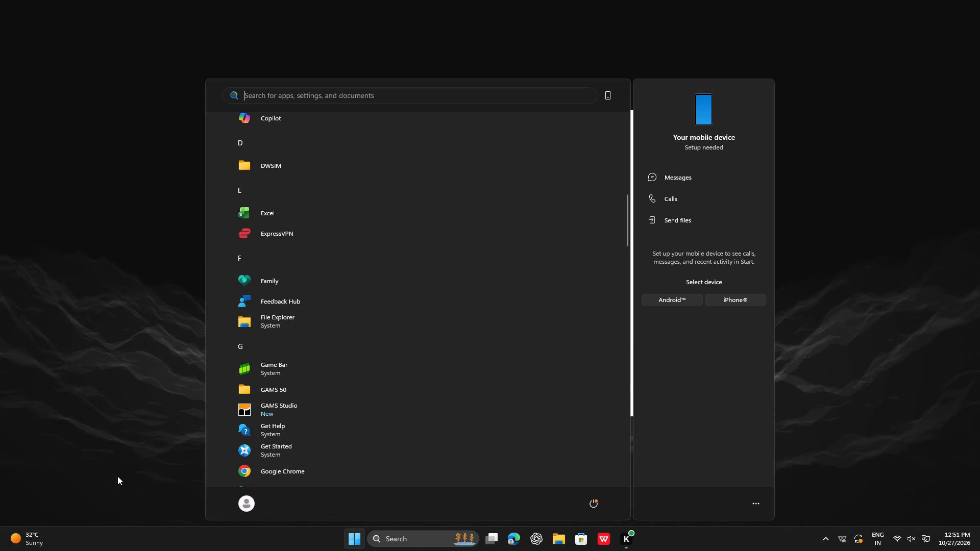
pyautogui.doubleClick(326, 392)
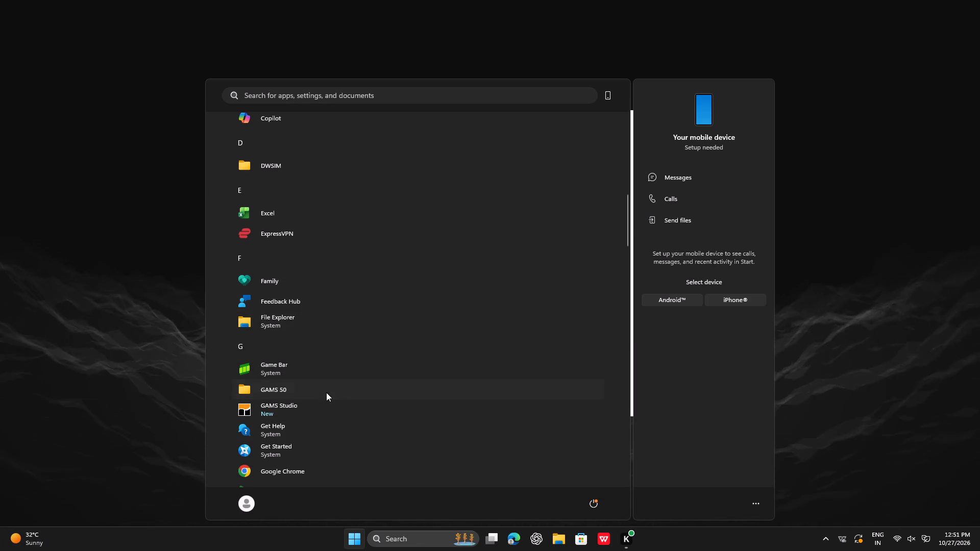
pyautogui.moveTo(324, 392); pyautogui.dragTo(319, 393)
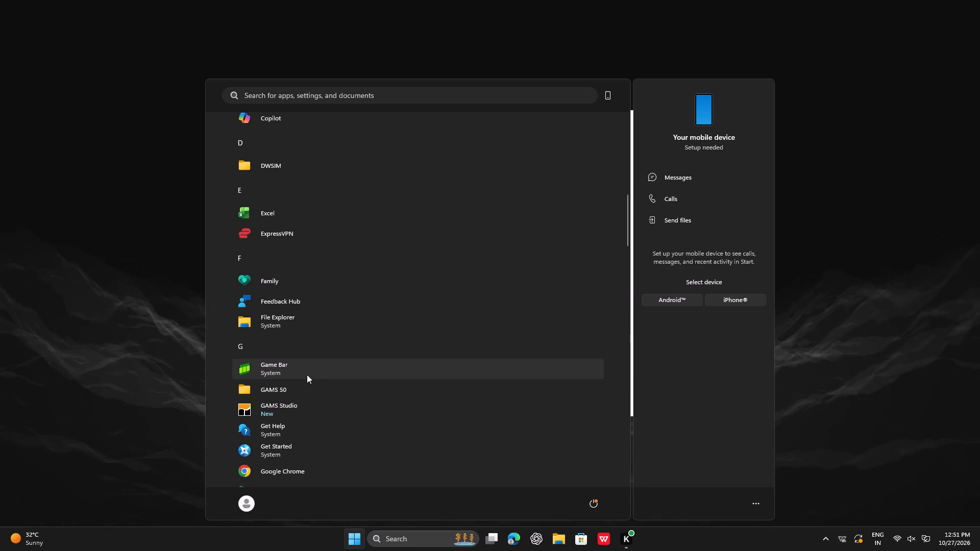
pyautogui.doubleClick(307, 374)
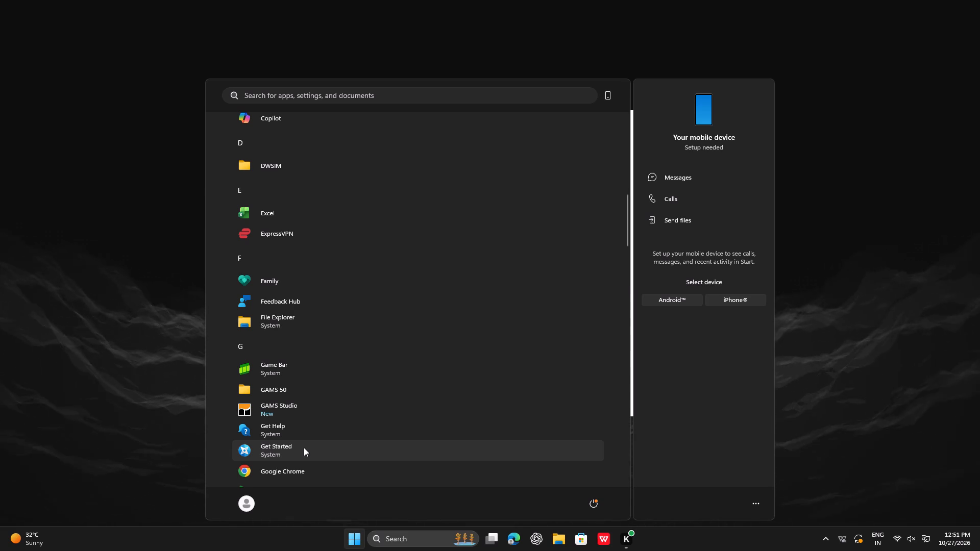
pyautogui.scroll(-2, 302, 449)
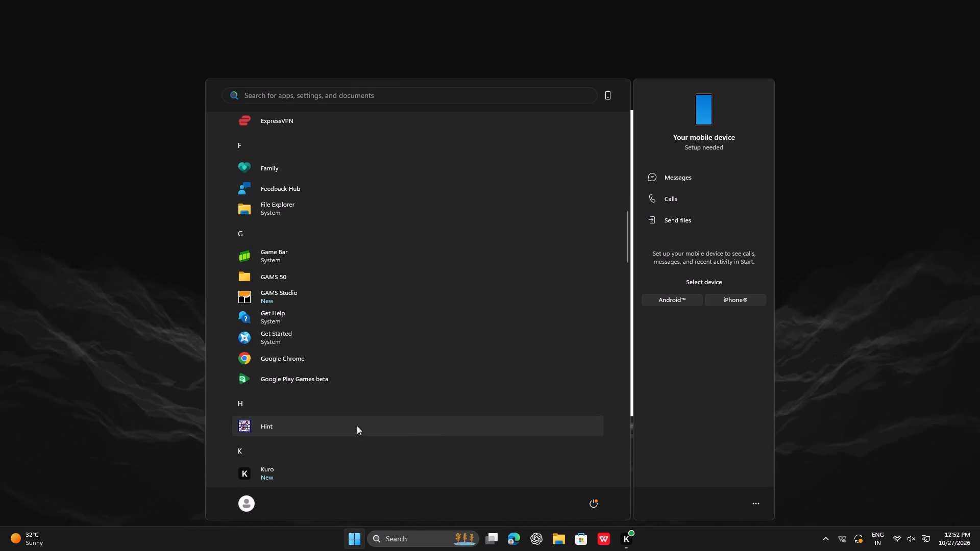
pyautogui.doubleClick(318, 260)
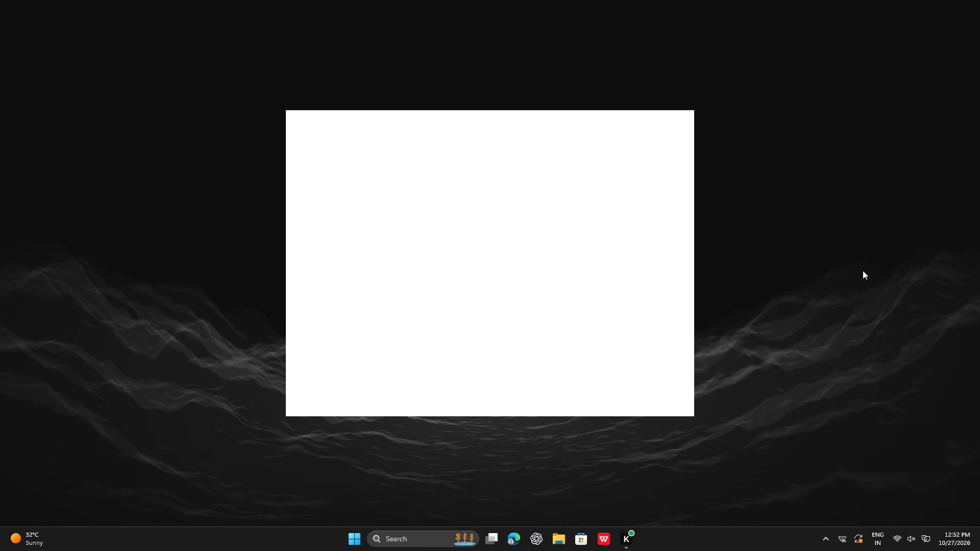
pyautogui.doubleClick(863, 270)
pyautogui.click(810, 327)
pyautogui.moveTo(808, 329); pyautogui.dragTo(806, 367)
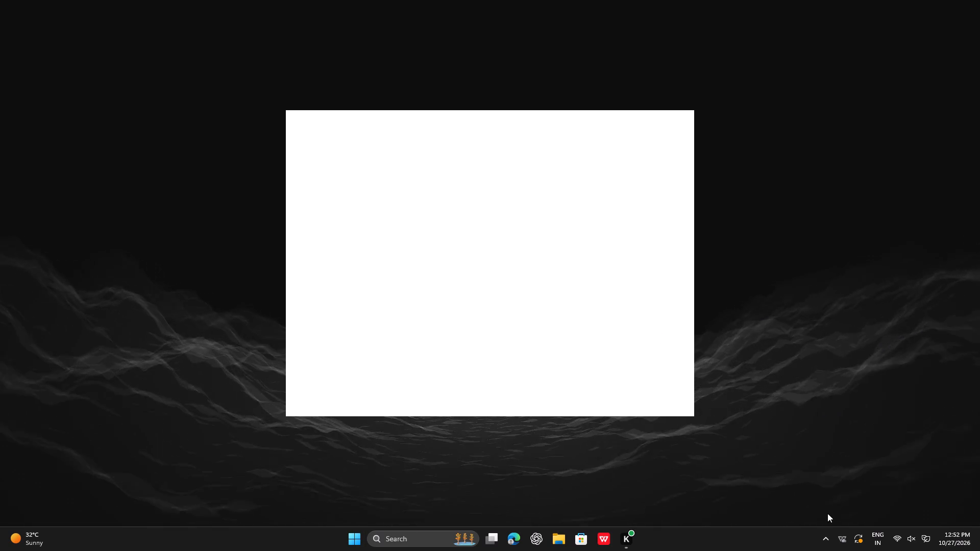
# Show the hidden system tray icons.
pyautogui.click(827, 541)
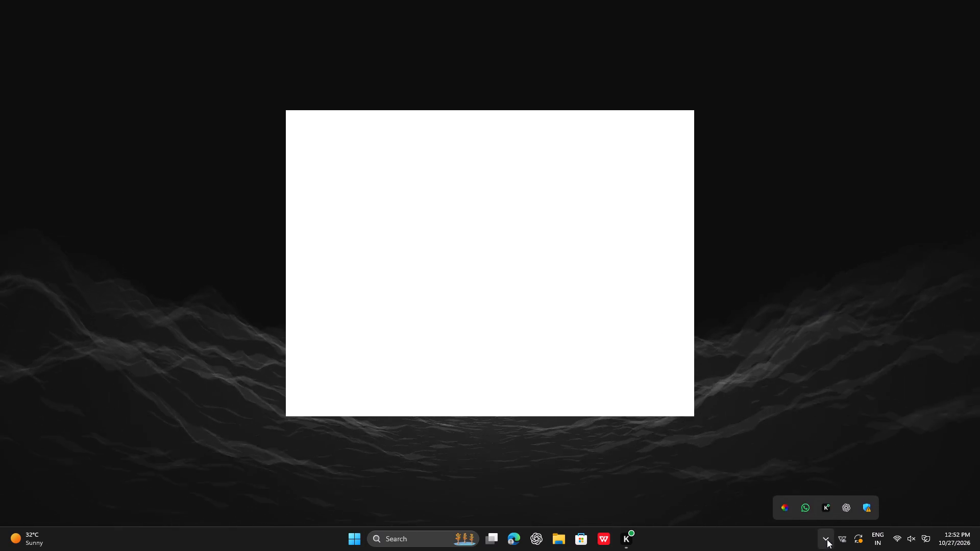